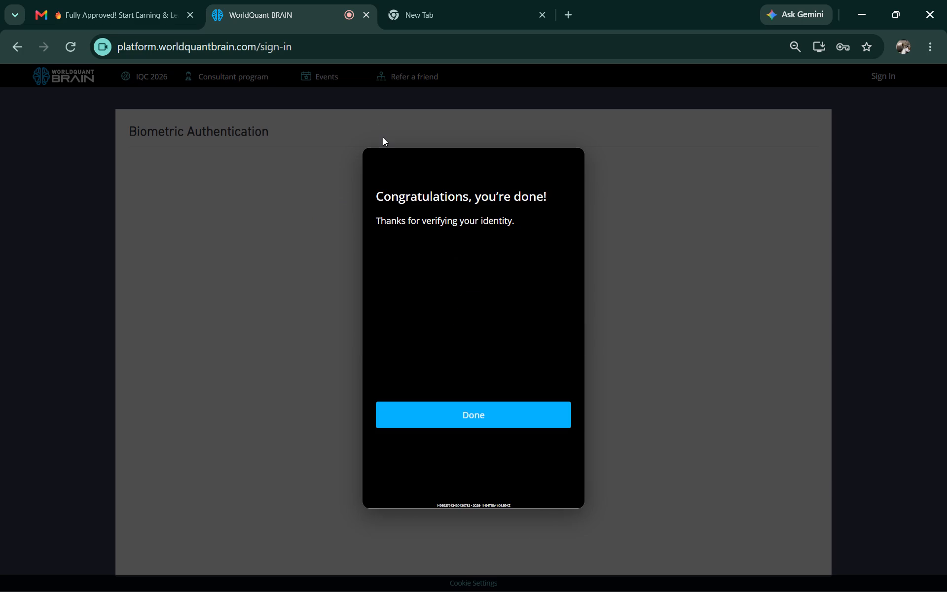
Finish the biometric identity verification to enter the WorldQuant BRAIN platform.
{"action": "left_click", "coordinate": [476, 414]}
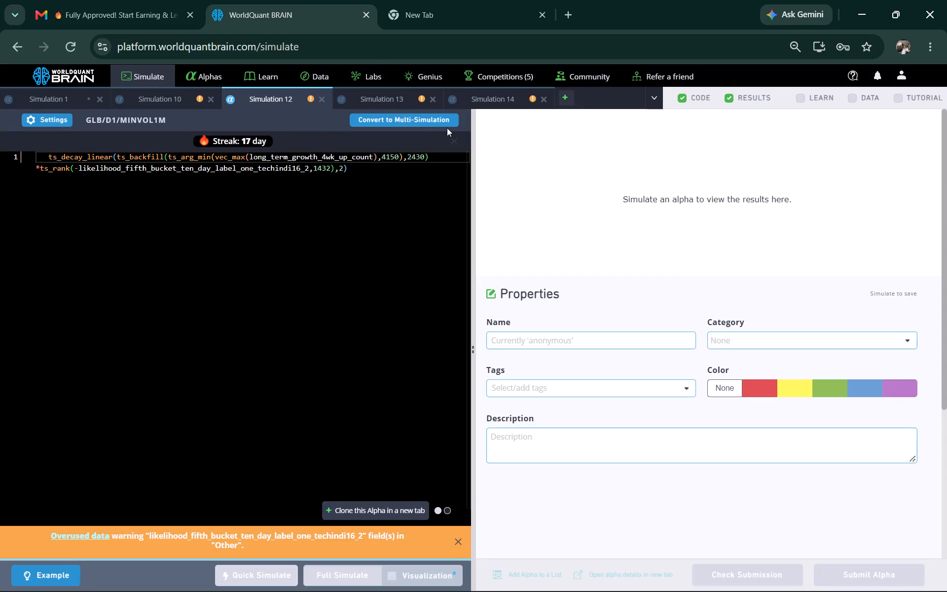
Show the test period results for the alpha in Simulation 12.
{"action": "scroll", "coordinate": [605, 298], "scroll_direction": "down", "scroll_amount": 2}
{"action": "scroll", "coordinate": [597, 251], "scroll_direction": "down", "scroll_amount": 2}
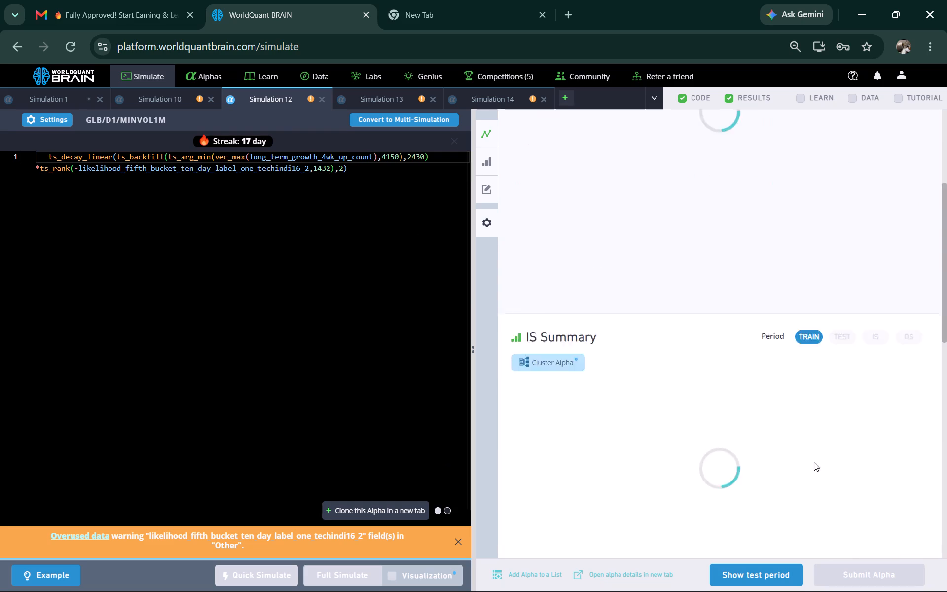
{"action": "left_click", "coordinate": [766, 569]}
Run the Prod Correlation calculation for the Simulation 12 alpha.
{"action": "scroll", "coordinate": [705, 400], "scroll_direction": "down", "scroll_amount": 4}
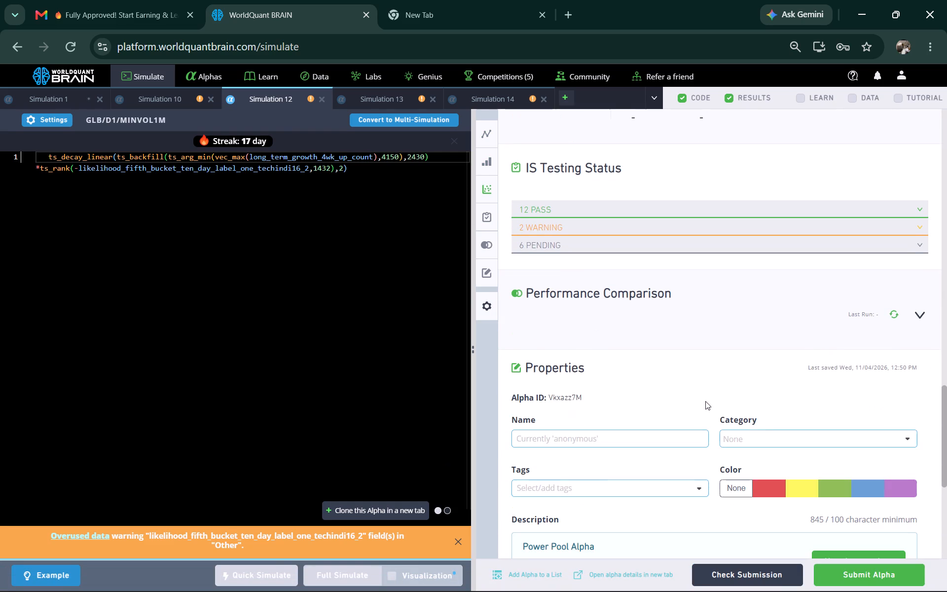
{"action": "scroll", "coordinate": [731, 304], "scroll_direction": "up", "scroll_amount": 1}
{"action": "left_click", "coordinate": [895, 262]}
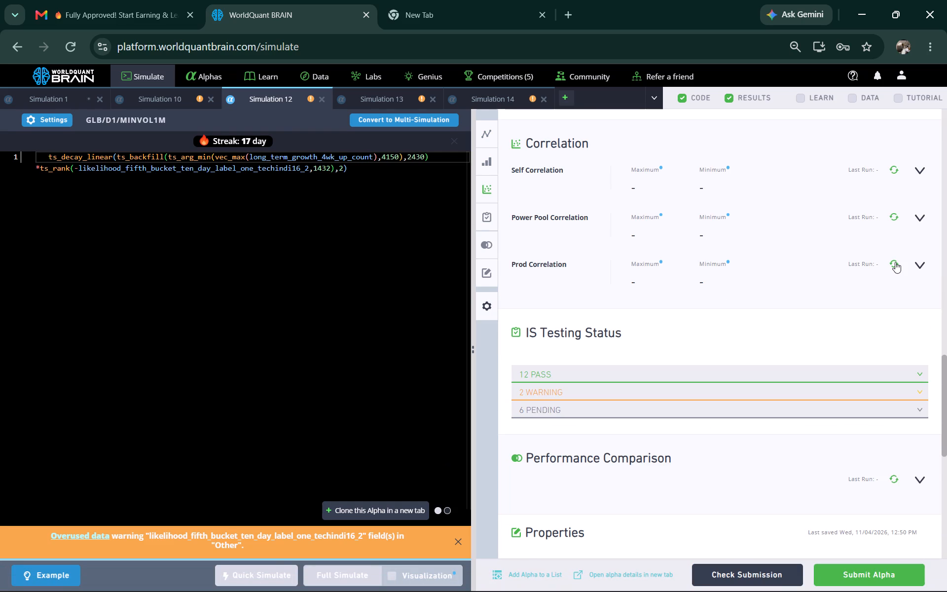
{"action": "left_click", "coordinate": [897, 267]}
{"action": "left_click", "coordinate": [893, 265]}
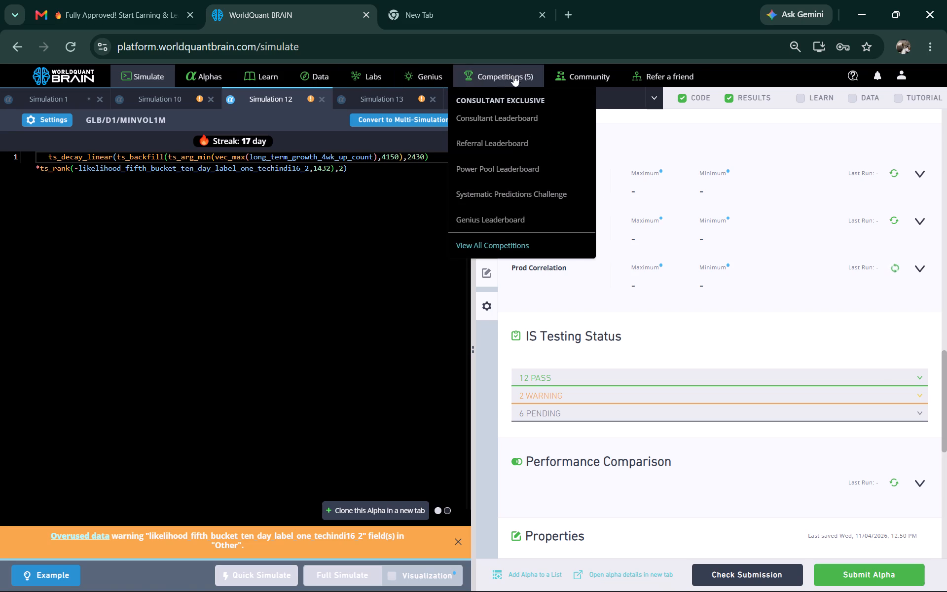
View the Power Pool Leaderboard among the consultant competitions.
{"action": "left_click", "coordinate": [482, 174]}
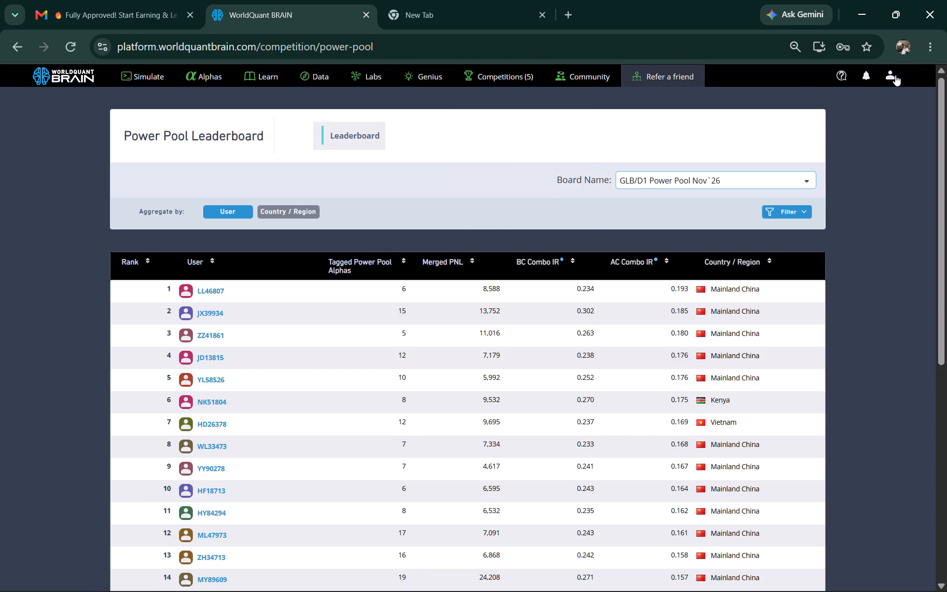
Review the profile's performance metrics, covering base payment, submitted alphas, simulated alphas and other payment.
{"action": "left_click", "coordinate": [894, 75]}
{"action": "left_click", "coordinate": [857, 99]}
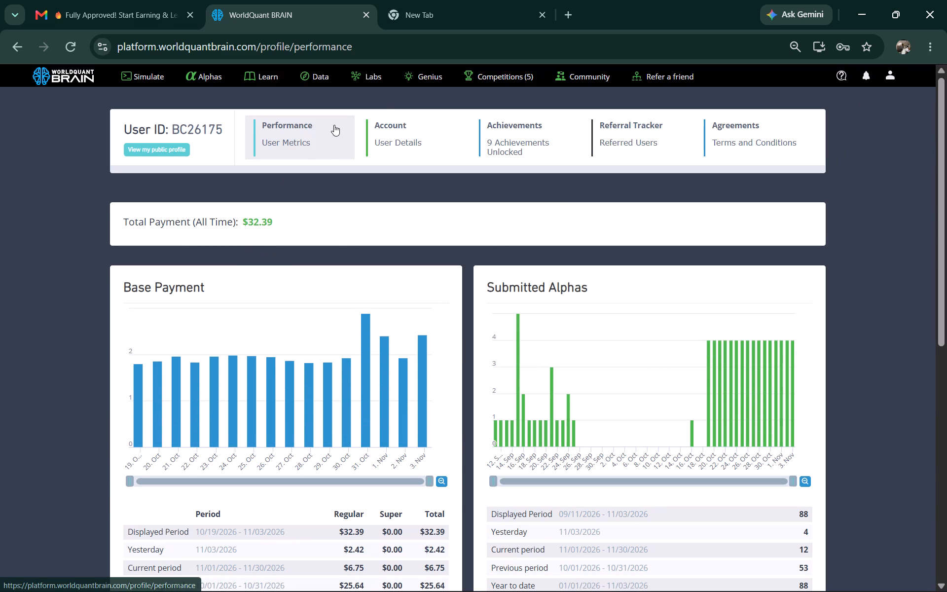
{"action": "scroll", "coordinate": [299, 301], "scroll_direction": "down", "scroll_amount": 3}
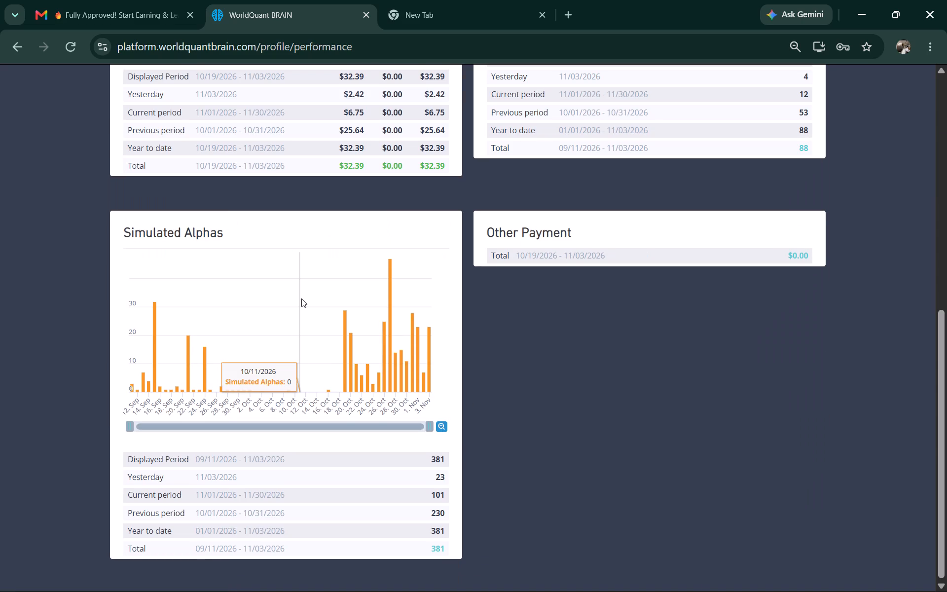
{"action": "scroll", "coordinate": [301, 298], "scroll_direction": "up", "scroll_amount": 2}
{"action": "scroll", "coordinate": [799, 197], "scroll_direction": "up", "scroll_amount": 2}
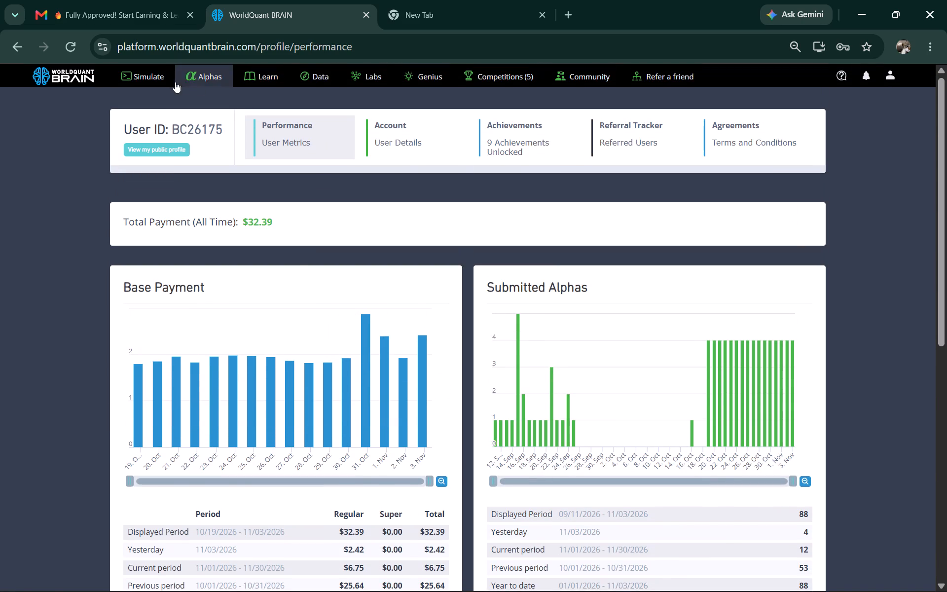
Return to the Simulation 12 alpha on the Simulate page and run its submission check.
{"action": "left_click", "coordinate": [168, 79]}
{"action": "left_click", "coordinate": [154, 81]}
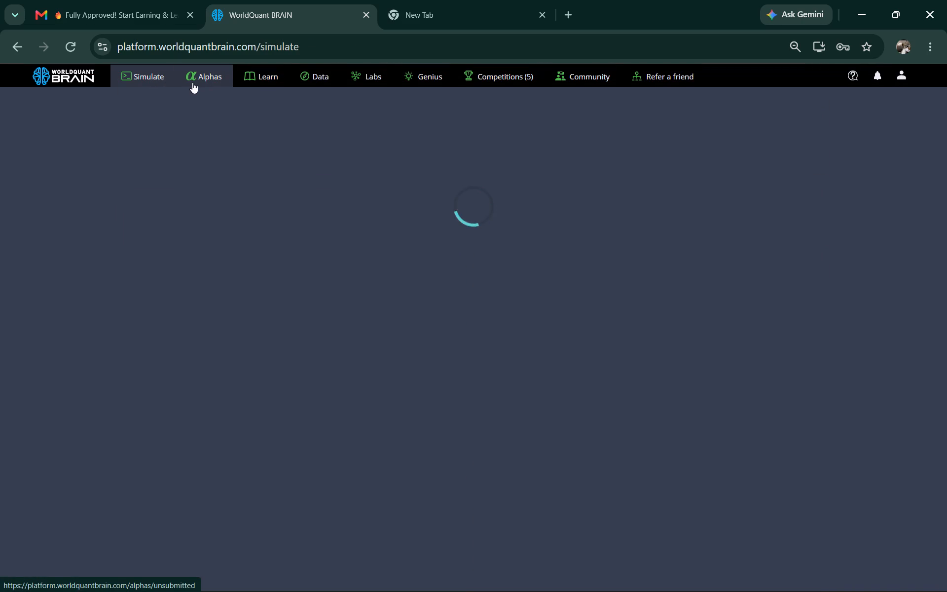
{"action": "scroll", "coordinate": [675, 286], "scroll_direction": "down", "scroll_amount": 2}
{"action": "scroll", "coordinate": [713, 345], "scroll_direction": "down", "scroll_amount": 2}
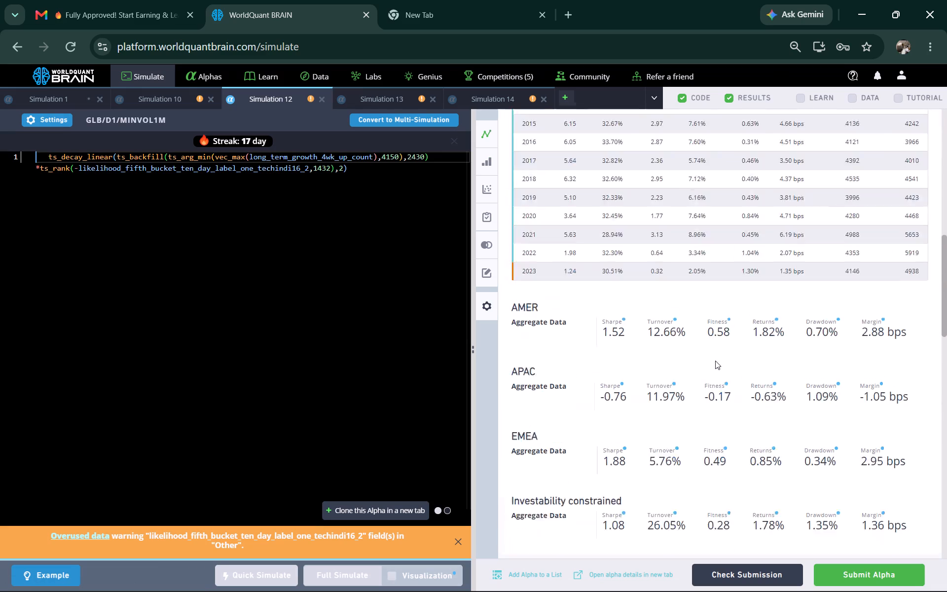
{"action": "scroll", "coordinate": [715, 361], "scroll_direction": "down", "scroll_amount": 3}
{"action": "scroll", "coordinate": [715, 369], "scroll_direction": "up", "scroll_amount": 2}
{"action": "scroll", "coordinate": [715, 369], "scroll_direction": "down", "scroll_amount": 2}
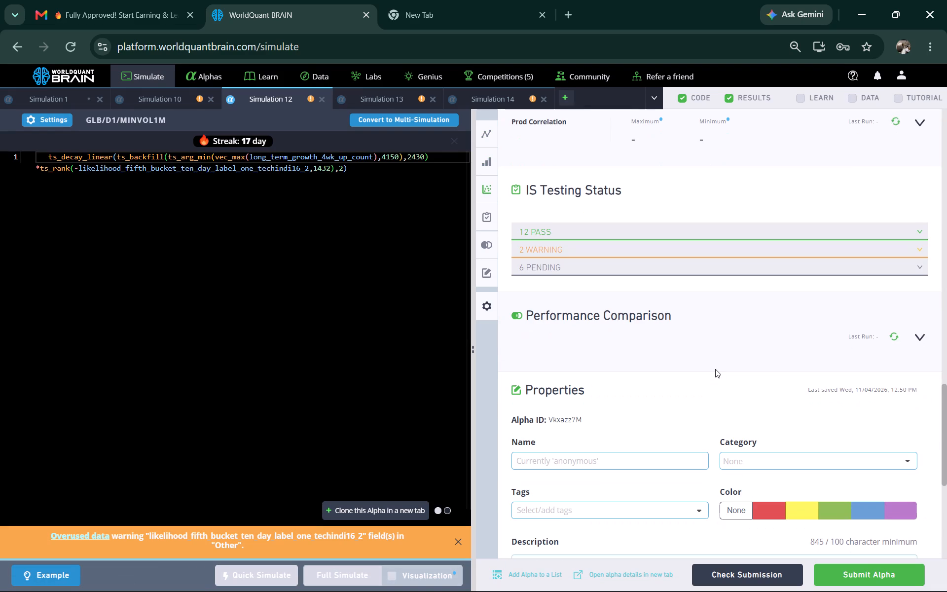
{"action": "left_click", "coordinate": [744, 570]}
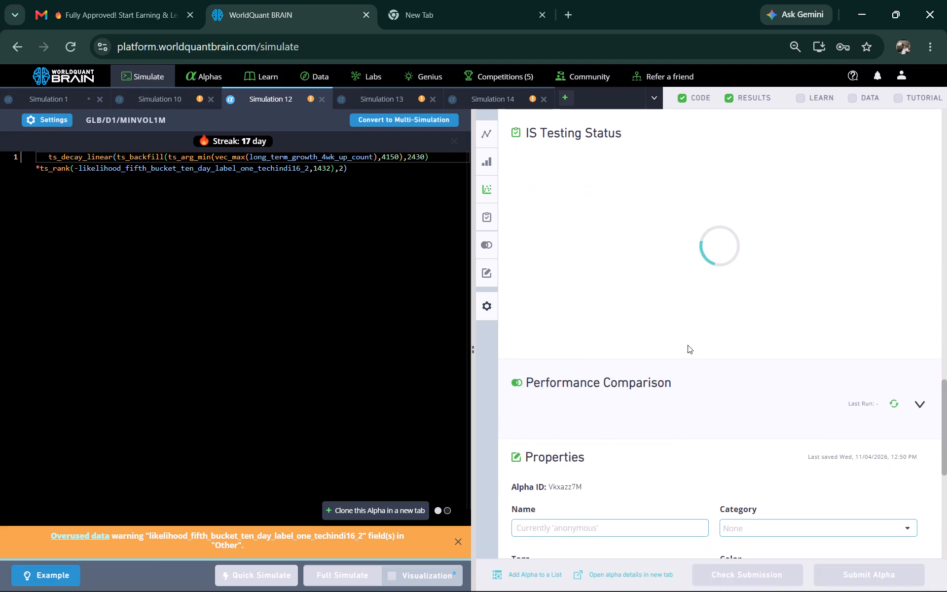
{"action": "scroll", "coordinate": [681, 329], "scroll_direction": "up", "scroll_amount": 1}
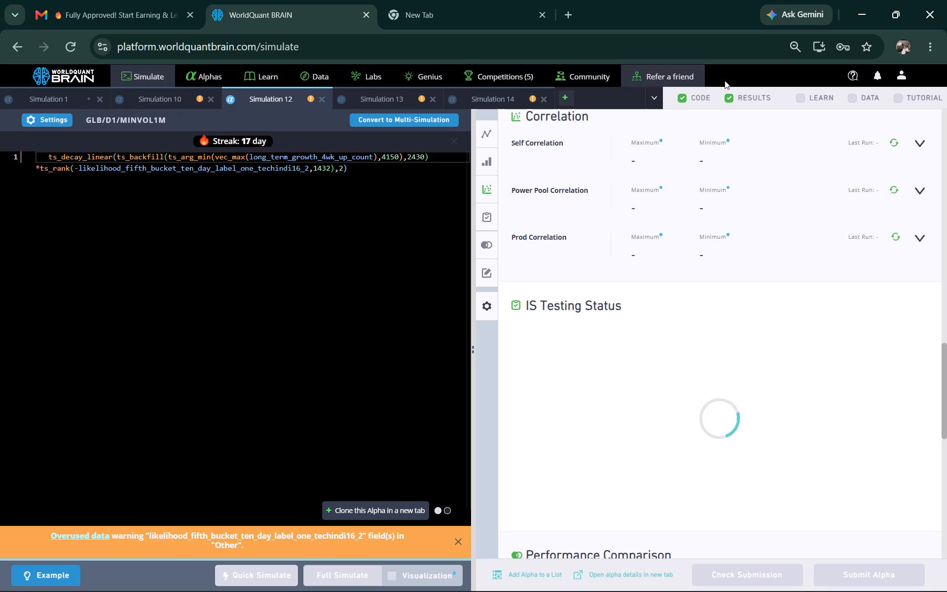
View the list of recent platform messages.
{"action": "left_click", "coordinate": [880, 79]}
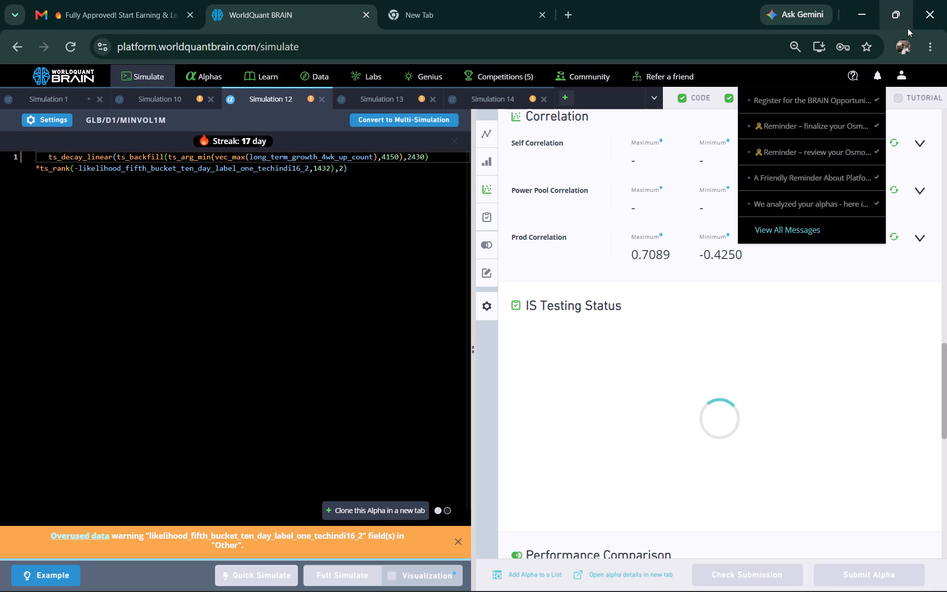
Close the browser window and relaunch Chrome to its profile chooser.
{"action": "left_click", "coordinate": [941, 0]}
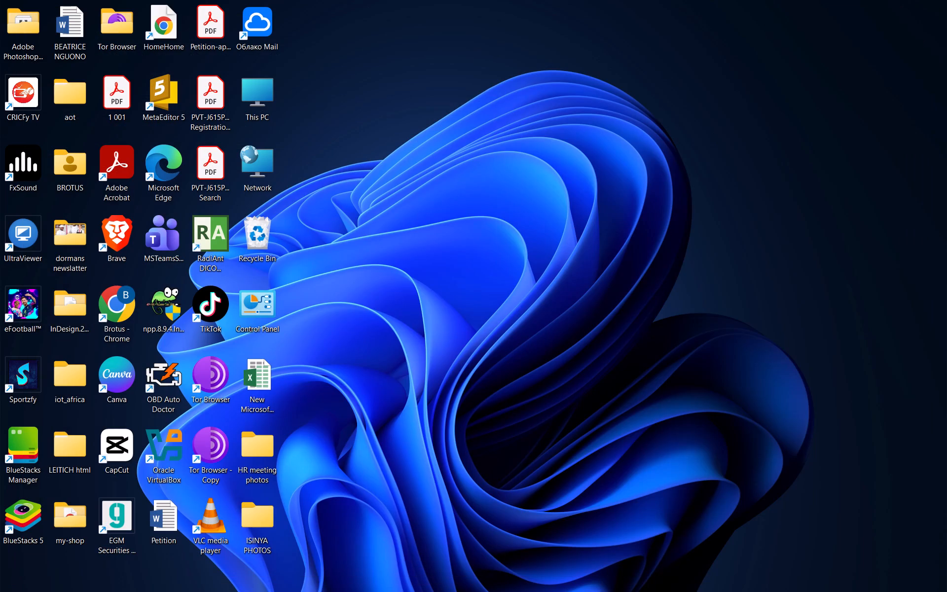
{"action": "left_click", "coordinate": [596, 576]}
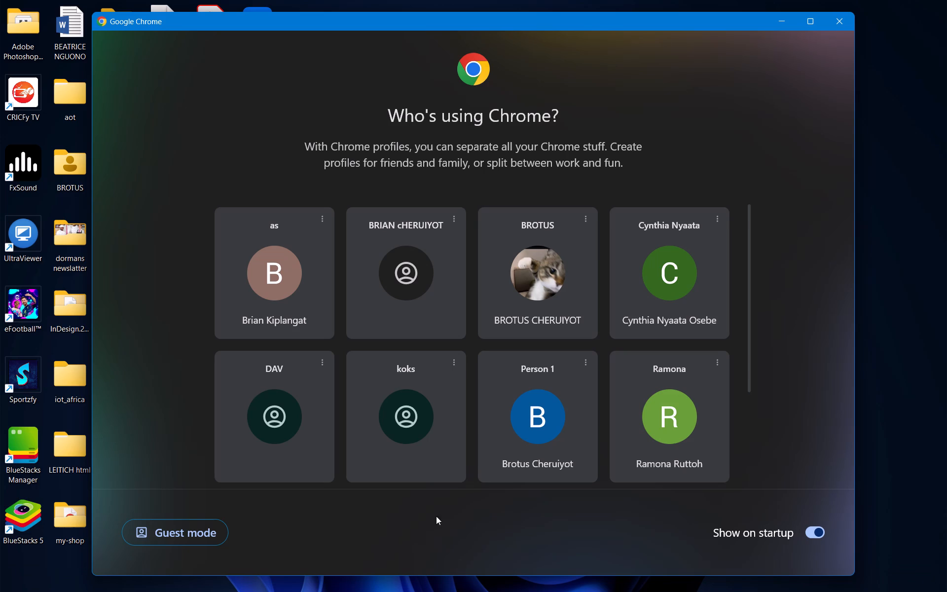
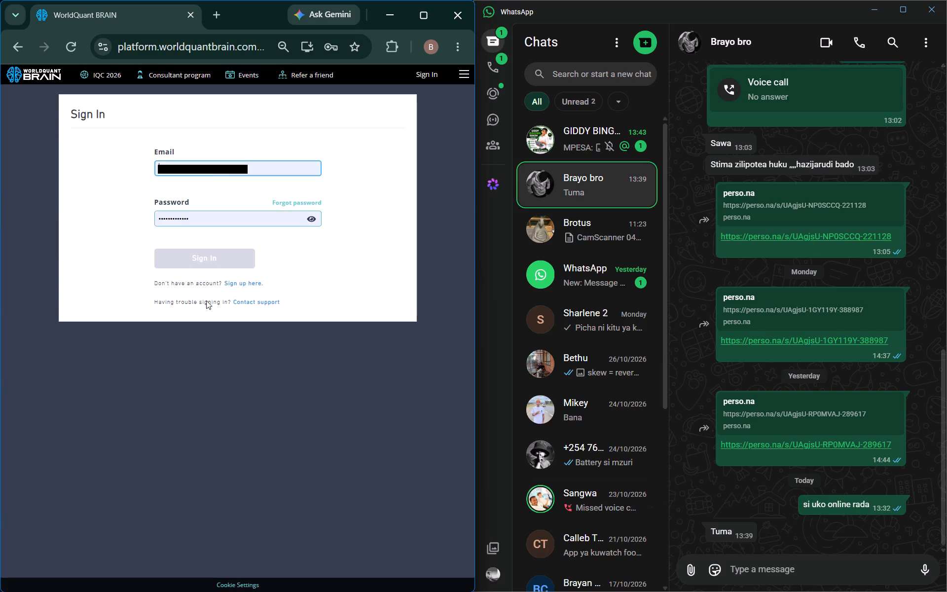
Sign in to the WorldQuant BRAIN platform with the account credentials already filled in.
{"action": "left_click", "coordinate": [192, 231]}
{"action": "left_click", "coordinate": [190, 256]}
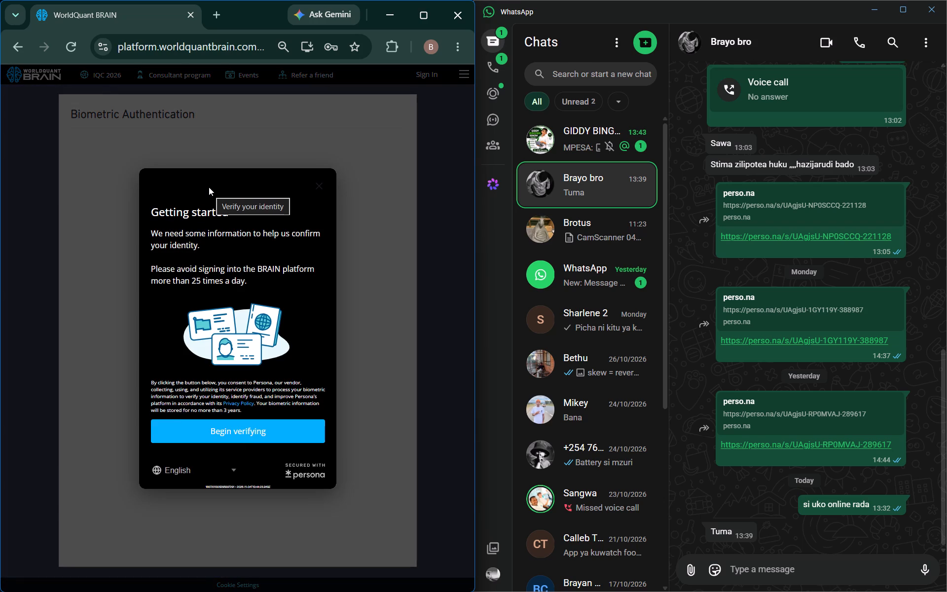
{"action": "left_click", "coordinate": [269, 430]}
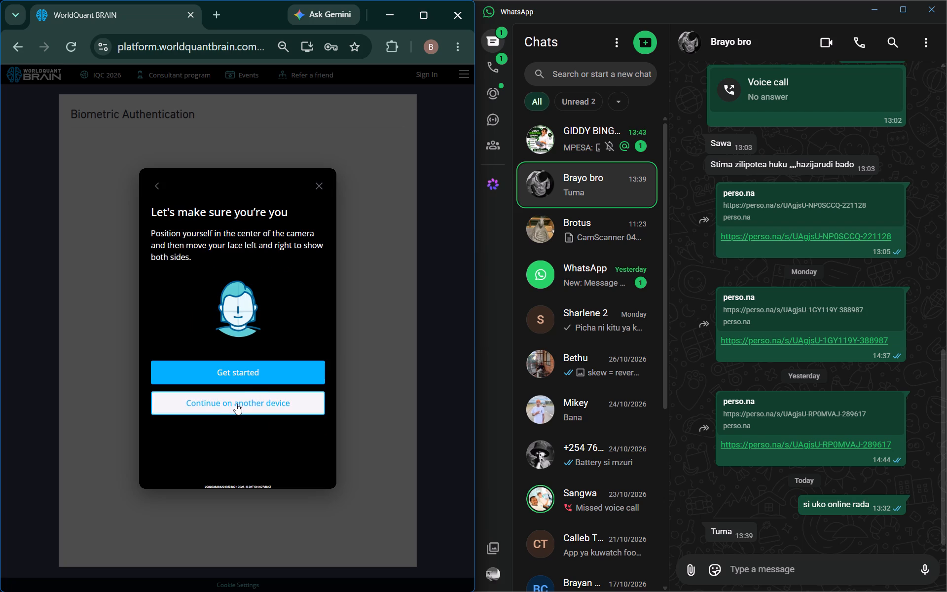
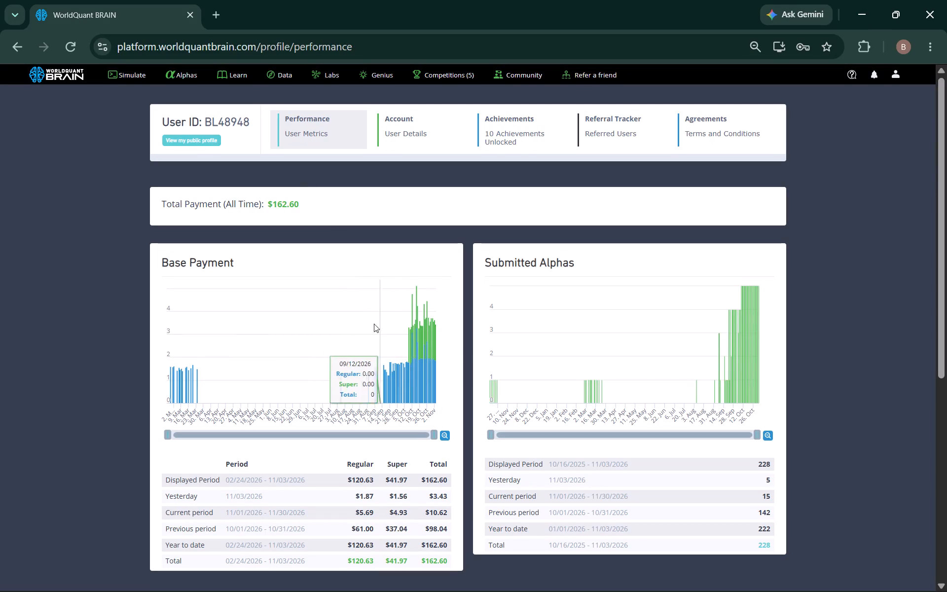
{"action": "scroll", "coordinate": [374, 324], "scroll_direction": "up", "scroll_amount": 2}
{"action": "left_click", "coordinate": [176, 78]}
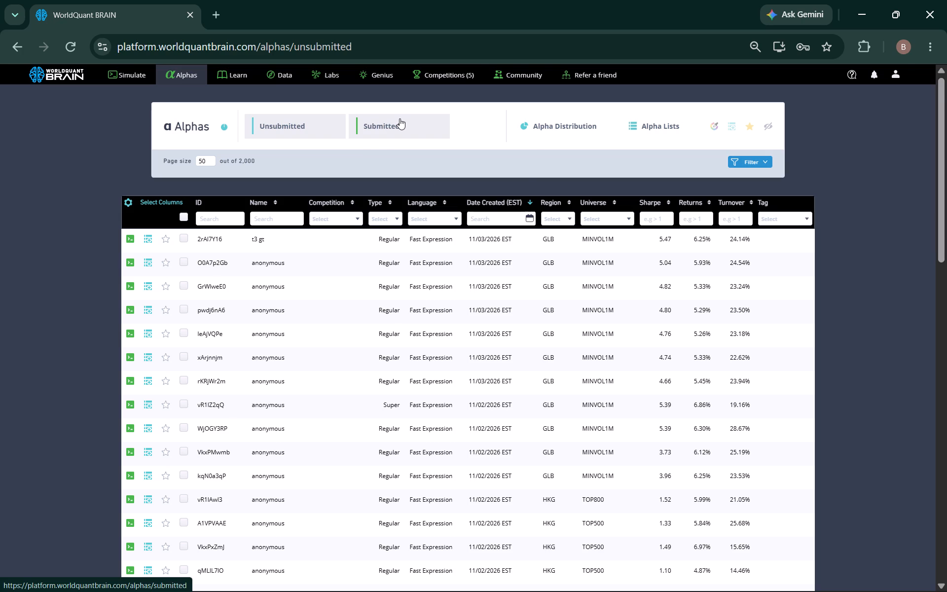
{"action": "left_click", "coordinate": [266, 245]}
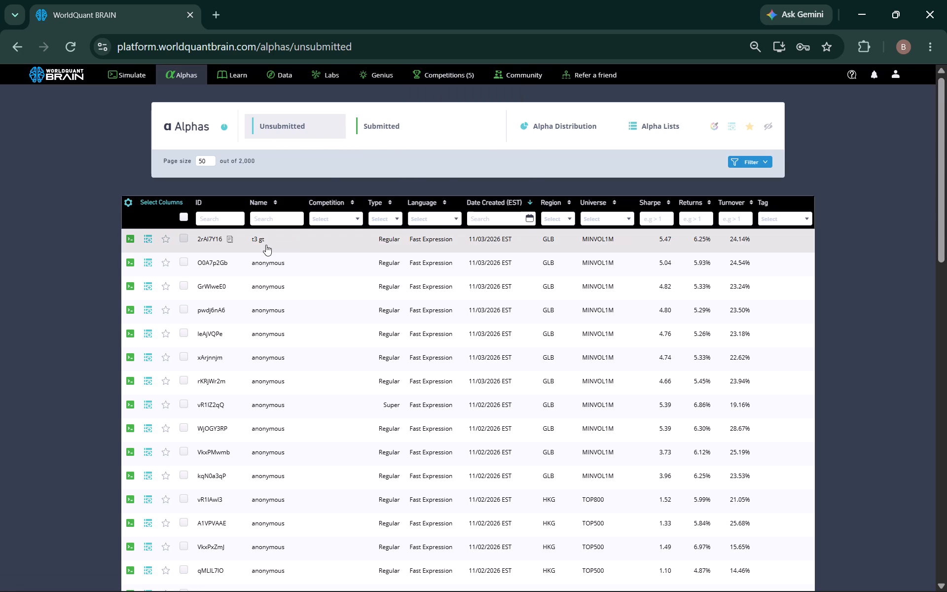
Reveal the test period results for the t3 gt alpha and submit the alpha.
{"action": "scroll", "coordinate": [653, 354], "scroll_direction": "down", "scroll_amount": 3}
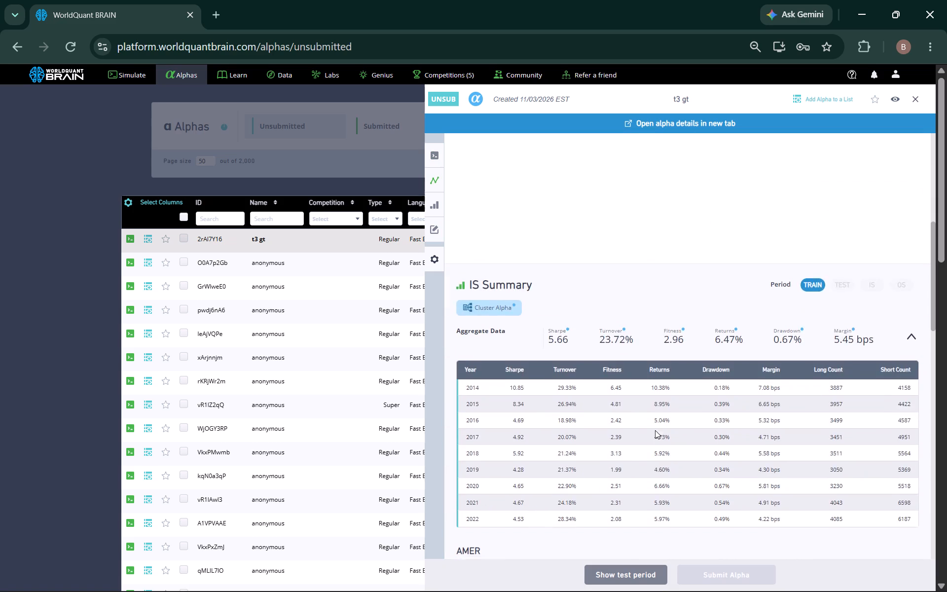
{"action": "scroll", "coordinate": [652, 452], "scroll_direction": "down", "scroll_amount": 4}
{"action": "left_click", "coordinate": [641, 576]}
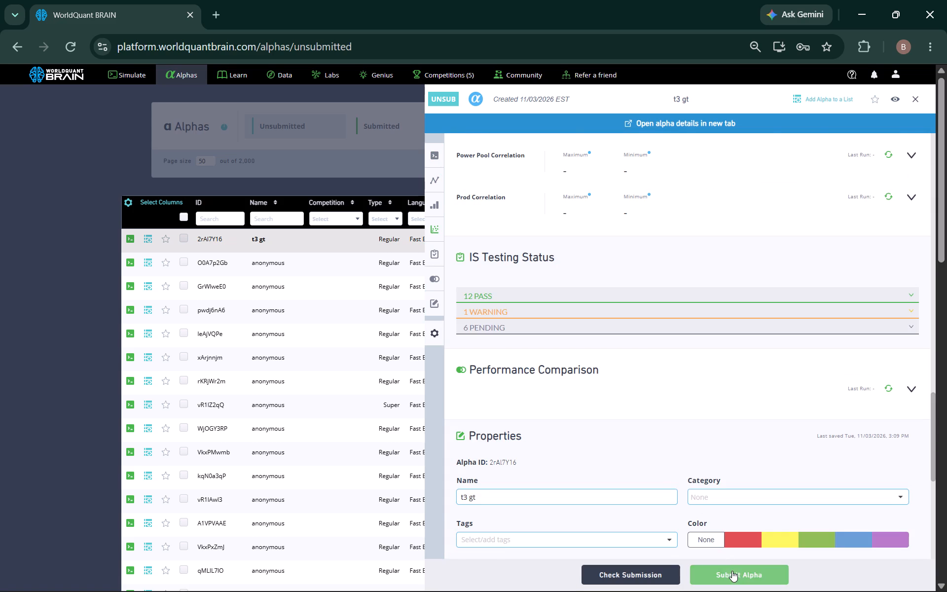
{"action": "left_click", "coordinate": [732, 571]}
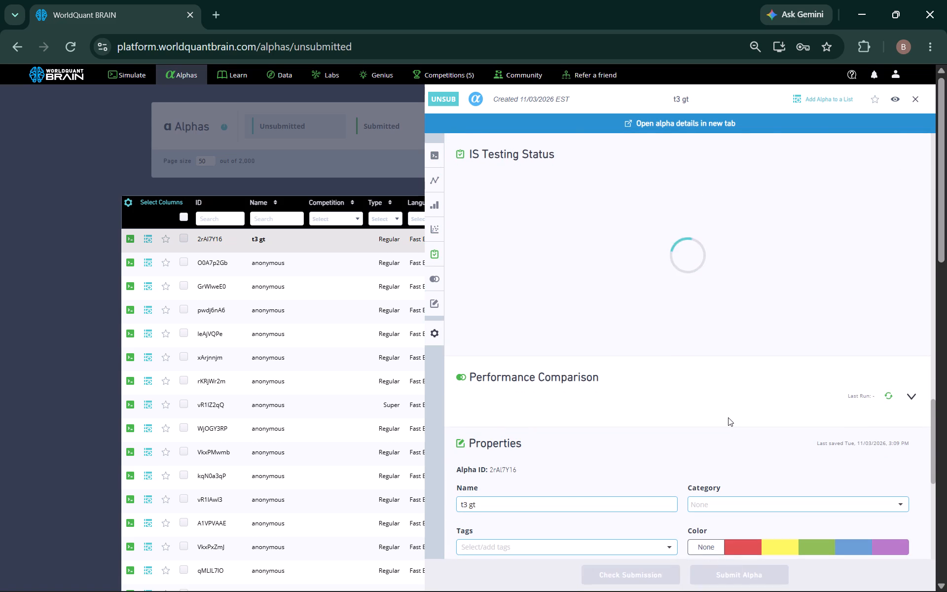
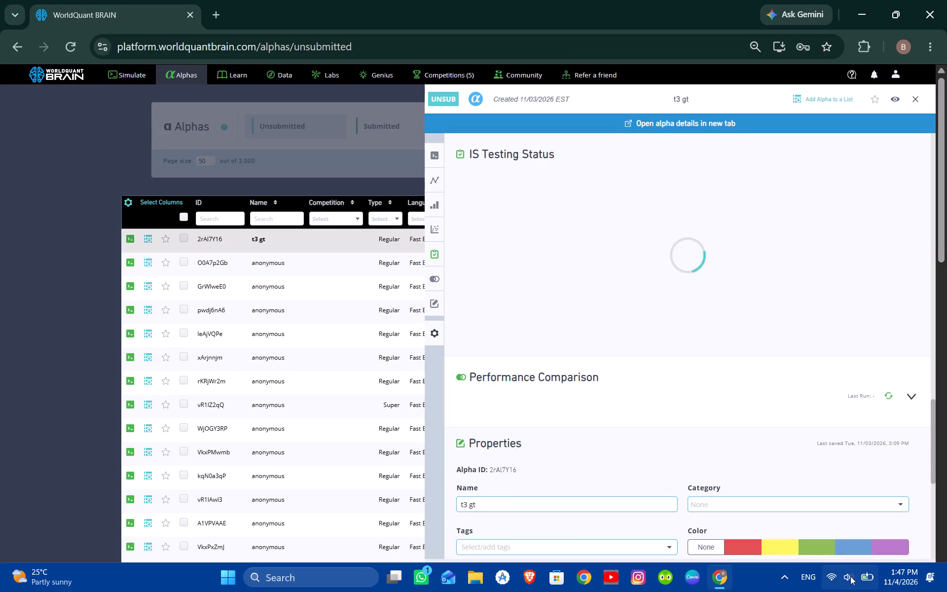
In the Windows quick settings, turn off Bluetooth and energy saver, and restart Wi-Fi by switching it off and on again.
{"action": "left_click", "coordinate": [845, 576]}
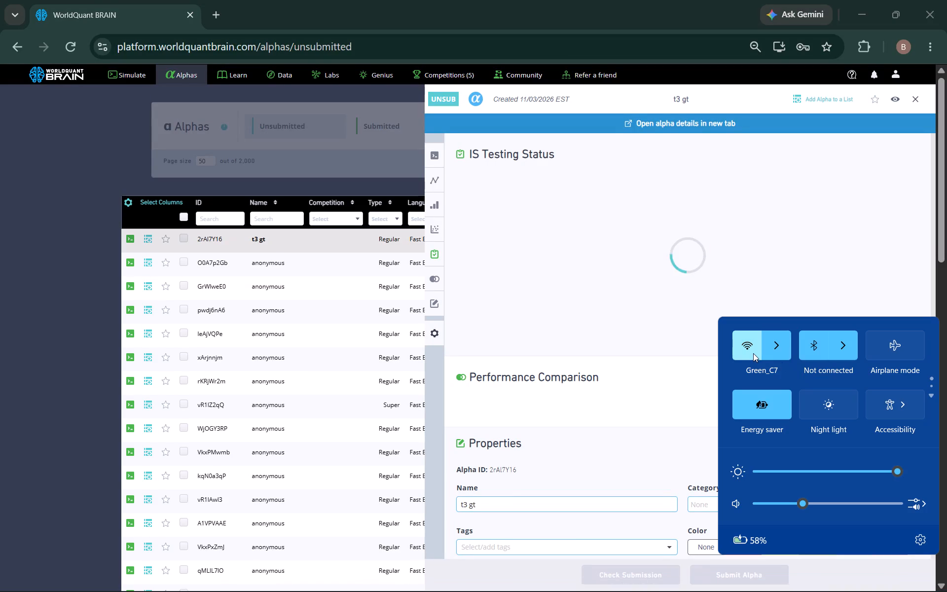
{"action": "left_click", "coordinate": [816, 353]}
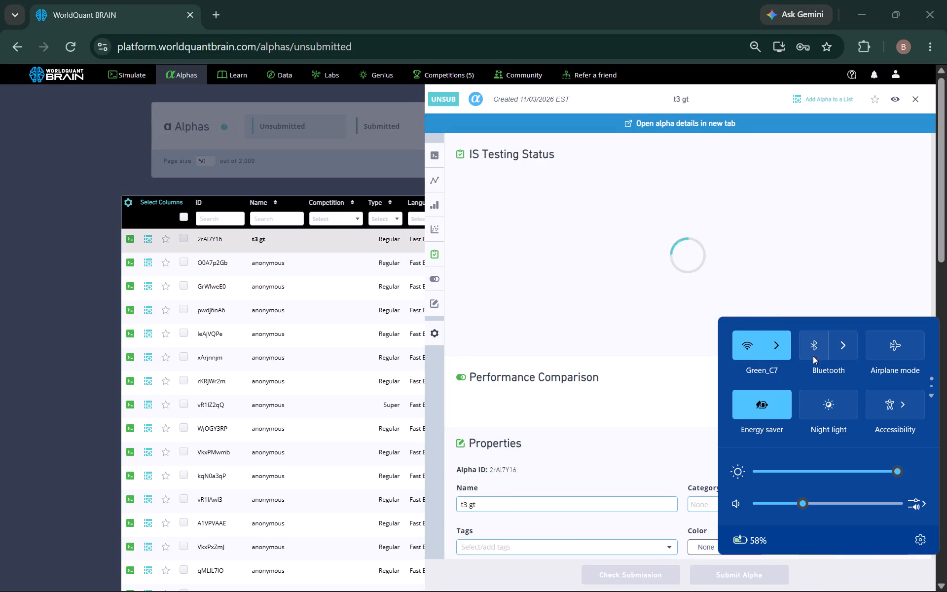
{"action": "left_click", "coordinate": [738, 355]}
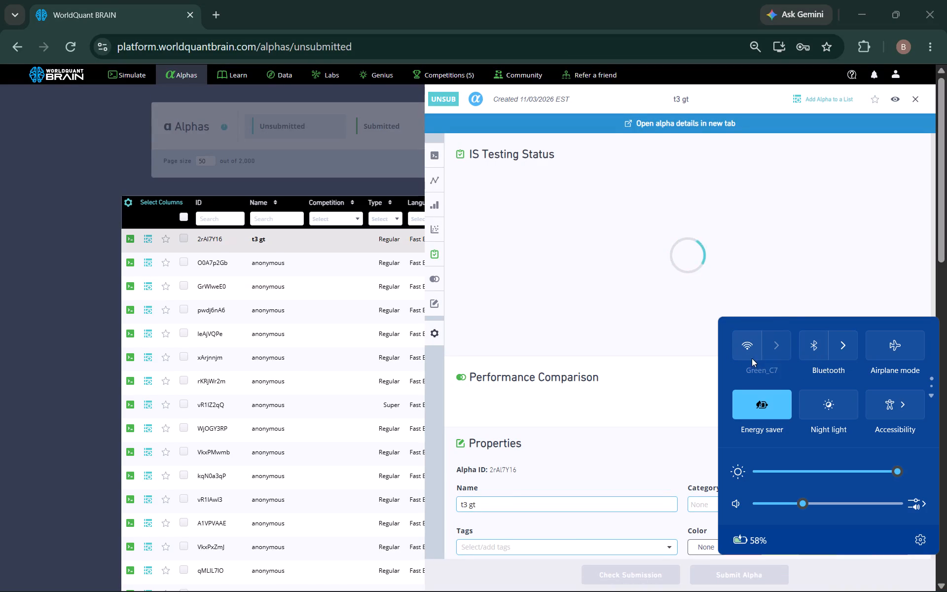
{"action": "left_click", "coordinate": [757, 411]}
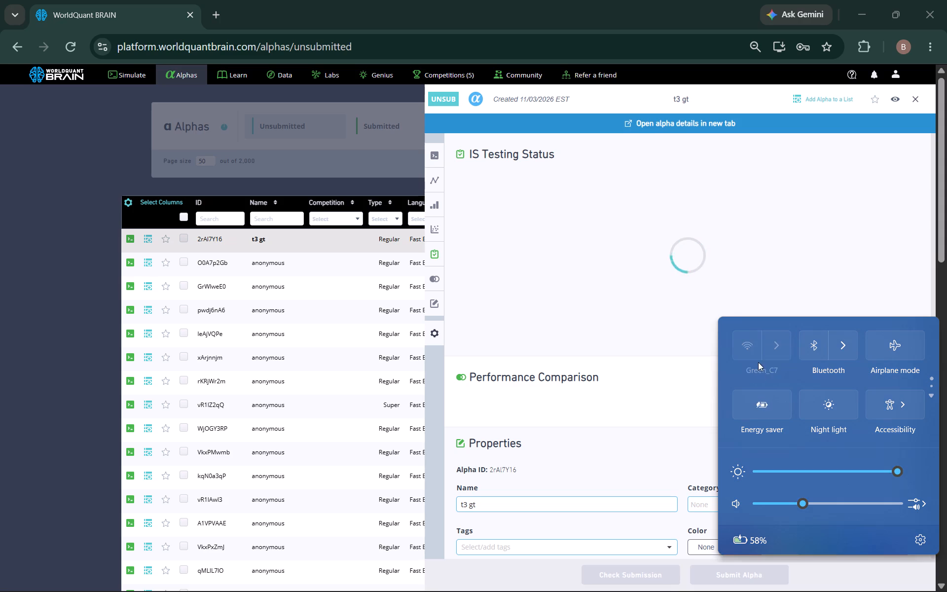
{"action": "left_click", "coordinate": [749, 347]}
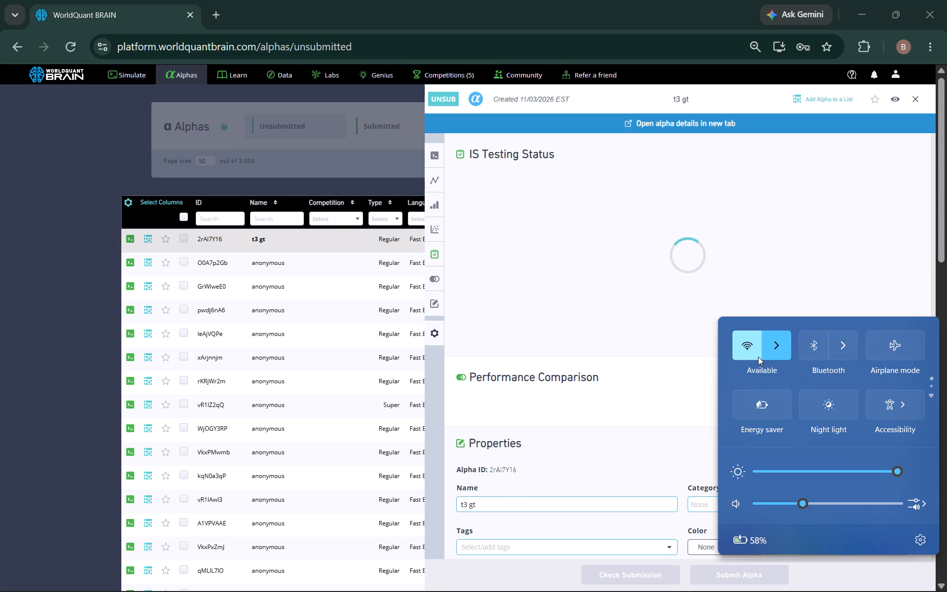
{"action": "left_click", "coordinate": [783, 289]}
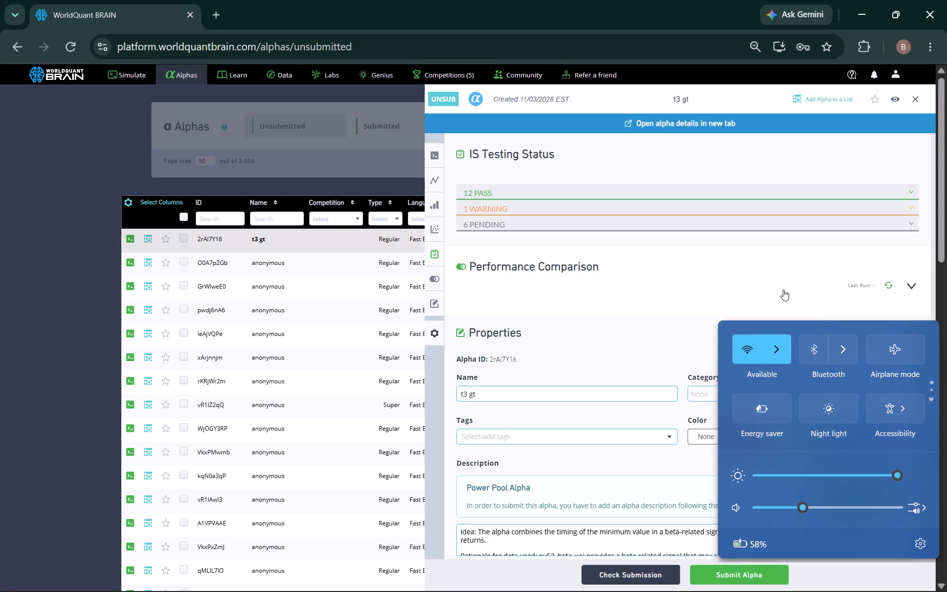
Submit the t3 gt alpha again.
{"action": "left_click", "coordinate": [734, 571]}
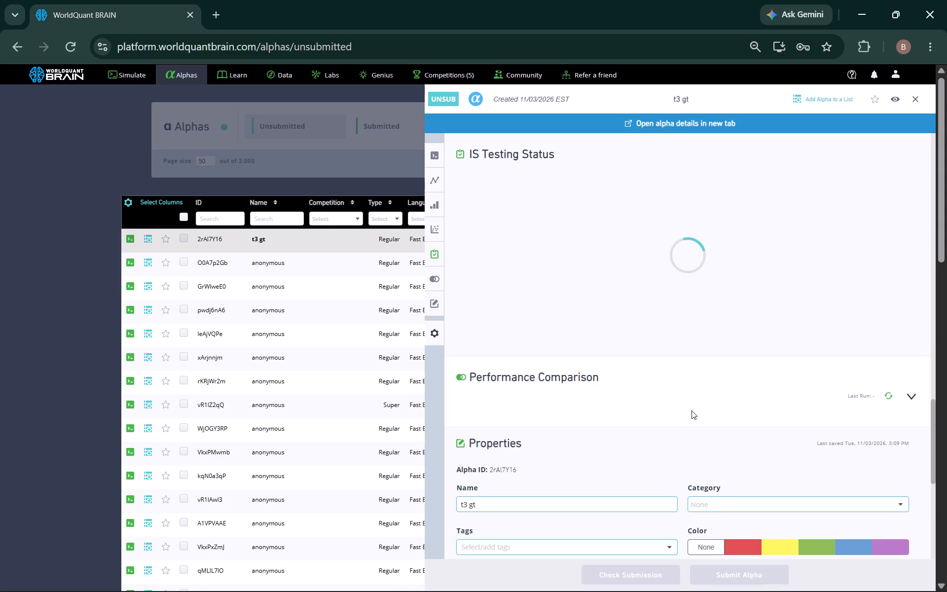
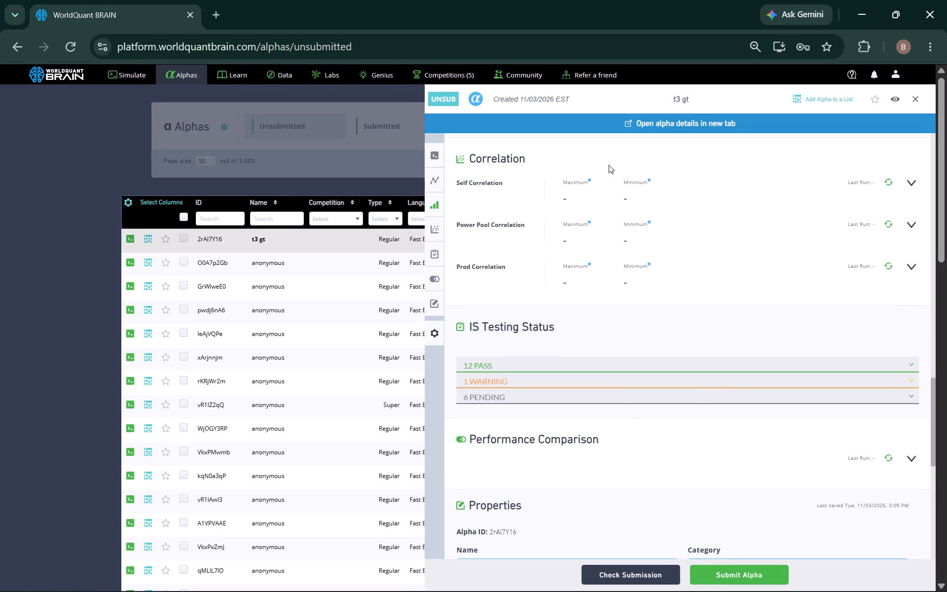
Run the Prod Correlation calculation for the t3 gt alpha.
{"action": "left_click", "coordinate": [890, 264]}
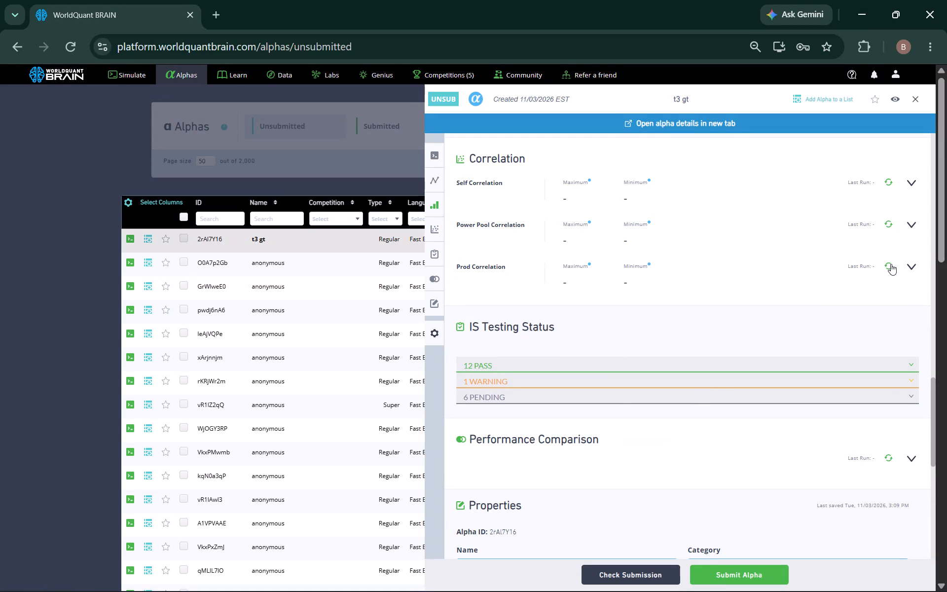
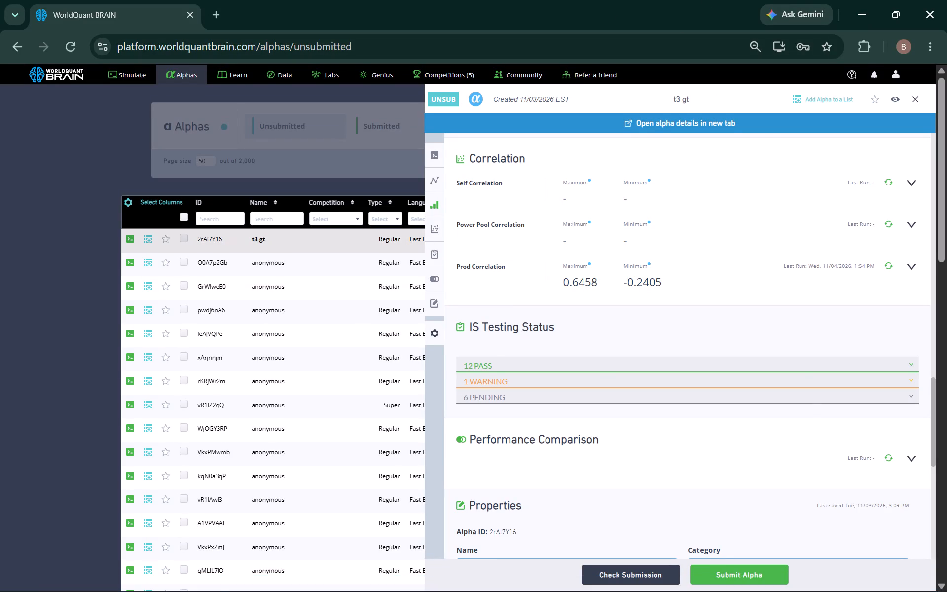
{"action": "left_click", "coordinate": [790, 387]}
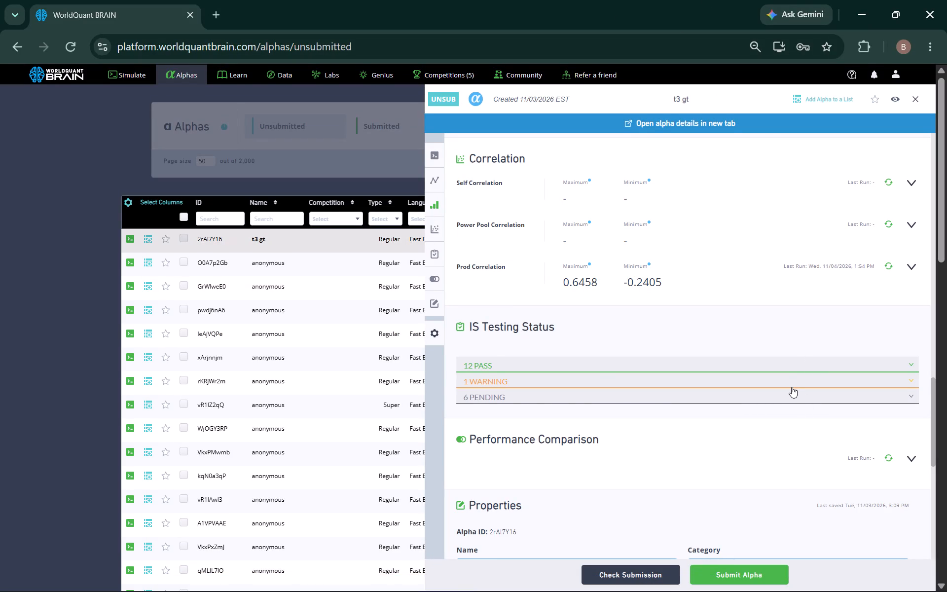
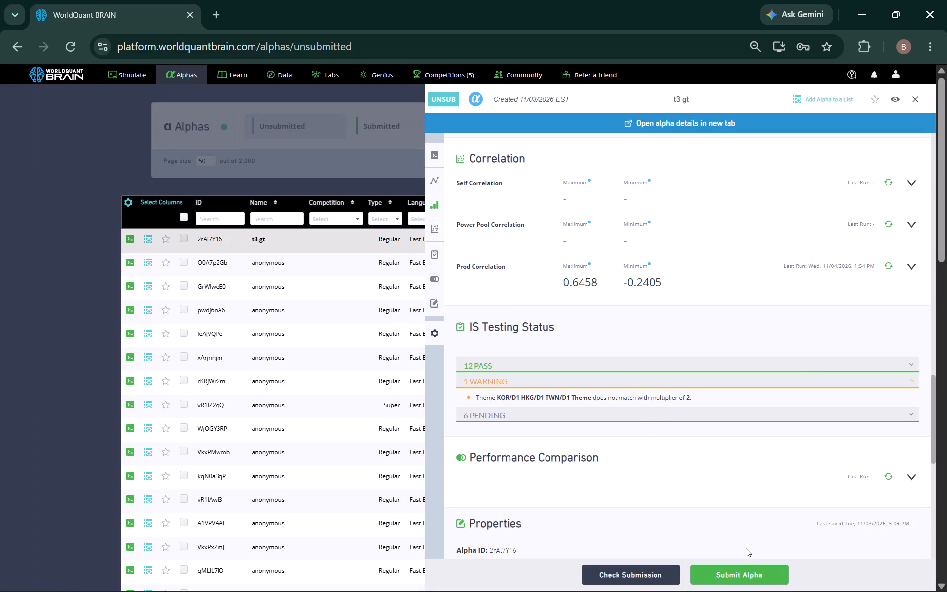
Submit the t3 gt alpha and close its details once the submission check has run.
{"action": "left_click", "coordinate": [746, 570]}
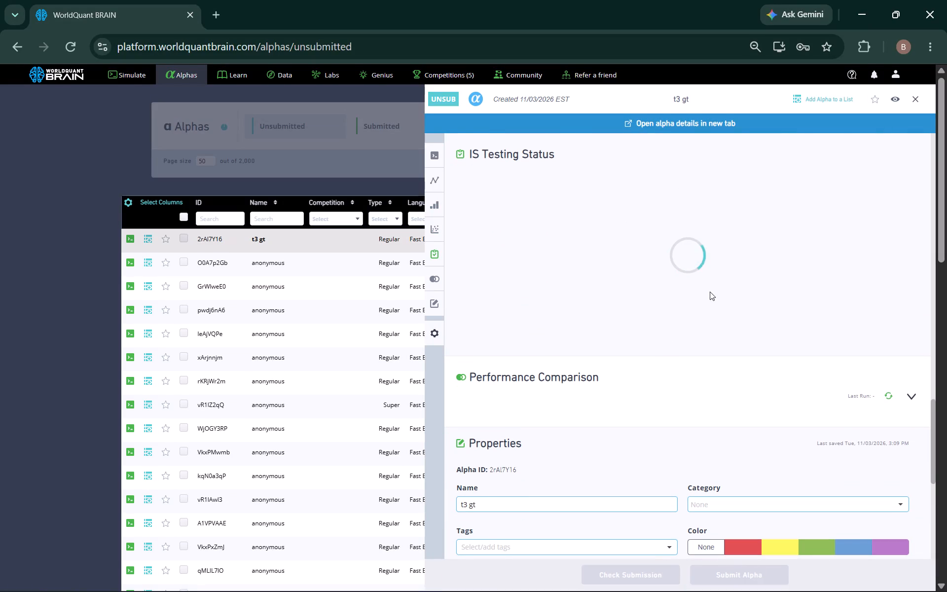
{"action": "left_click", "coordinate": [586, 192]}
{"action": "left_click", "coordinate": [319, 189]}
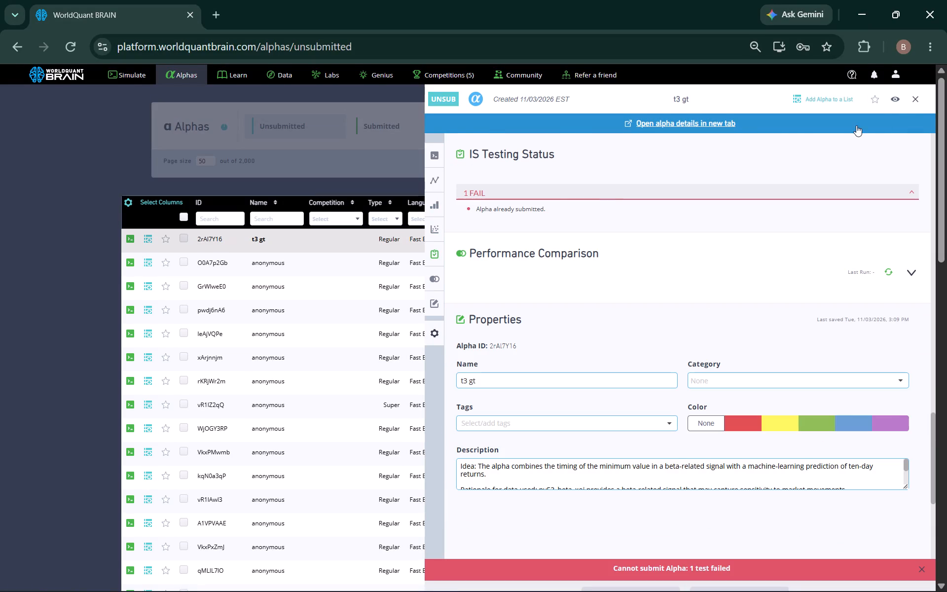
{"action": "left_click", "coordinate": [918, 99]}
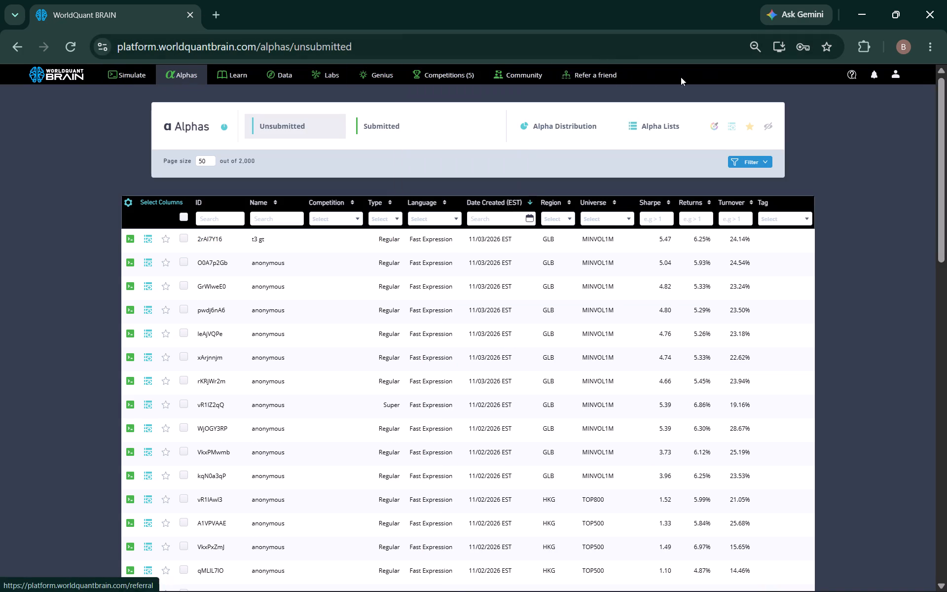
Review the Genius level and eligibility criteria for the current quarter, 2026-Q4.
{"action": "left_click", "coordinate": [386, 75]}
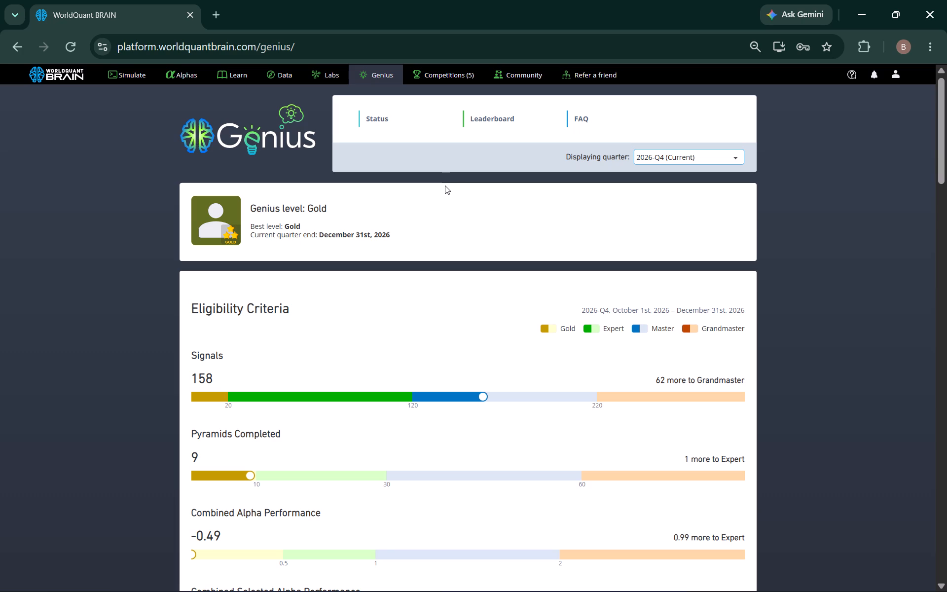
{"action": "scroll", "coordinate": [259, 274], "scroll_direction": "down", "scroll_amount": 1}
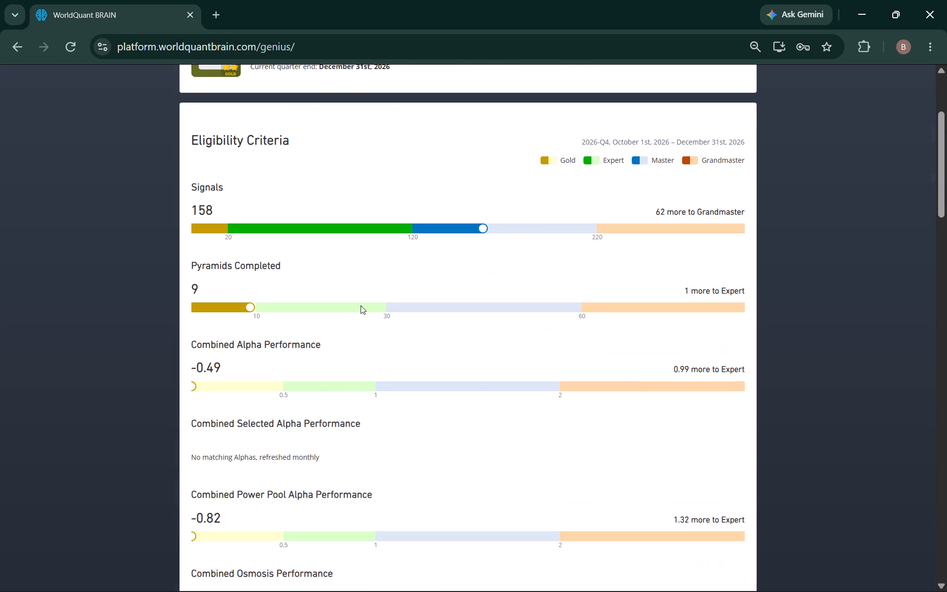
{"action": "scroll", "coordinate": [284, 325], "scroll_direction": "up", "scroll_amount": 2}
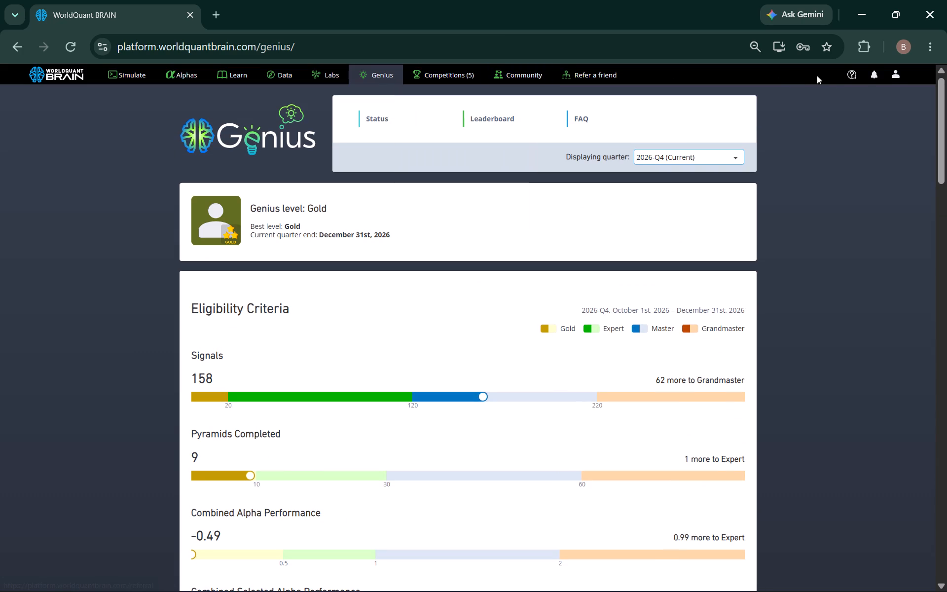
Review the profile's performance metrics, covering base payment, submitted alphas, simulated alphas and other payment.
{"action": "left_click", "coordinate": [893, 76]}
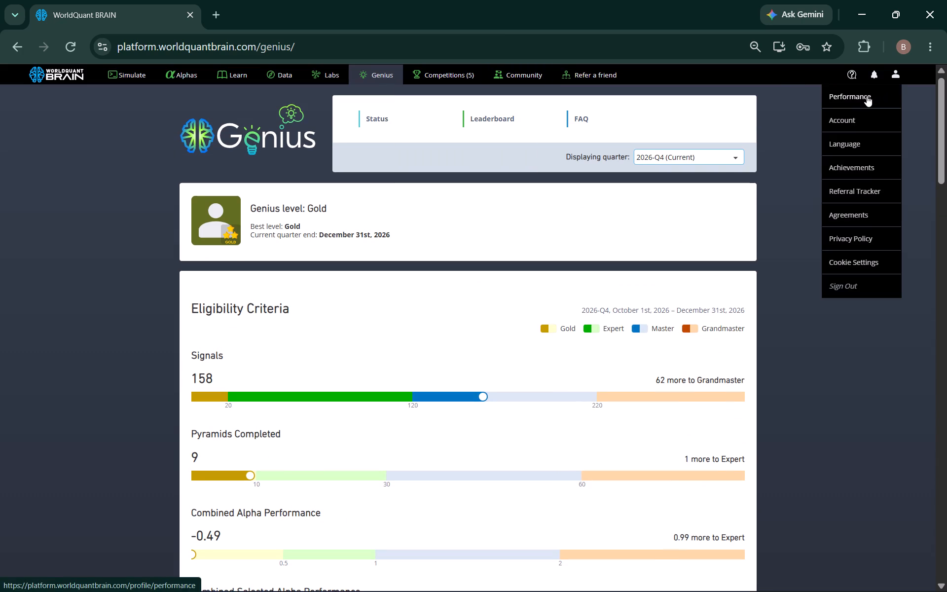
{"action": "left_click", "coordinate": [867, 96]}
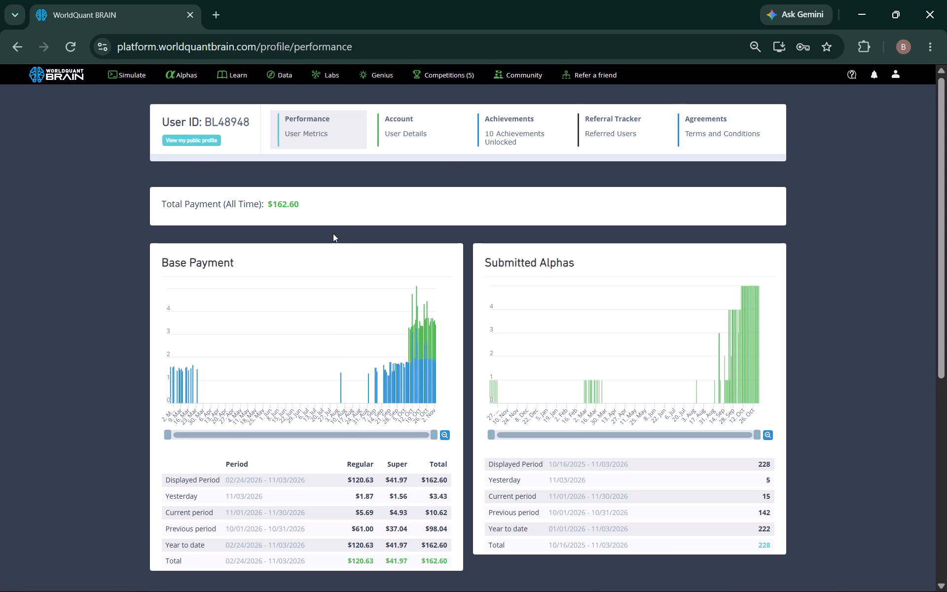
{"action": "scroll", "coordinate": [344, 243], "scroll_direction": "down", "scroll_amount": 2}
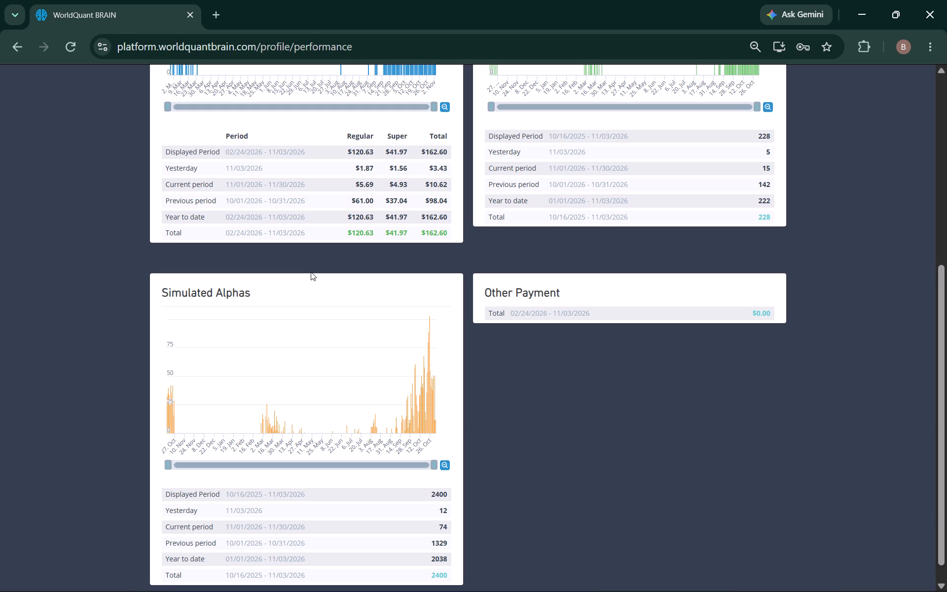
{"action": "scroll", "coordinate": [268, 256], "scroll_direction": "up", "scroll_amount": 3}
Open the list of submitted alphas.
{"action": "left_click", "coordinate": [176, 77]}
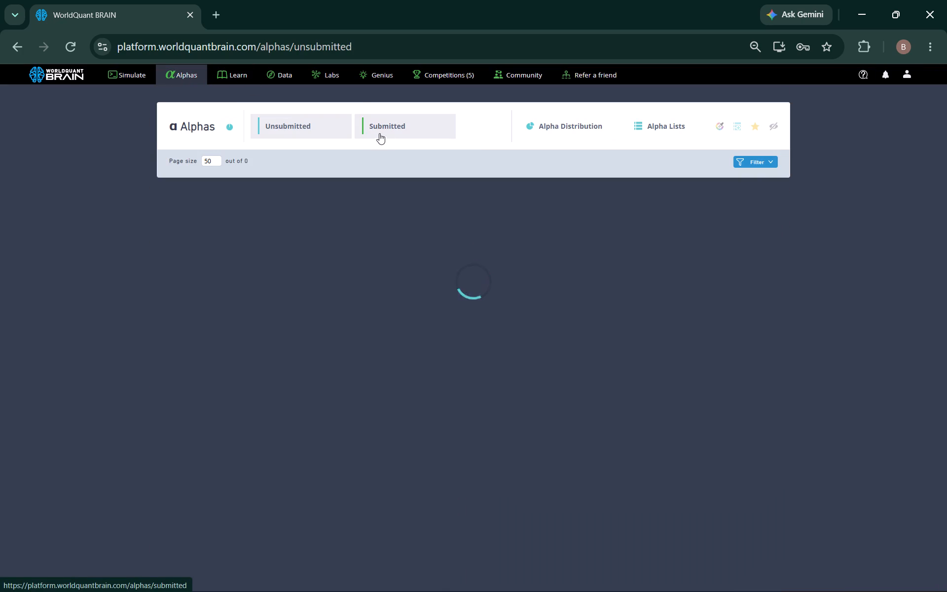
{"action": "left_click", "coordinate": [393, 128]}
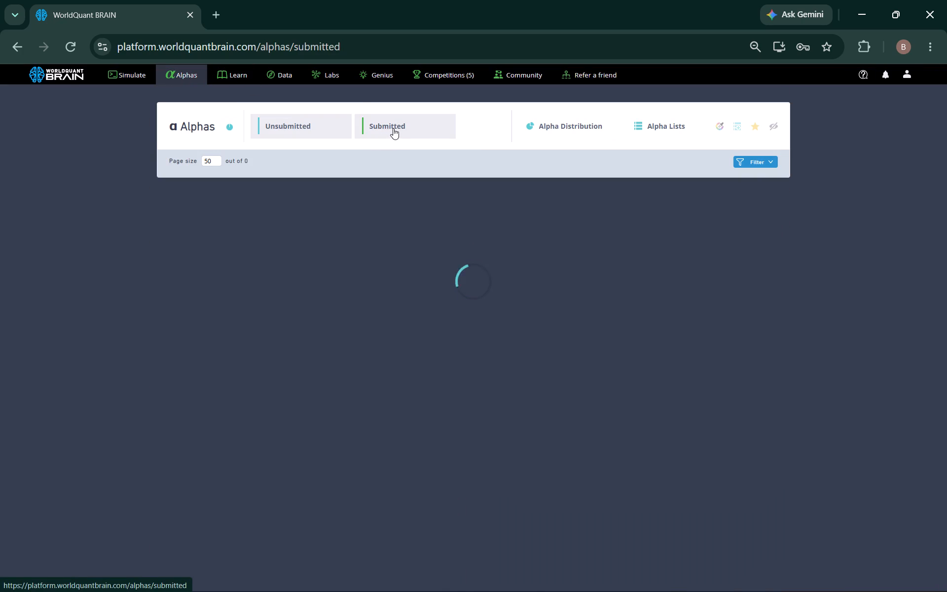
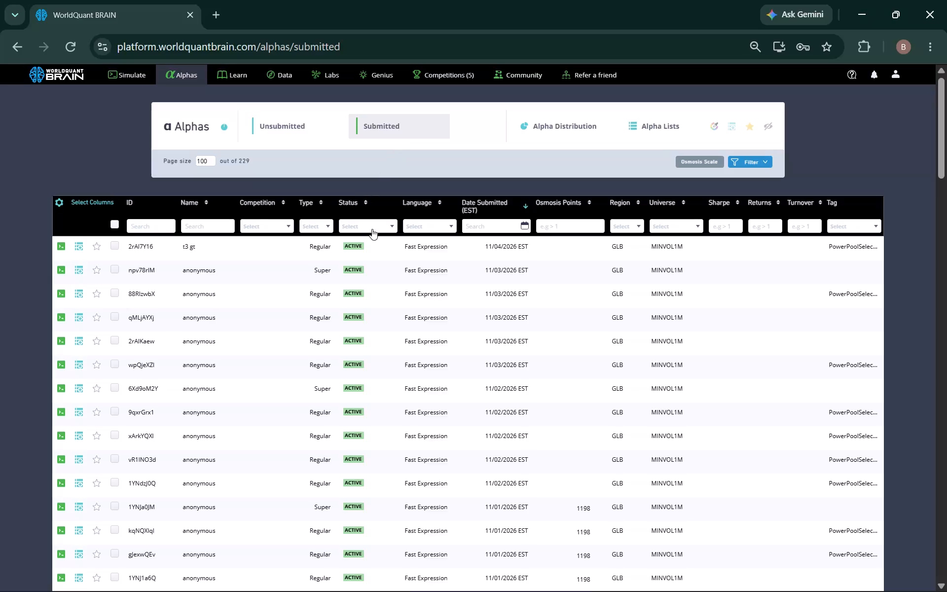
Open the submitted t3 gt alpha and clone it into the simulation editor.
{"action": "left_click", "coordinate": [403, 250]}
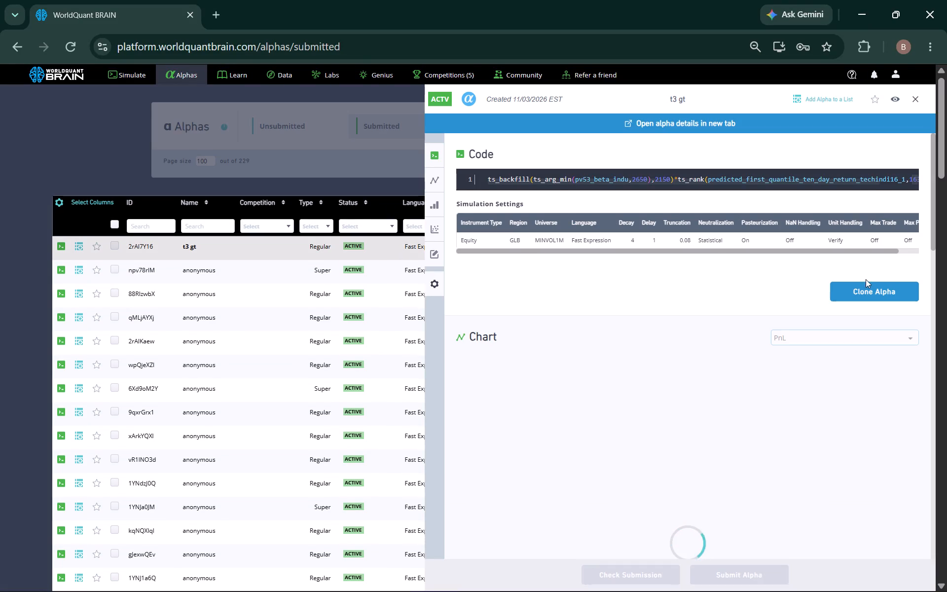
{"action": "left_click", "coordinate": [869, 292]}
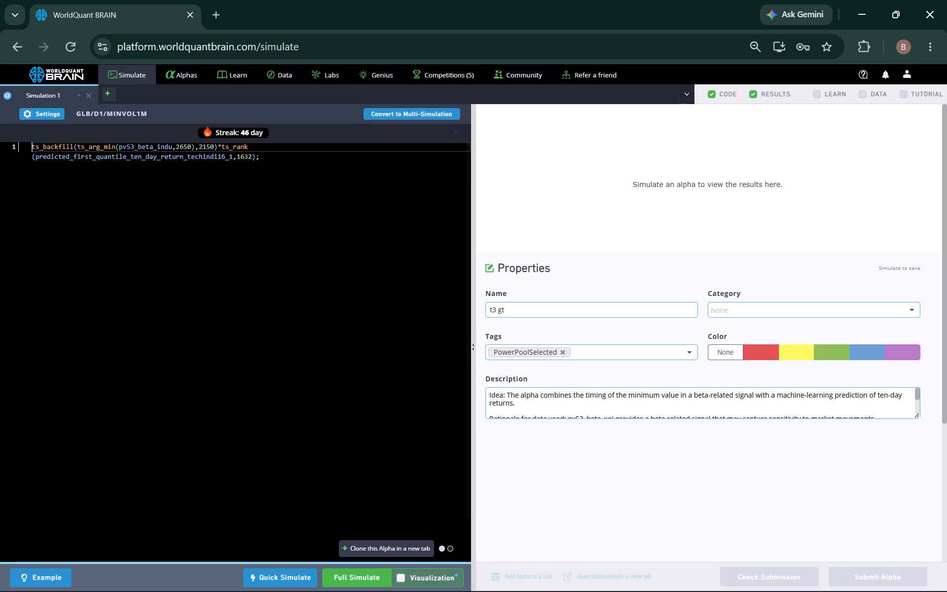
Duplicate the browser tab holding the cloned simulation and return to the original tab.
{"action": "double_click", "coordinate": [136, 144]}
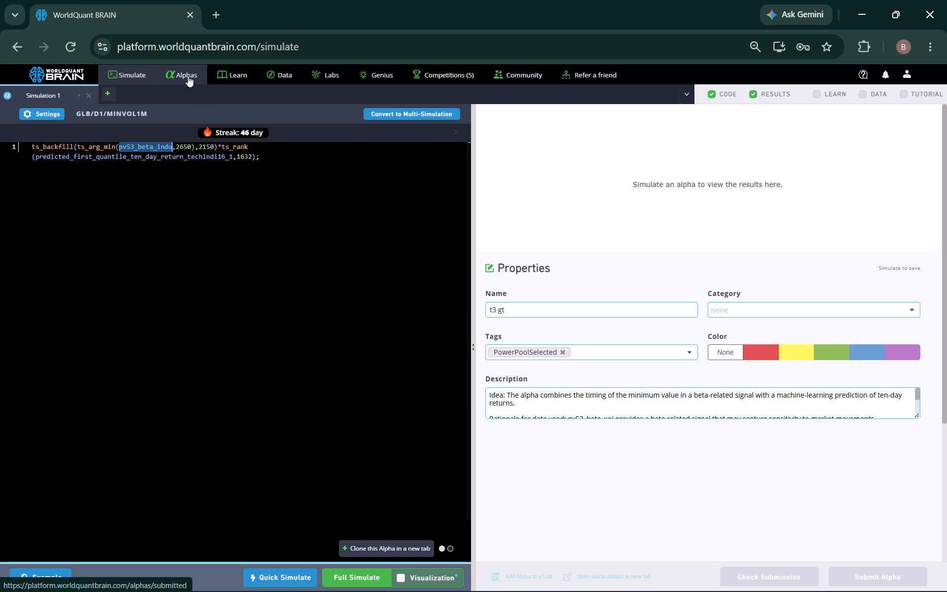
{"action": "right_click", "coordinate": [152, 20]}
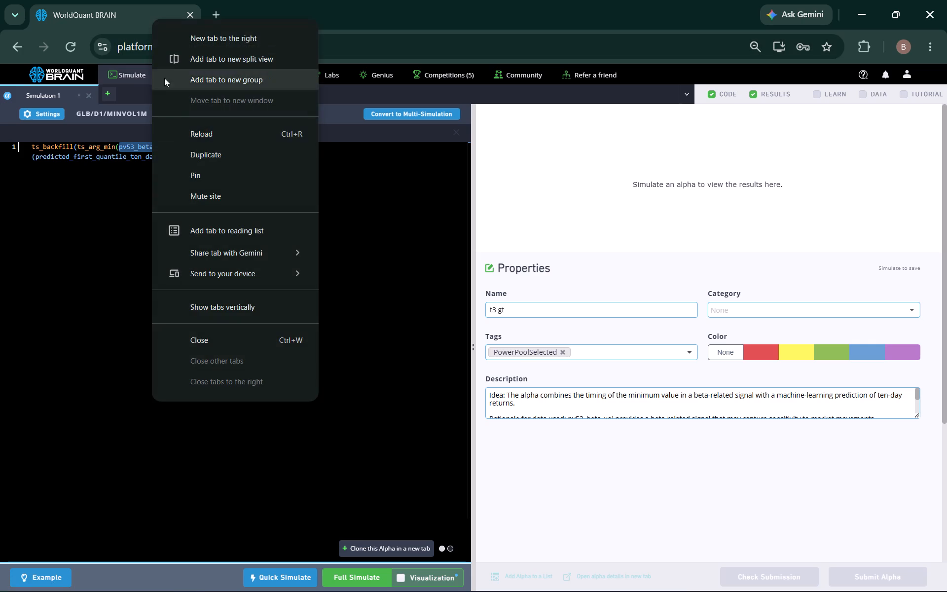
{"action": "left_click", "coordinate": [193, 155]}
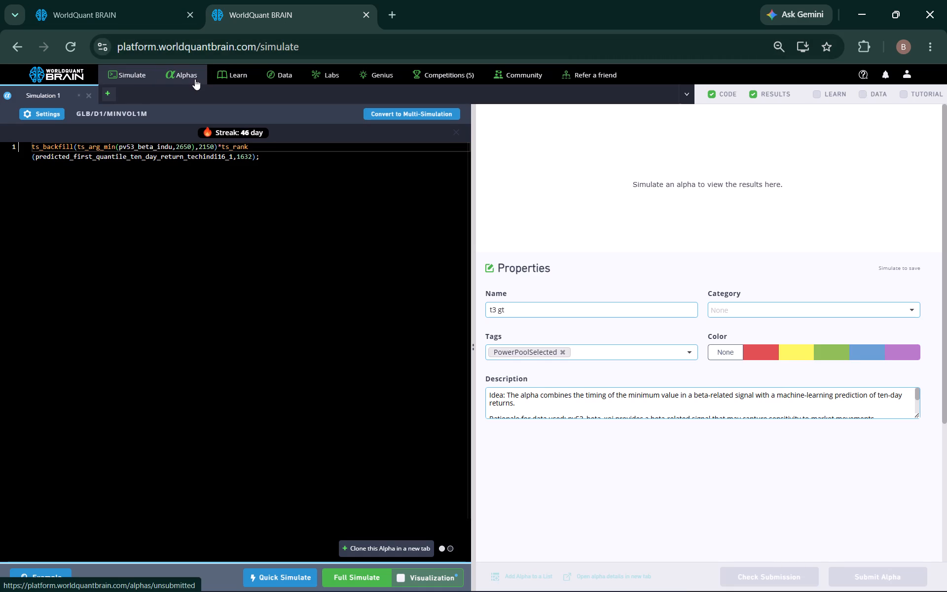
{"action": "left_click", "coordinate": [133, 16]}
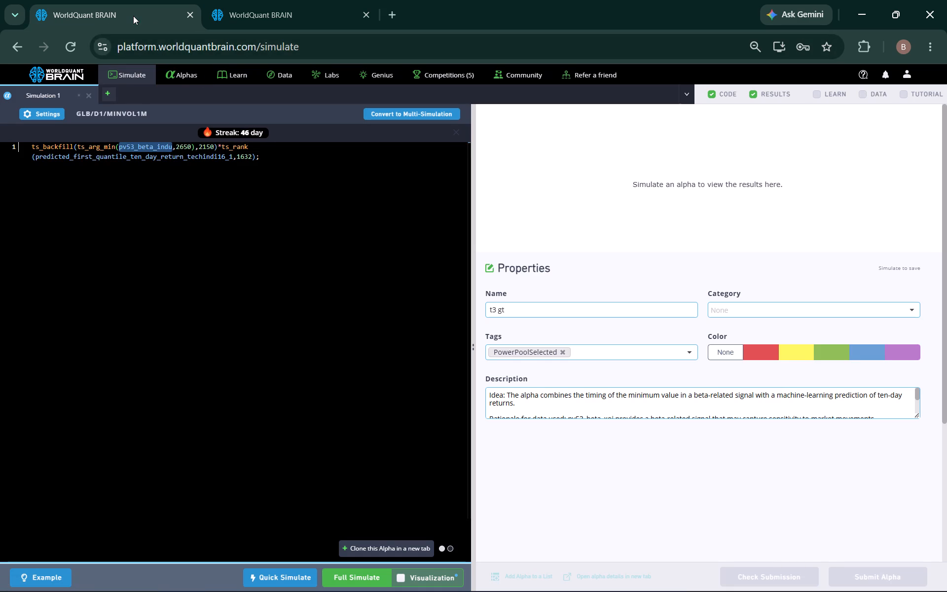
{"action": "left_click", "coordinate": [133, 16]}
Find the GLB/D1 Power Pool Nov'26 theme among all announcements and open its recommended model264 dataset, leaving the unsaved simulation.
{"action": "left_click", "coordinate": [885, 76]}
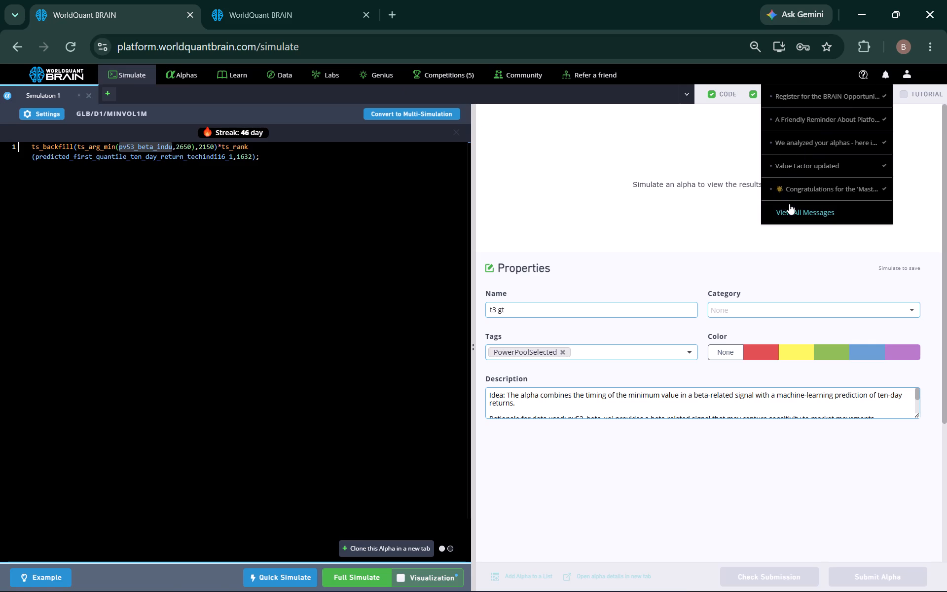
{"action": "left_click", "coordinate": [789, 205]}
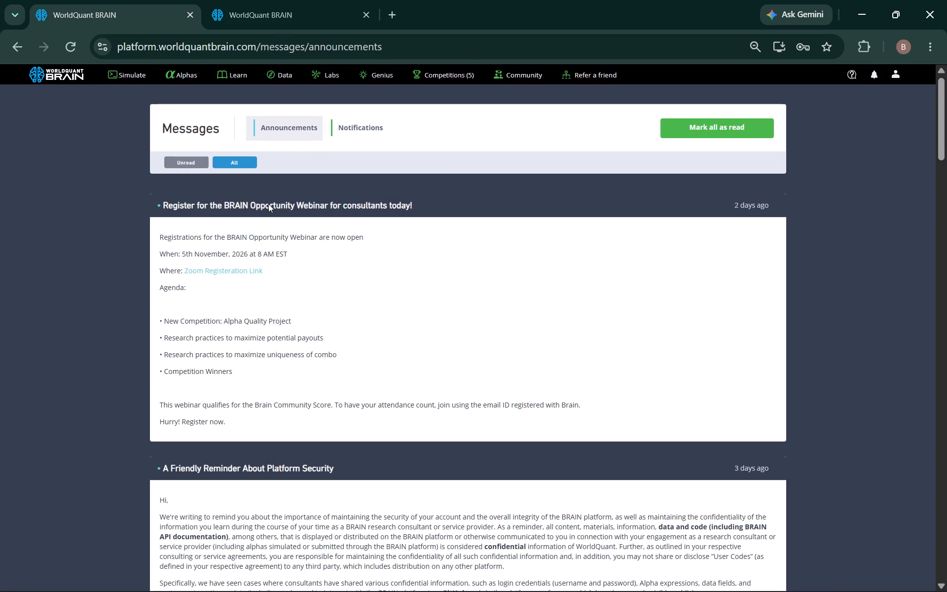
{"action": "scroll", "coordinate": [297, 281], "scroll_direction": "down", "scroll_amount": 7}
{"action": "scroll", "coordinate": [401, 350], "scroll_direction": "up", "scroll_amount": 1}
{"action": "scroll", "coordinate": [351, 350], "scroll_direction": "up", "scroll_amount": 2}
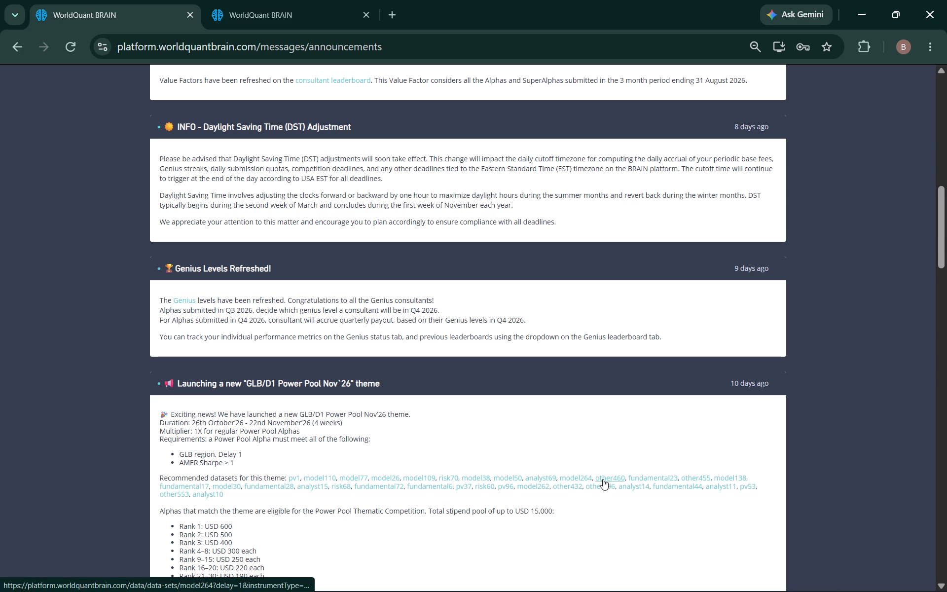
{"action": "left_click", "coordinate": [582, 475]}
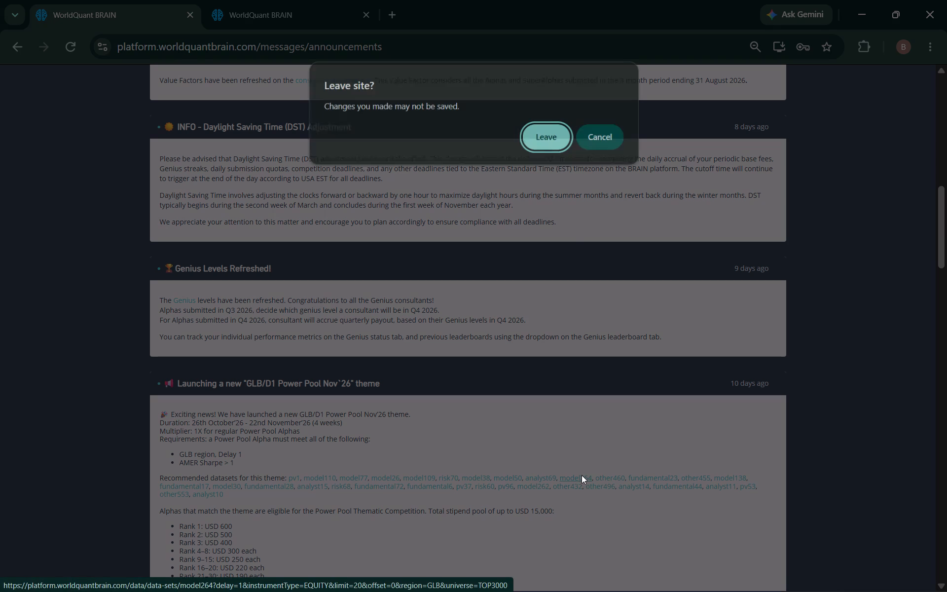
{"action": "left_click", "coordinate": [546, 142]}
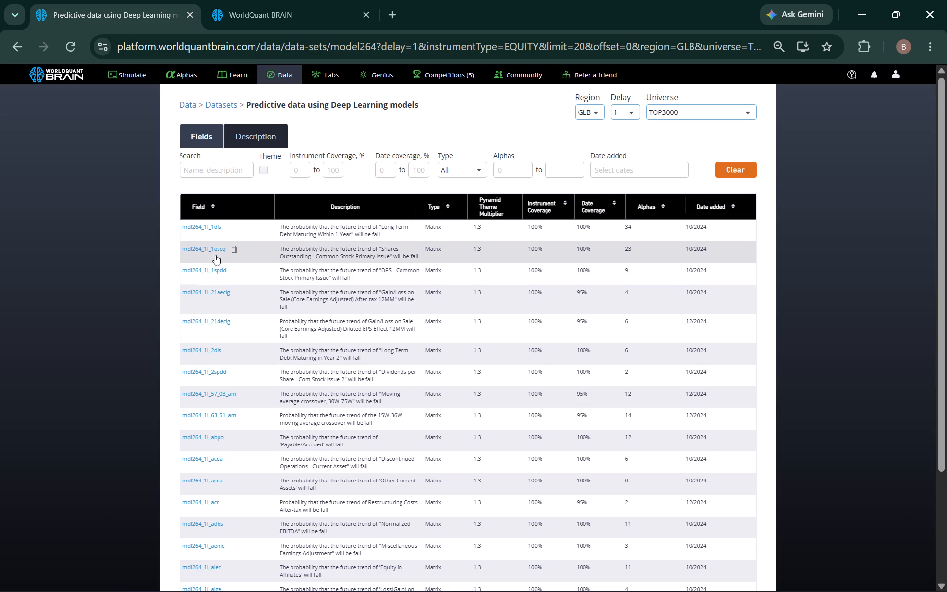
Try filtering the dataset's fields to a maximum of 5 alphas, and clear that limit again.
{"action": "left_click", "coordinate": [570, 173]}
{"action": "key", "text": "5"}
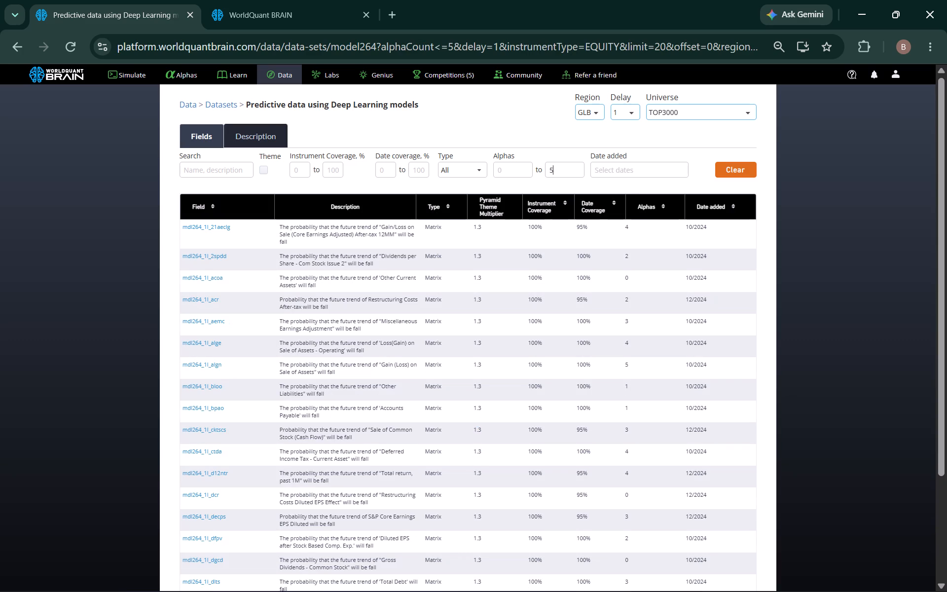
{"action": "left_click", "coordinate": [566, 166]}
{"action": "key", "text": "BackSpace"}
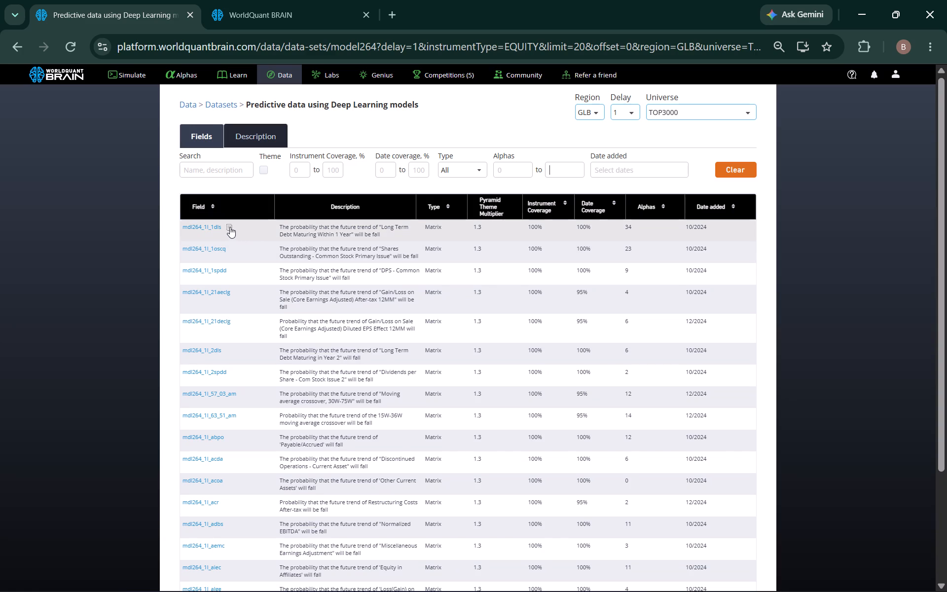
Copy the field name mdl264_1l_1dls and paste it over pv53_beta_indu in the cloned alpha's expression in the duplicate tab.
{"action": "left_click", "coordinate": [230, 227]}
{"action": "left_click", "coordinate": [261, 0]}
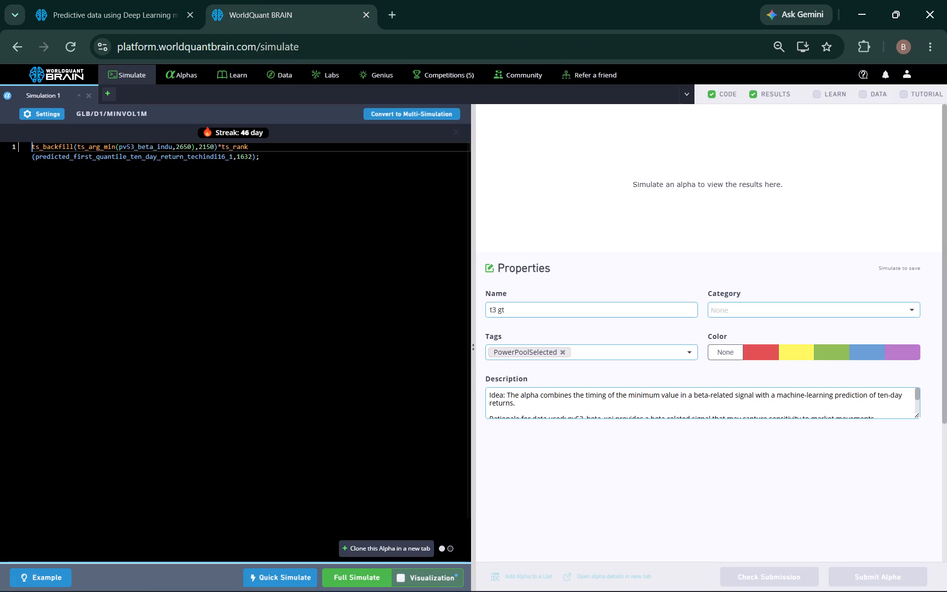
{"action": "double_click", "coordinate": [150, 144]}
{"action": "right_click", "coordinate": [150, 144]}
{"action": "left_click", "coordinate": [185, 193]}
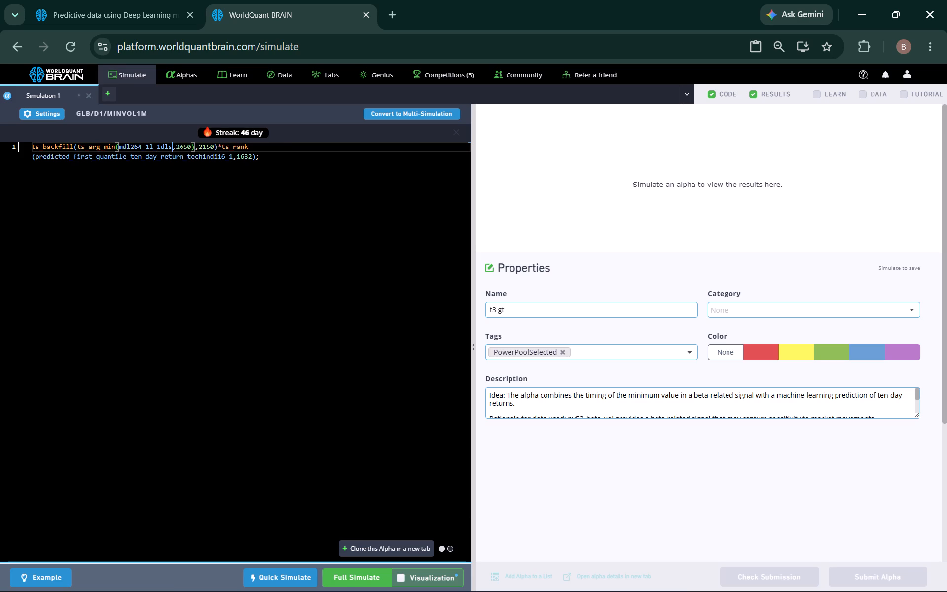
Run a full simulation of the modified alpha expression.
{"action": "left_click", "coordinate": [349, 579]}
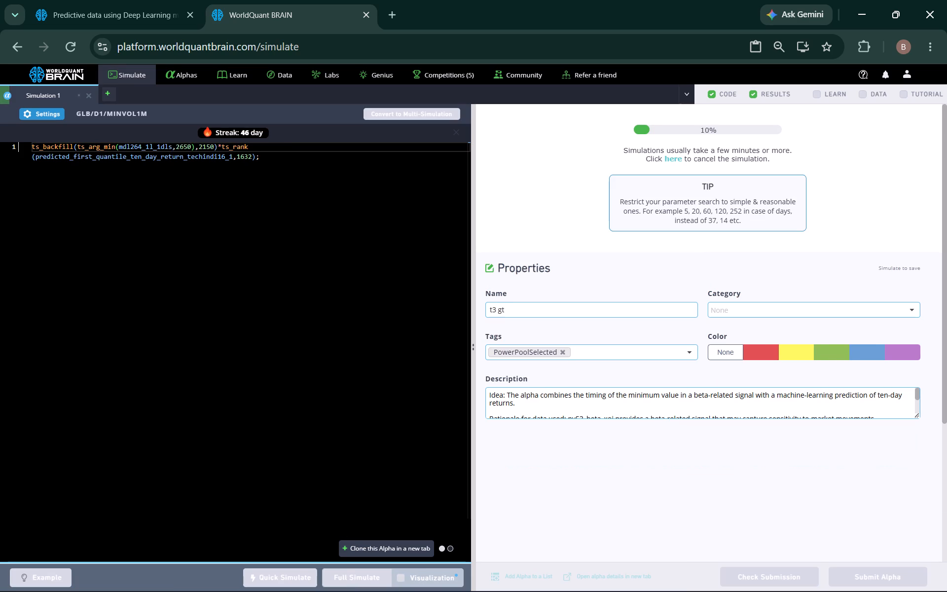
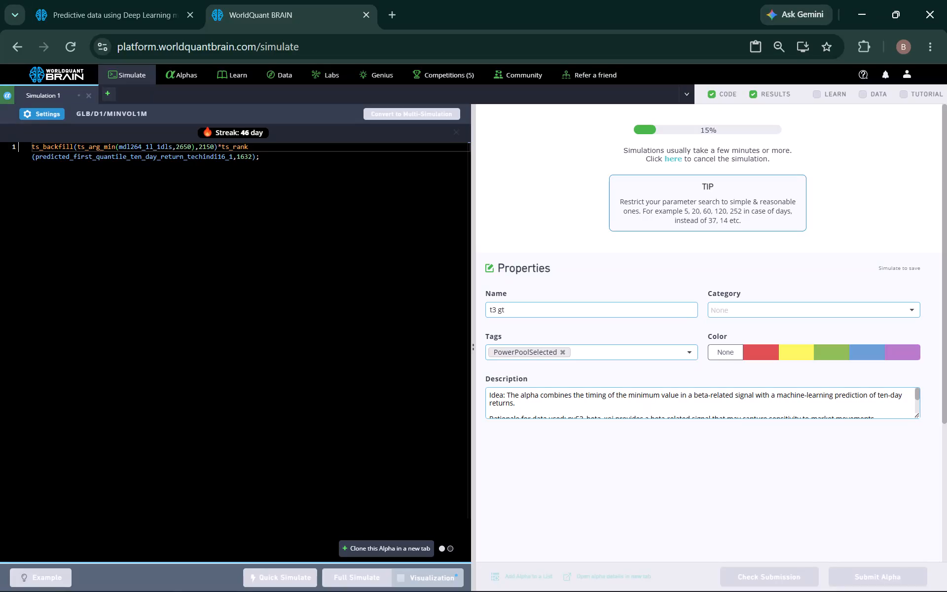
Clone the alpha being simulated in Simulation 1 into a new simulation tab.
{"action": "left_click", "coordinate": [378, 544]}
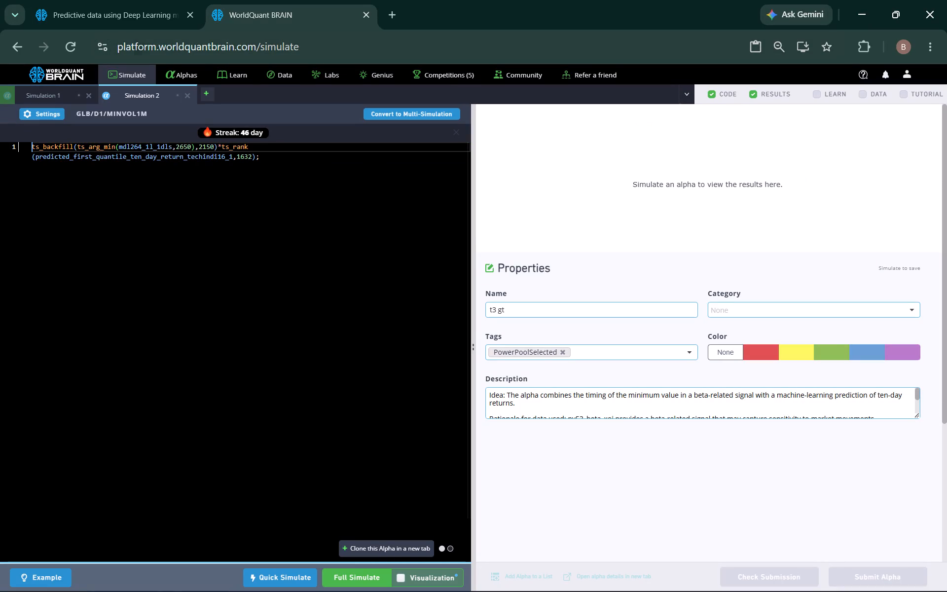
Copy the field name mdl264_1l_57_03_am from the model264 dataset's field list, and return that browser tab to the Data search page.
{"action": "left_click", "coordinate": [127, 18]}
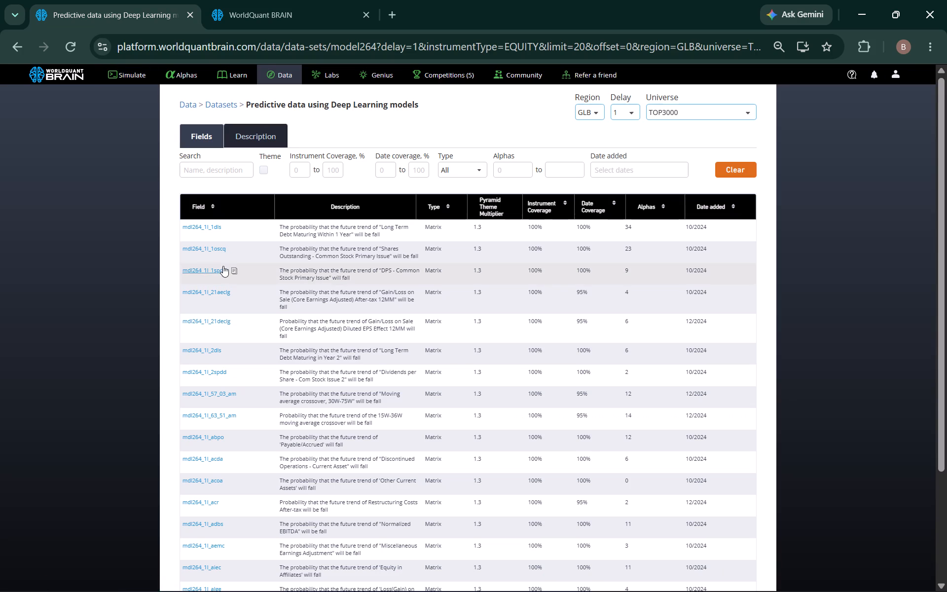
{"action": "scroll", "coordinate": [235, 361], "scroll_direction": "down", "scroll_amount": 6}
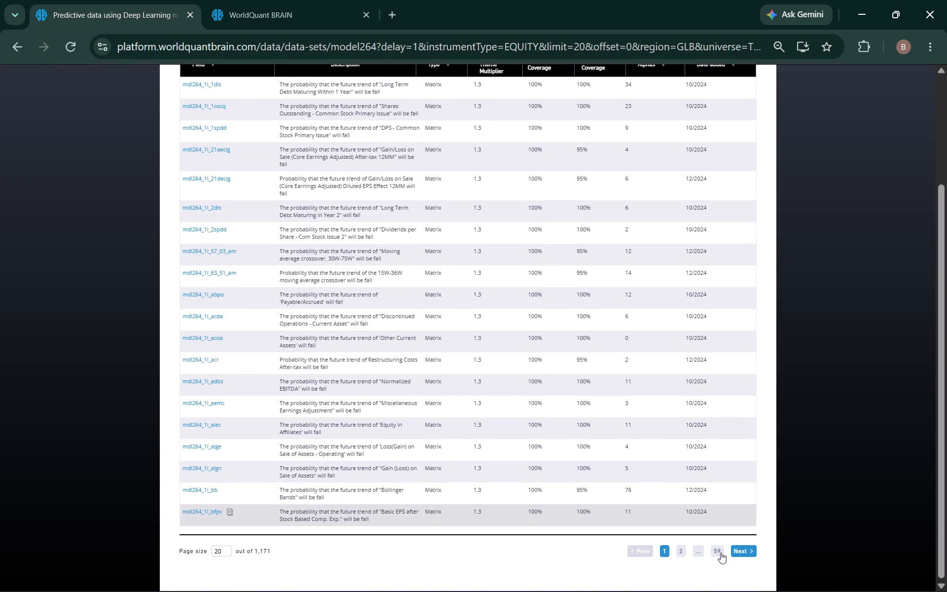
{"action": "left_click", "coordinate": [721, 553]}
{"action": "scroll", "coordinate": [349, 401], "scroll_direction": "down", "scroll_amount": 4}
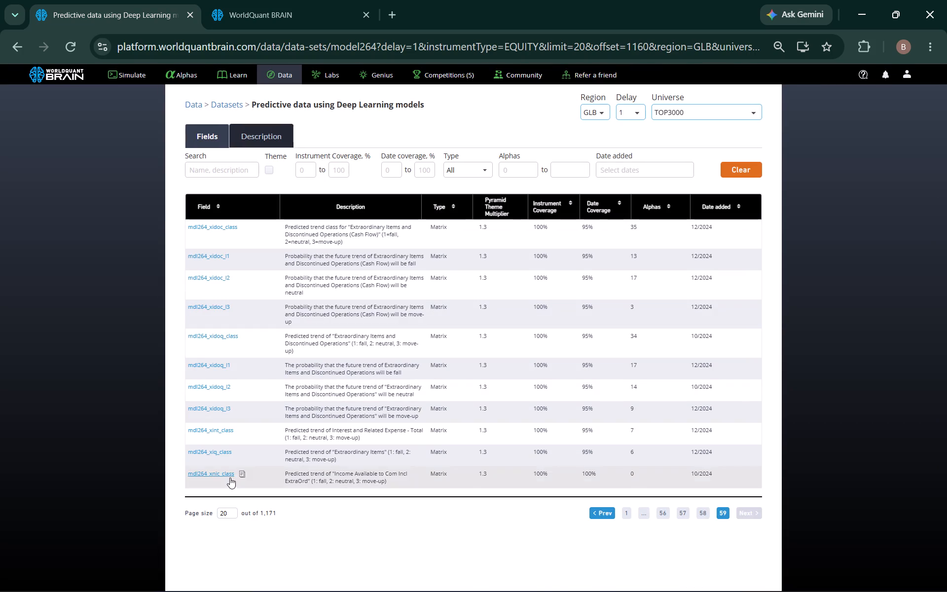
{"action": "scroll", "coordinate": [657, 395], "scroll_direction": "up", "scroll_amount": 1}
{"action": "left_click", "coordinate": [622, 509]}
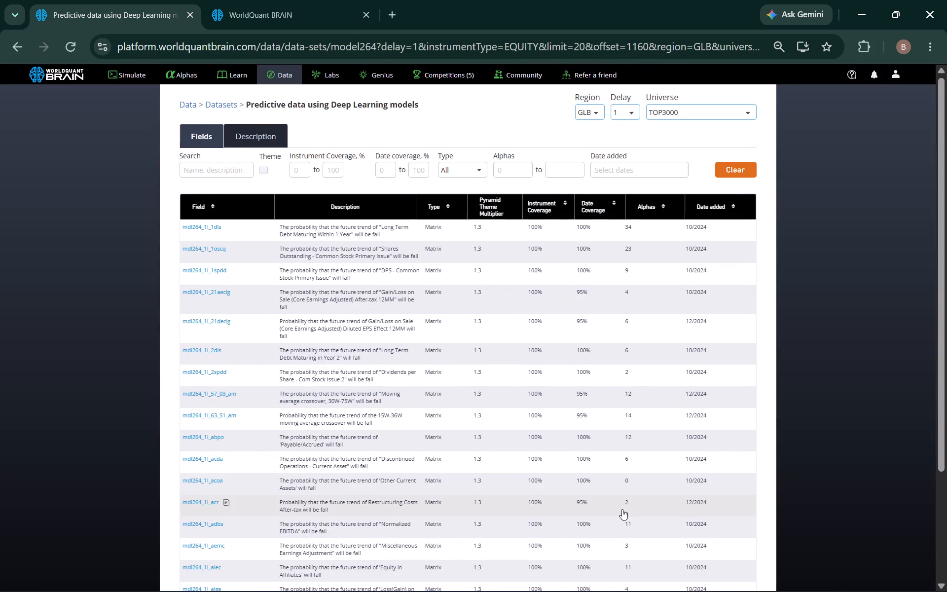
{"action": "scroll", "coordinate": [226, 339], "scroll_direction": "down", "scroll_amount": 3}
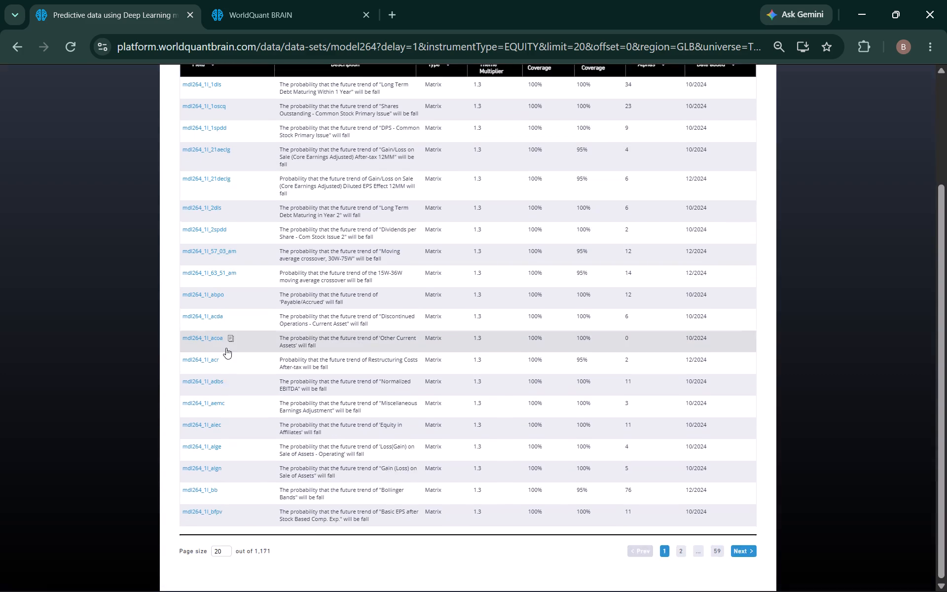
{"action": "scroll", "coordinate": [225, 339], "scroll_direction": "up", "scroll_amount": 2}
{"action": "left_click", "coordinate": [248, 395]}
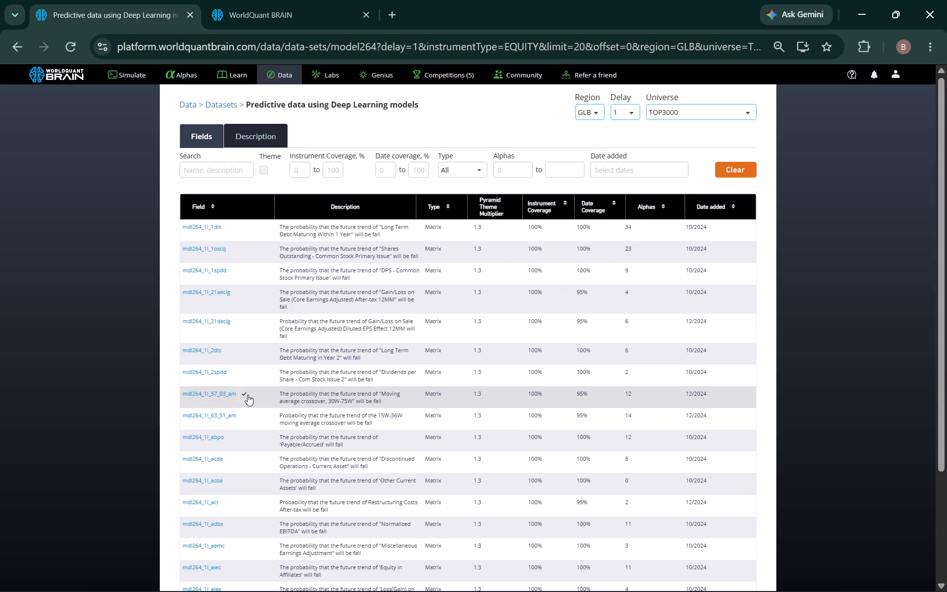
{"action": "left_click", "coordinate": [284, 74]}
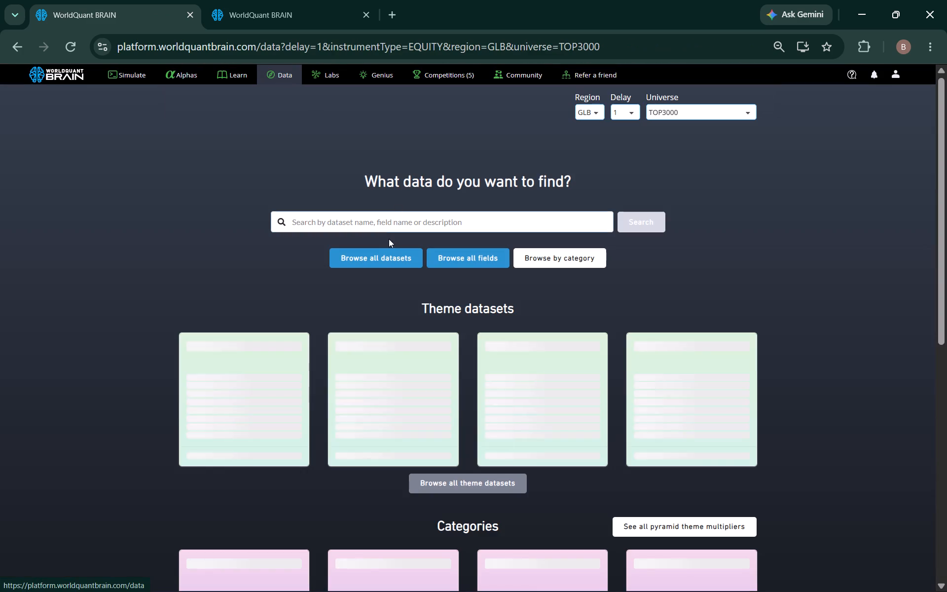
Replace mdl264_1l_1dls with the copied mdl264_1l_57_03_am in the Simulation 2 expression and run a full simulation.
{"action": "left_click", "coordinate": [256, 21]}
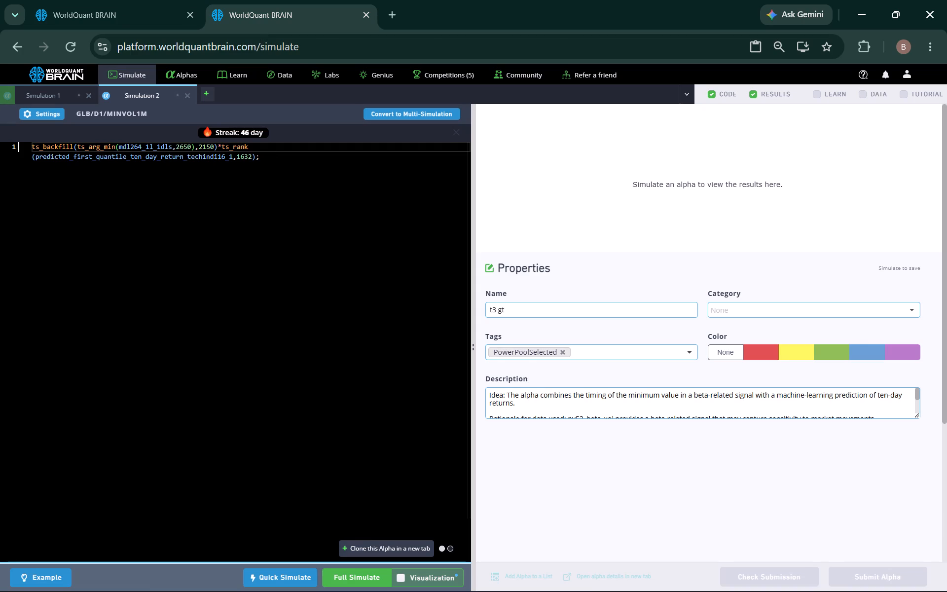
{"action": "double_click", "coordinate": [145, 142]}
{"action": "right_click", "coordinate": [145, 142]}
{"action": "left_click", "coordinate": [181, 193]}
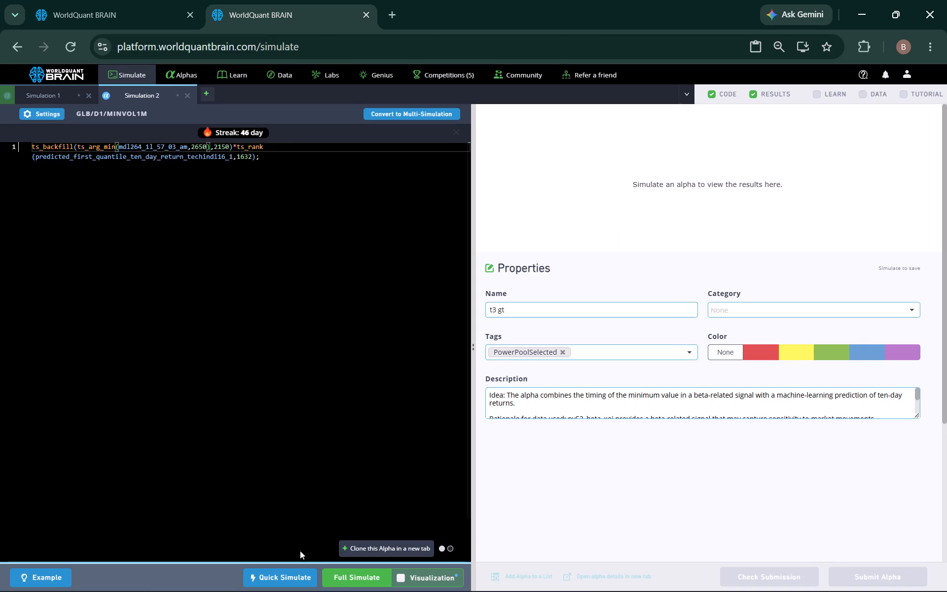
{"action": "left_click", "coordinate": [340, 577]}
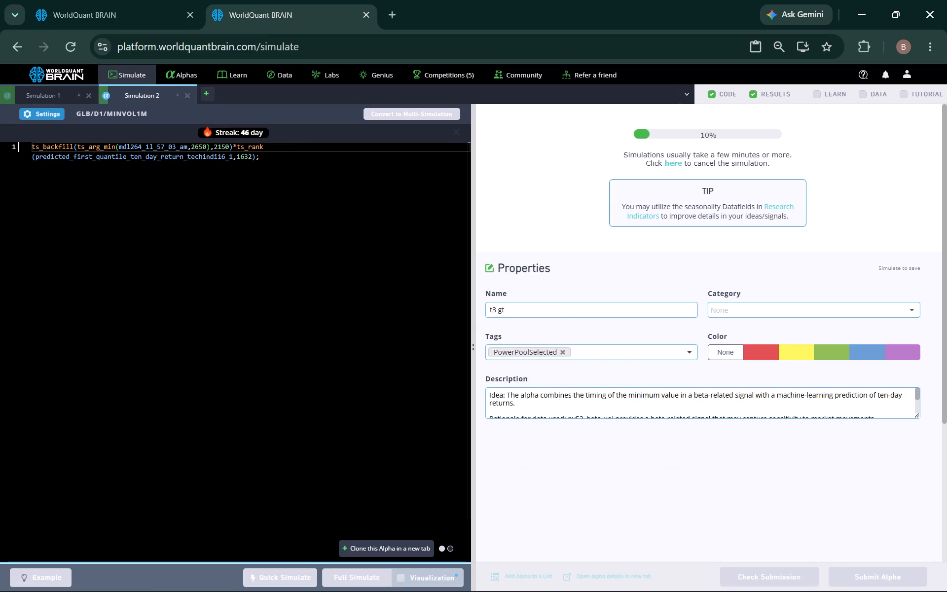
With Simulation 1 shown in the simulation tab, search the data for MDL26 and open the model262 dataset, DNN prediction of fundamentals, from the matching fields.
{"action": "left_click", "coordinate": [62, 89]}
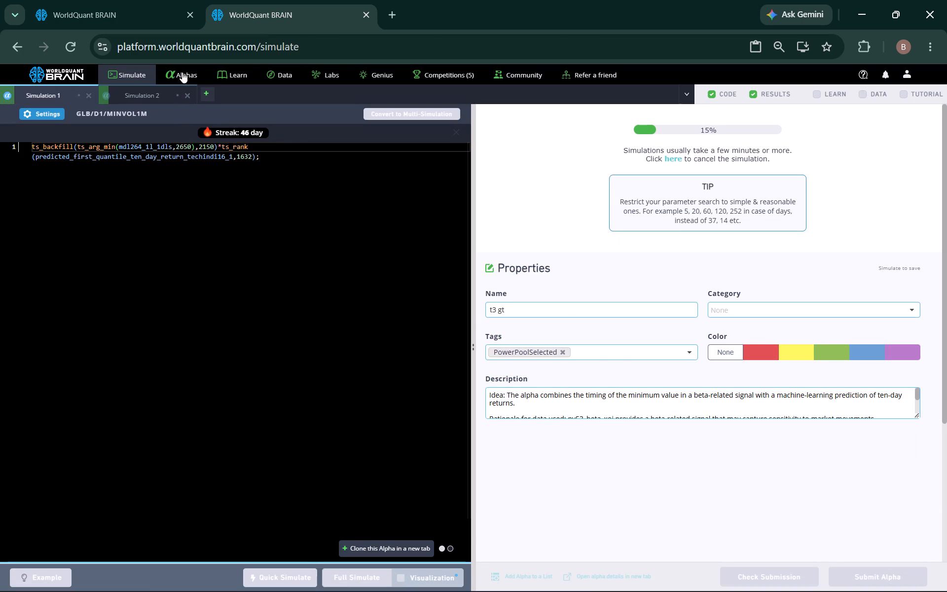
{"action": "left_click", "coordinate": [154, 15]}
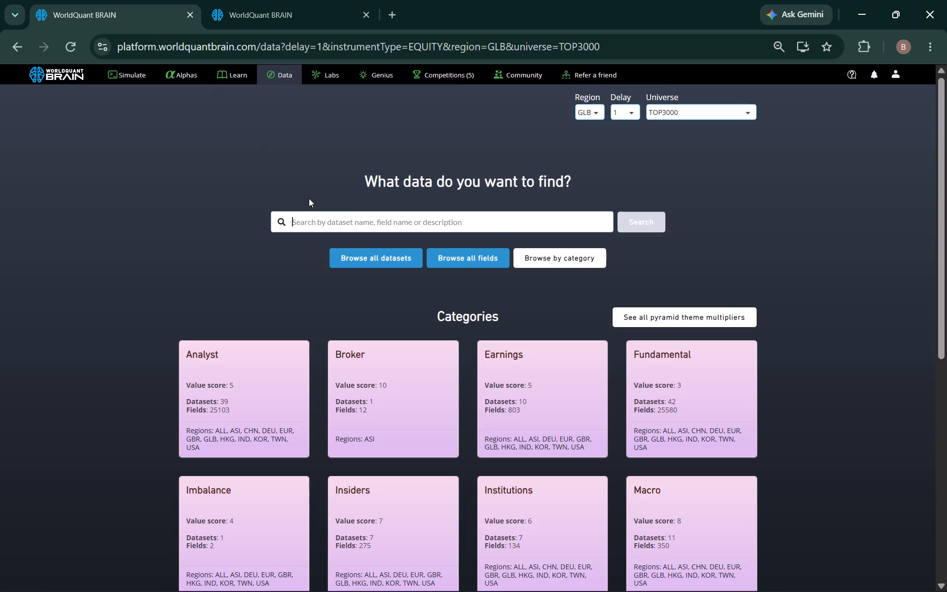
{"action": "left_click", "coordinate": [354, 228]}
{"action": "key", "text": "m"}
{"action": "type", "text": "DL"}
{"action": "type", "text": "26"}
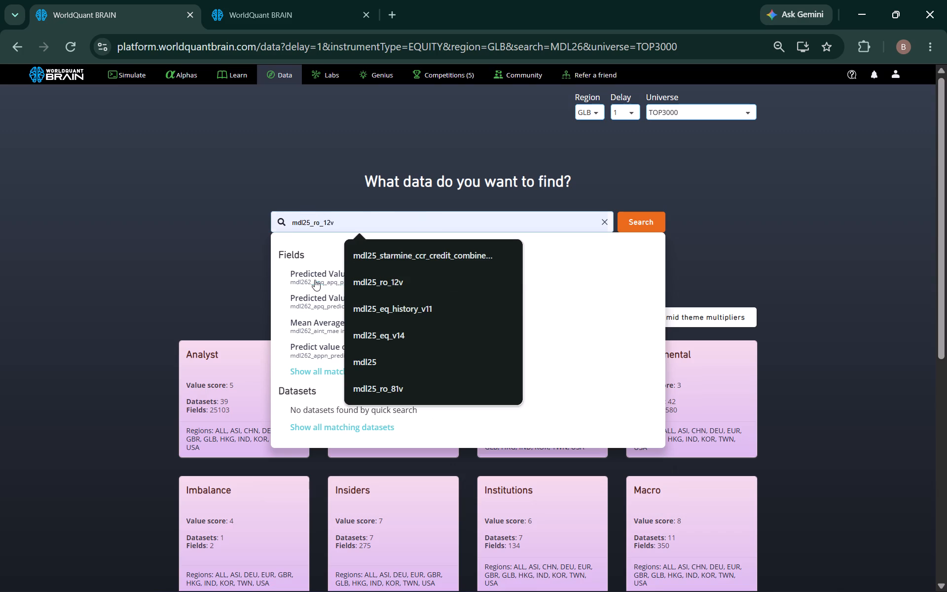
{"action": "left_click", "coordinate": [323, 366]}
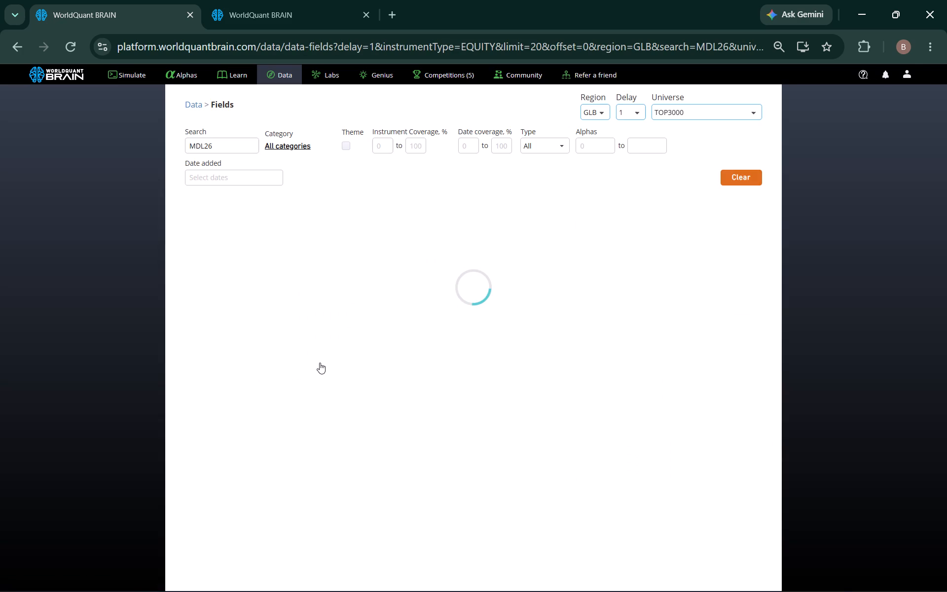
{"action": "left_click", "coordinate": [242, 244]}
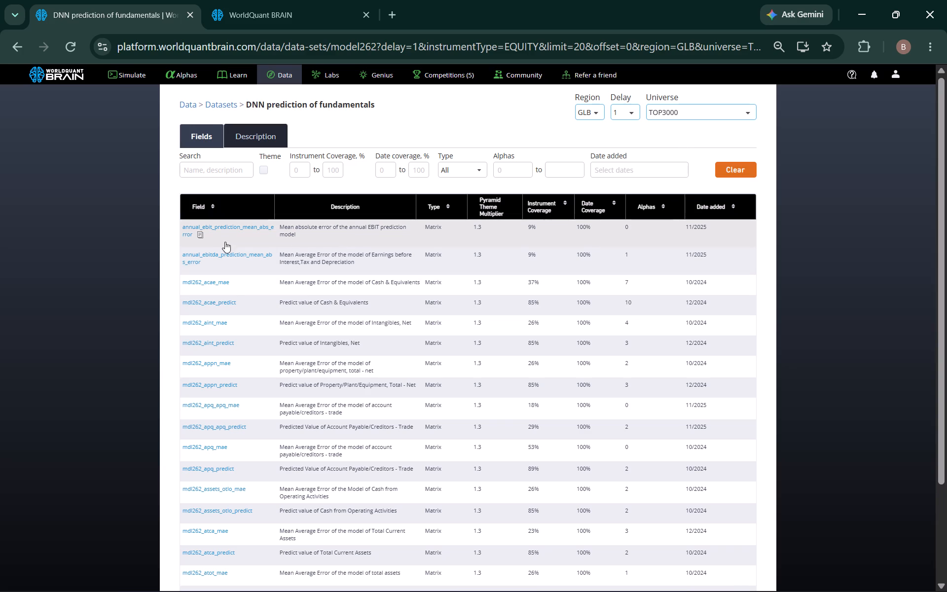
Copy the field name annual_ebit_prediction_mean_abs_error and paste it over mdl264_1l_1dls in the Simulation 1 expression.
{"action": "left_click", "coordinate": [202, 232]}
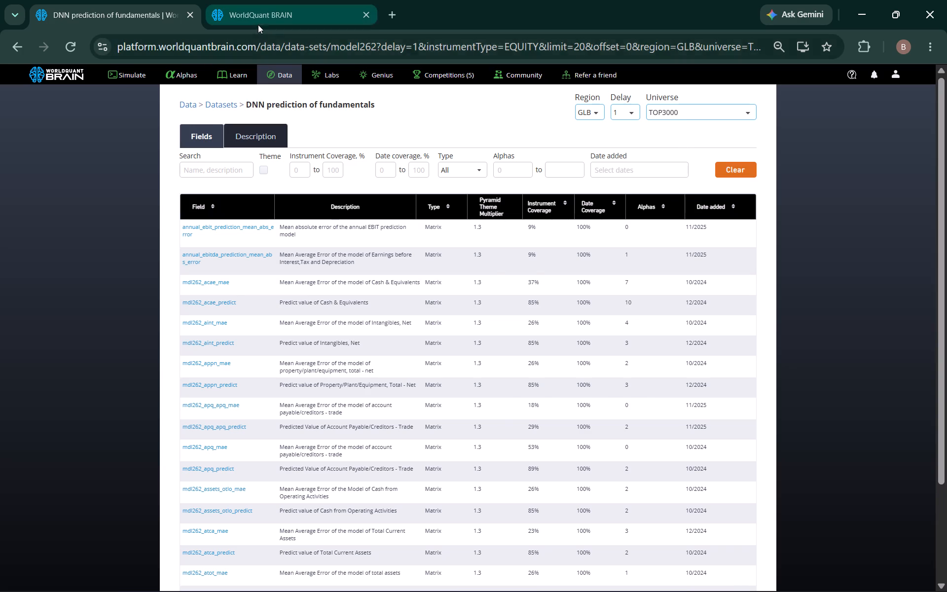
{"action": "left_click", "coordinate": [257, 25]}
{"action": "double_click", "coordinate": [152, 148]}
{"action": "right_click", "coordinate": [151, 149]}
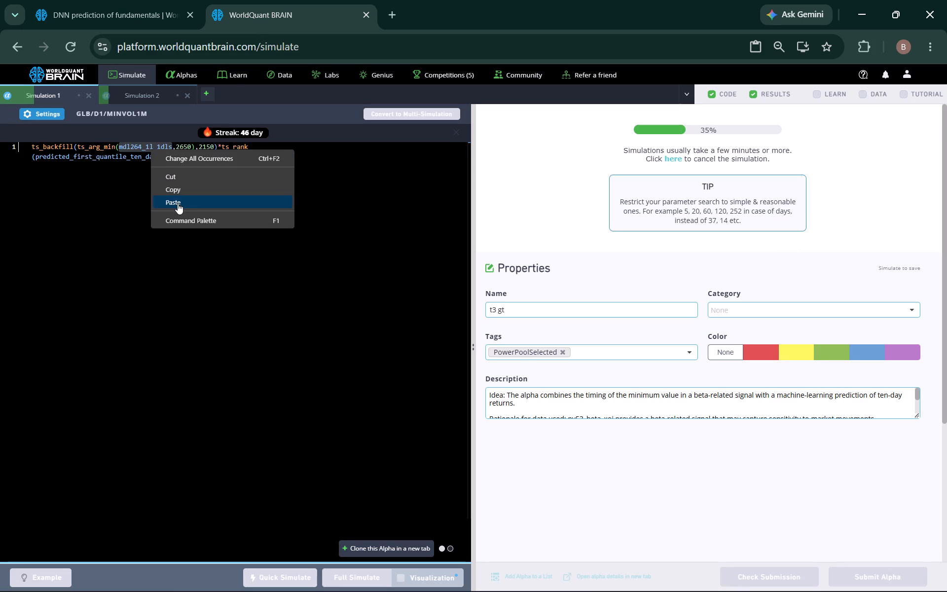
{"action": "left_click", "coordinate": [178, 203]}
Clone the edited alpha into a new simulation tab and run a full simulation there.
{"action": "left_click", "coordinate": [392, 548]}
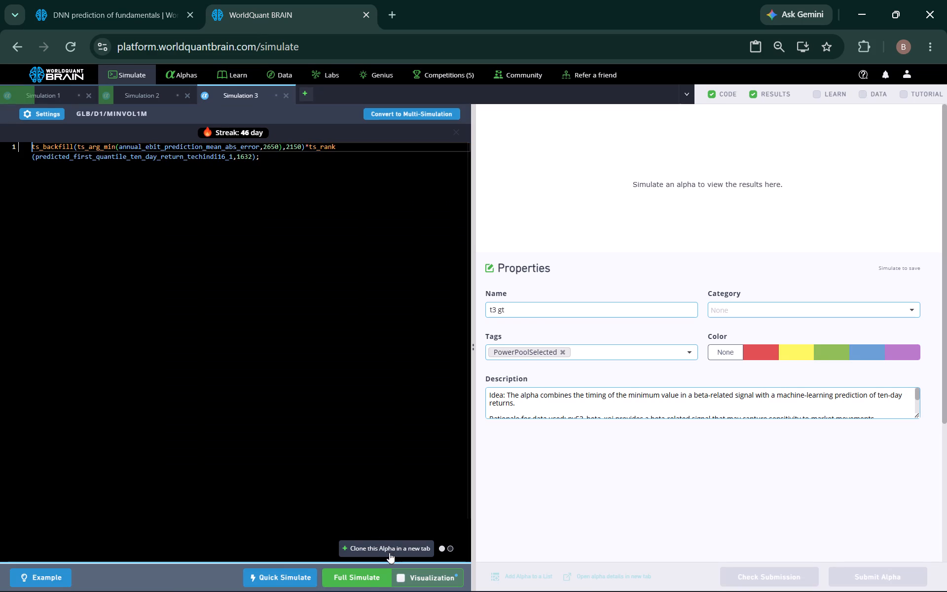
{"action": "left_click", "coordinate": [371, 572]}
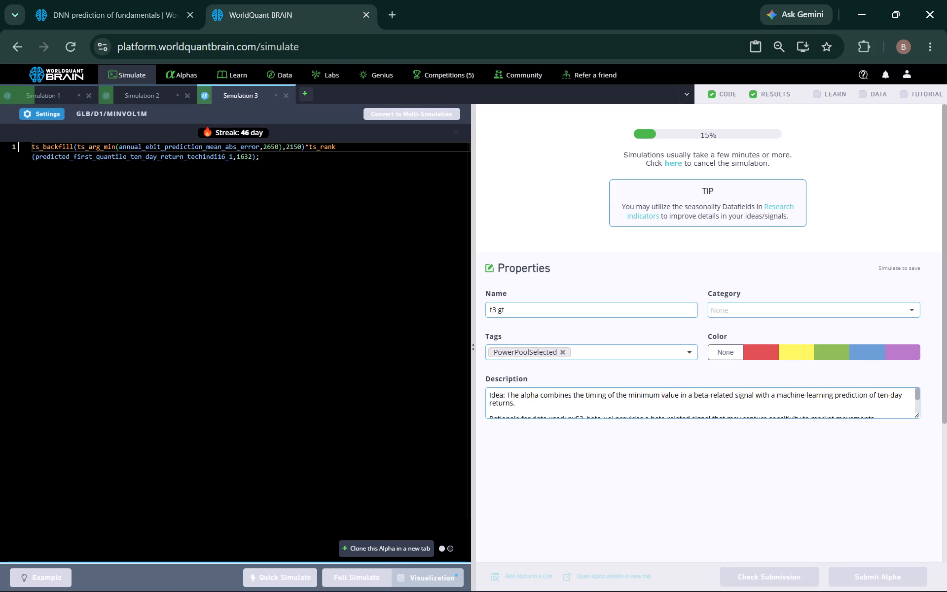
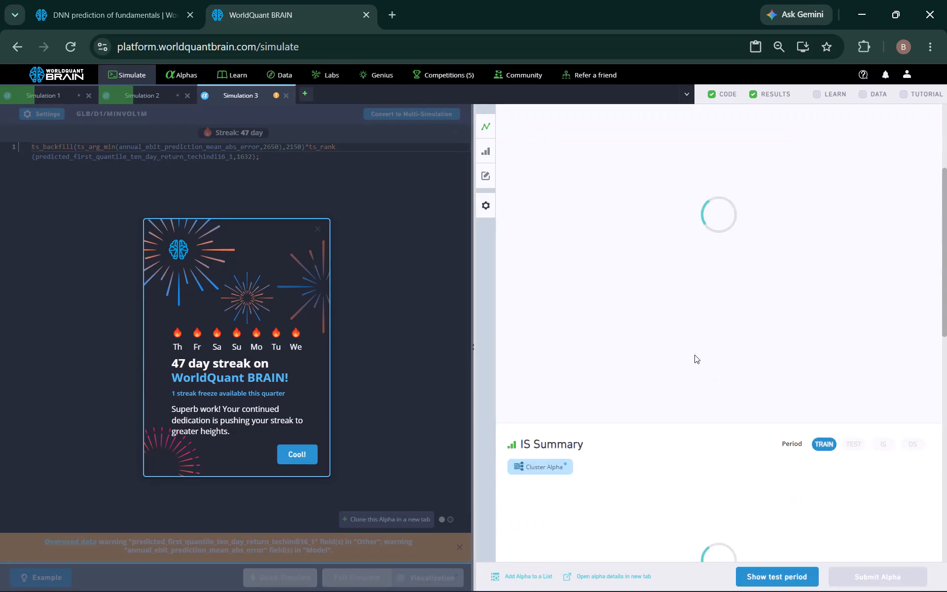
Show the test period results for Simulation 3 and expand its failed IS tests, closing the streak notice.
{"action": "scroll", "coordinate": [694, 355], "scroll_direction": "down", "scroll_amount": 1}
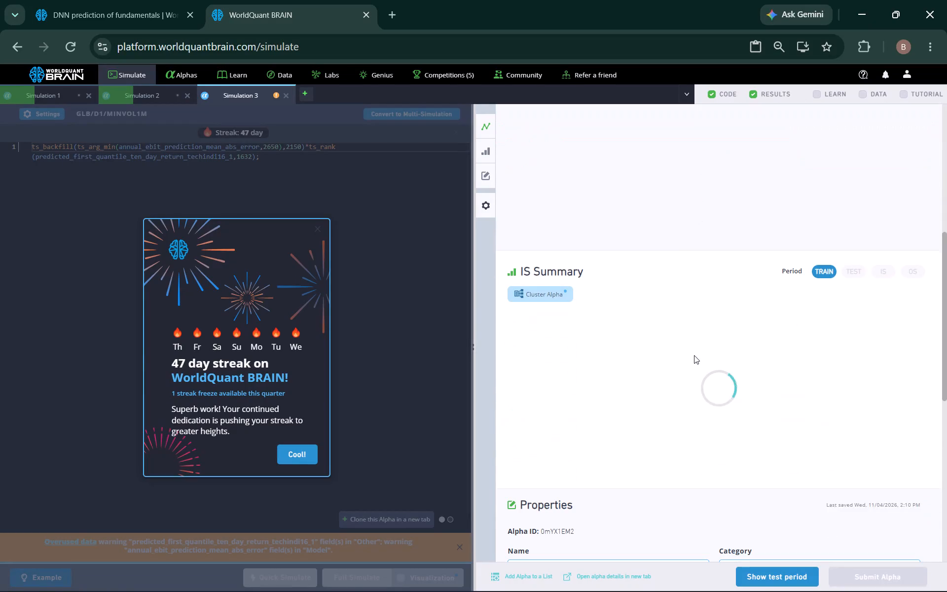
{"action": "left_click", "coordinate": [776, 573]}
{"action": "scroll", "coordinate": [746, 379], "scroll_direction": "up", "scroll_amount": 2}
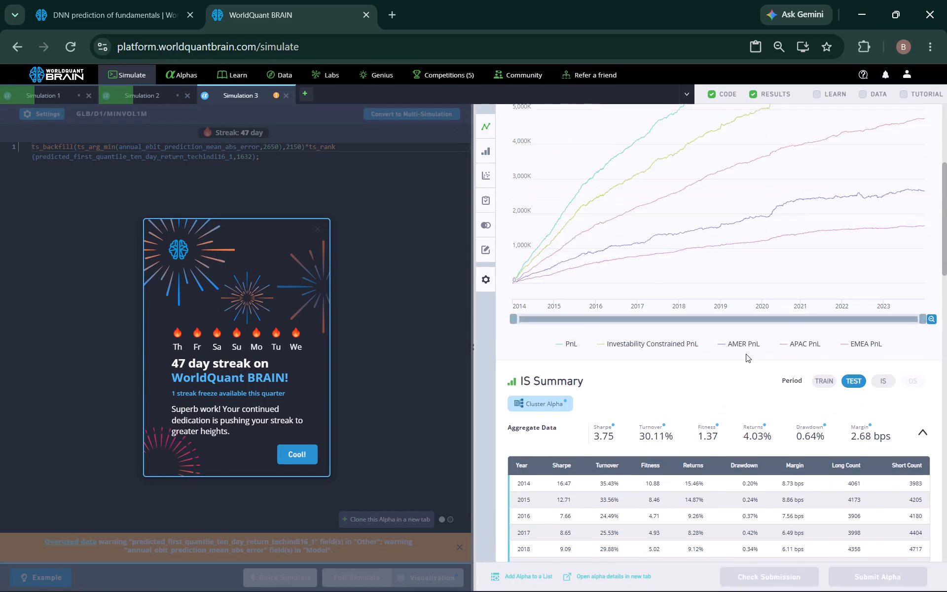
{"action": "scroll", "coordinate": [746, 354], "scroll_direction": "up", "scroll_amount": 1}
{"action": "scroll", "coordinate": [746, 354], "scroll_direction": "down", "scroll_amount": 6}
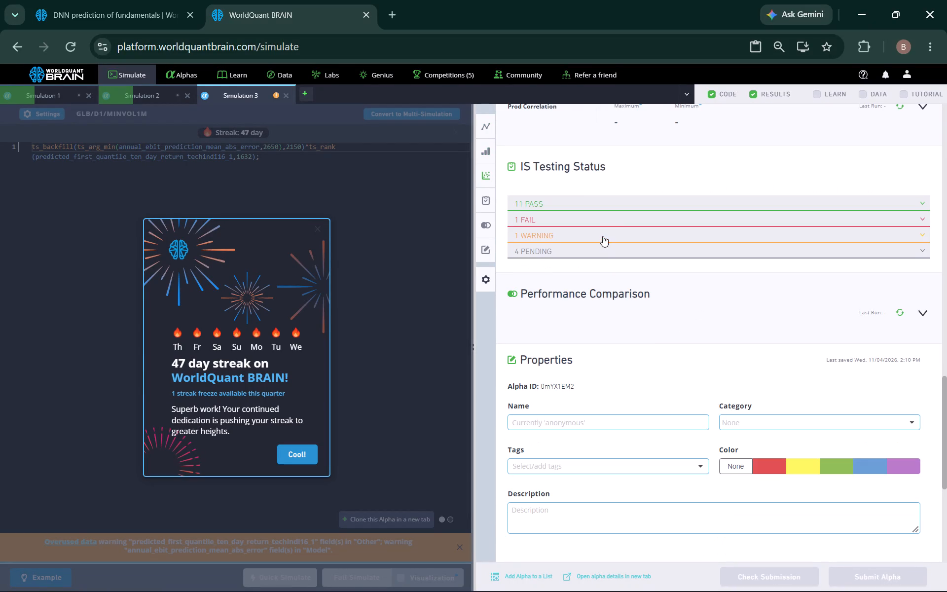
{"action": "left_click", "coordinate": [598, 219]}
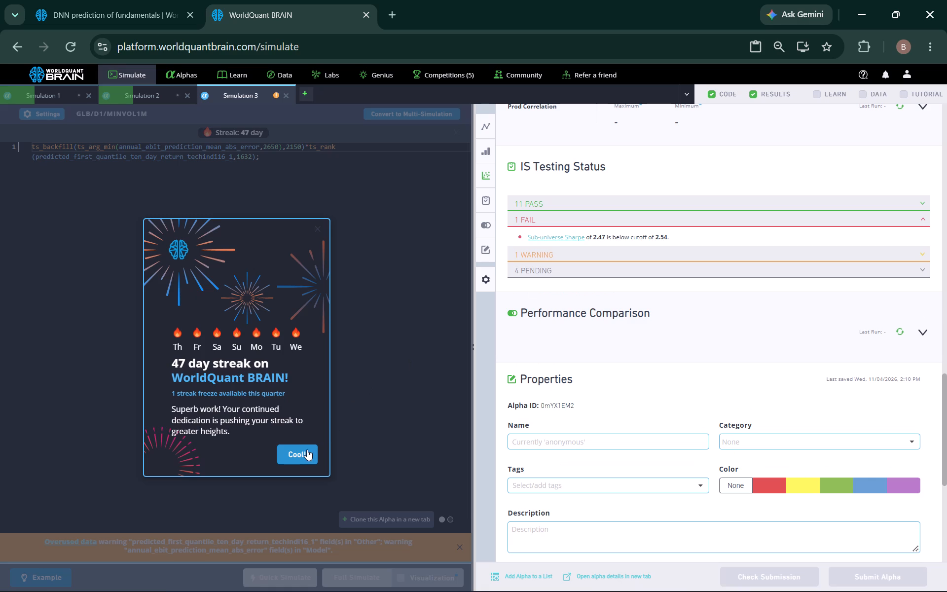
{"action": "left_click", "coordinate": [307, 449]}
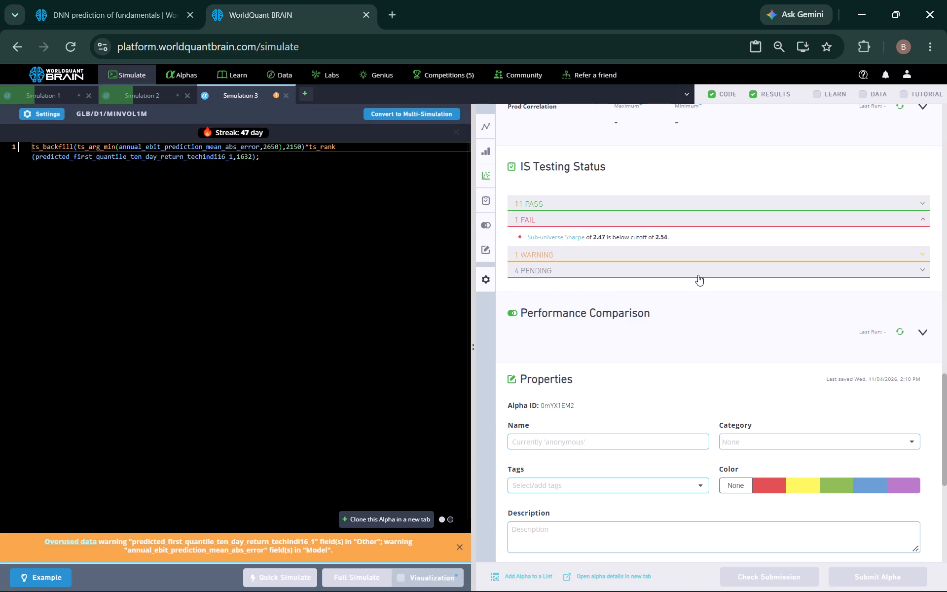
Review Simulation 3's PnL chart, IS Summary and regional figures, and run its Prod Correlation check.
{"action": "scroll", "coordinate": [697, 282], "scroll_direction": "up", "scroll_amount": 5}
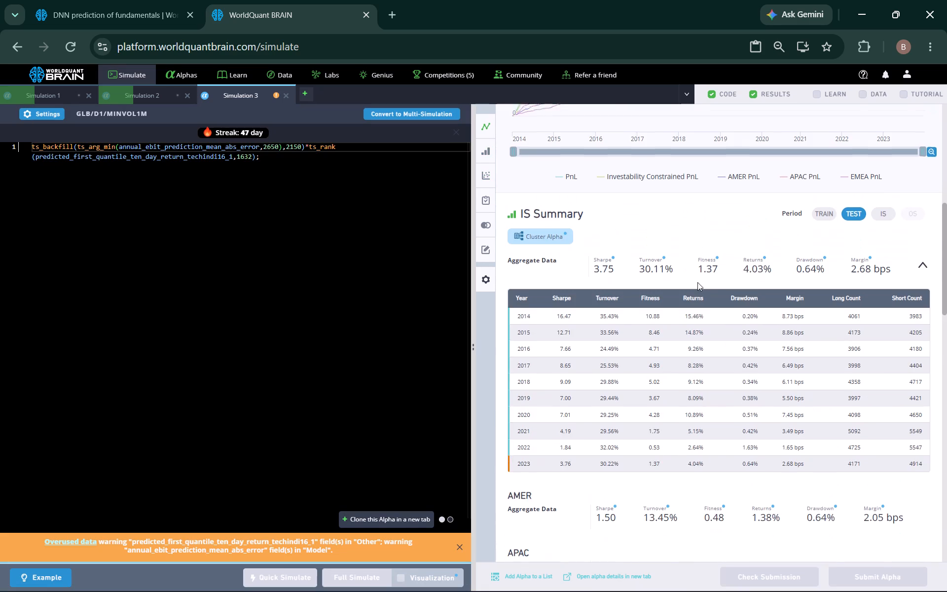
{"action": "scroll", "coordinate": [697, 282], "scroll_direction": "up", "scroll_amount": 1}
{"action": "scroll", "coordinate": [697, 282], "scroll_direction": "down", "scroll_amount": 9}
{"action": "scroll", "coordinate": [696, 285], "scroll_direction": "up", "scroll_amount": 4}
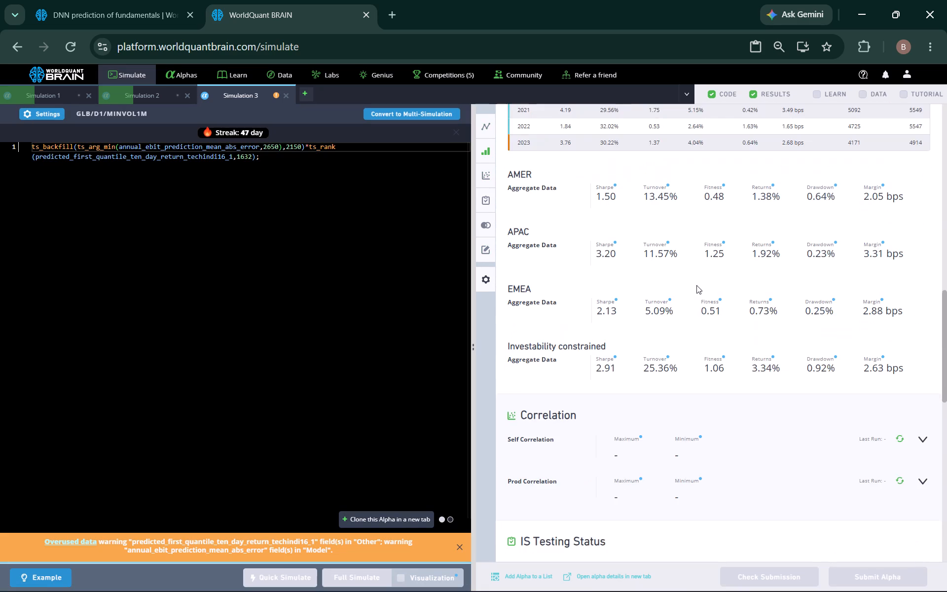
{"action": "scroll", "coordinate": [591, 405], "scroll_direction": "down", "scroll_amount": 1}
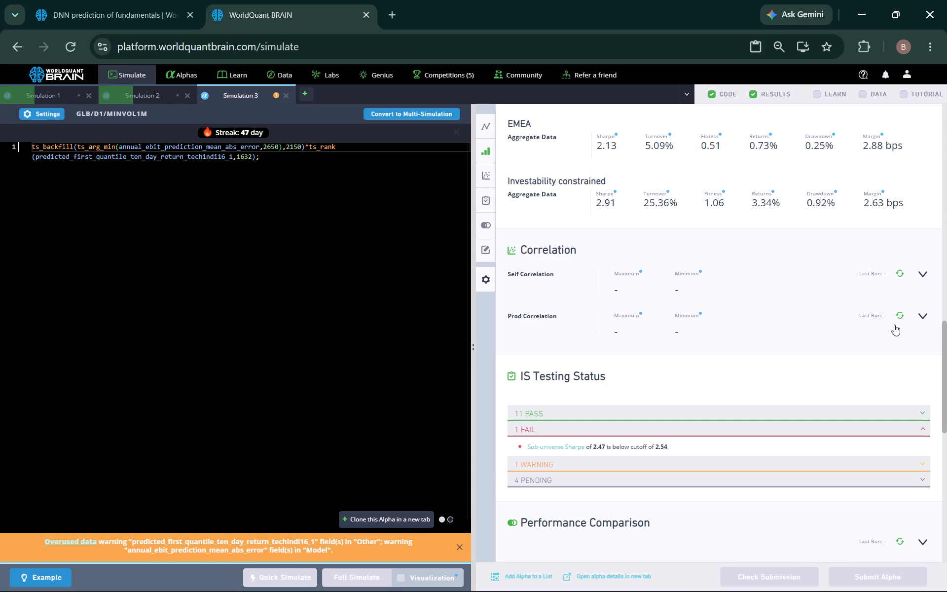
{"action": "left_click", "coordinate": [898, 316]}
{"action": "scroll", "coordinate": [689, 323], "scroll_direction": "up", "scroll_amount": 1}
{"action": "scroll", "coordinate": [691, 321], "scroll_direction": "down", "scroll_amount": 1}
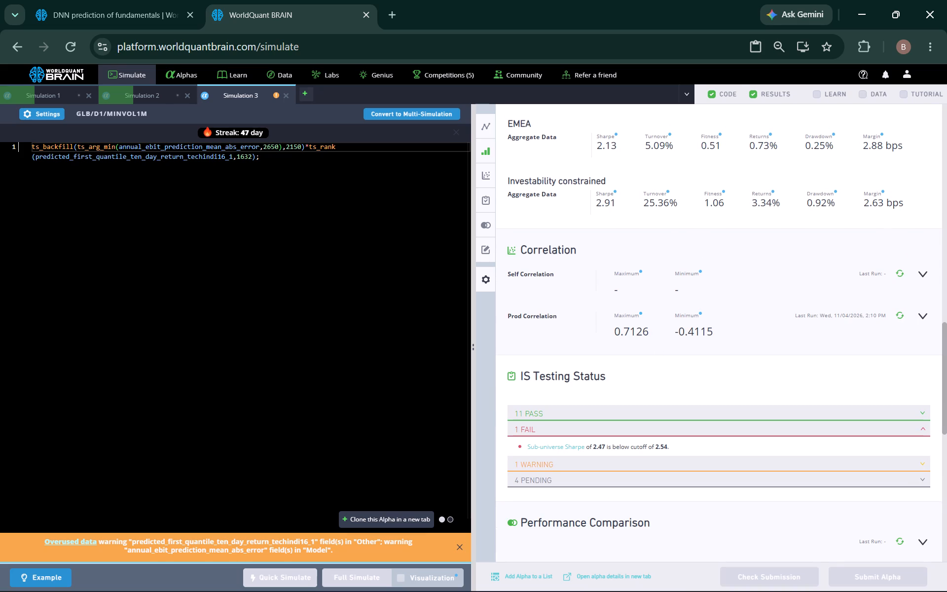
In the Simulation 3 expression, set the lookbacks to 650 for ts_arg_min, 250 for ts_backfill and 632 for ts_rank, and run a full simulation.
{"action": "left_click", "coordinate": [266, 148]}
{"action": "key", "text": "BackSpace"}
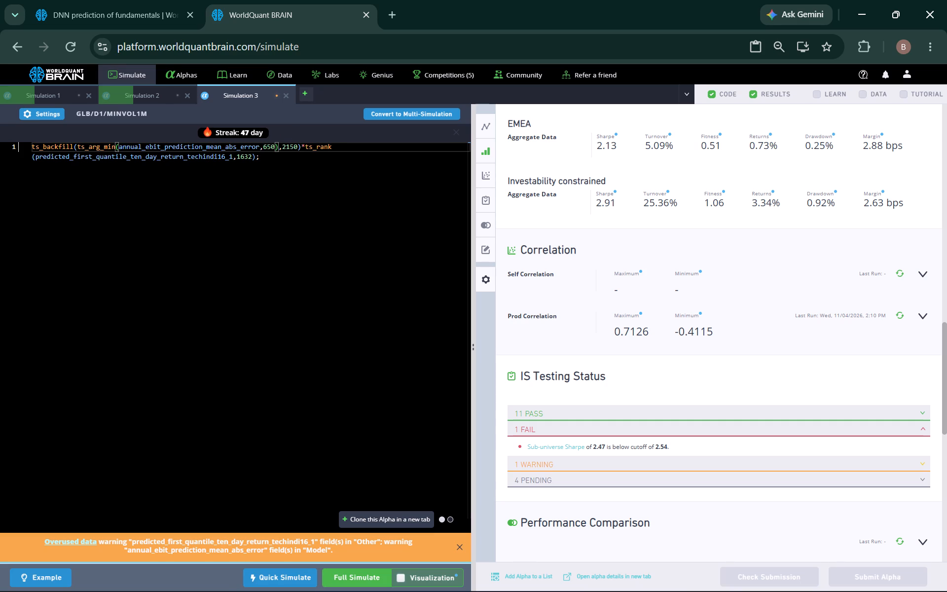
{"action": "left_click", "coordinate": [289, 148]}
{"action": "key", "text": "BackSpace"}
{"action": "left_click", "coordinate": [241, 155]}
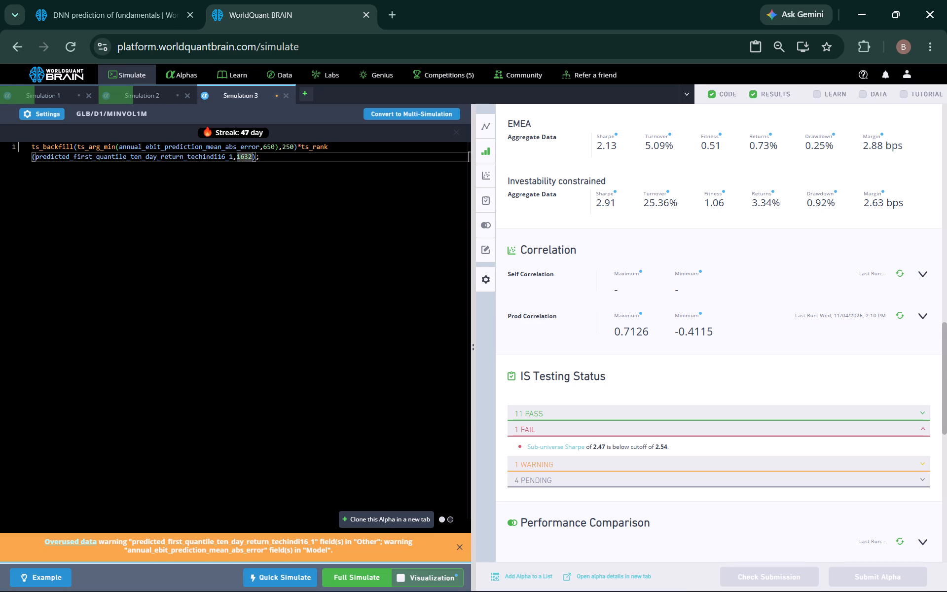
{"action": "key", "text": "BackSpace"}
{"action": "left_click", "coordinate": [372, 574]}
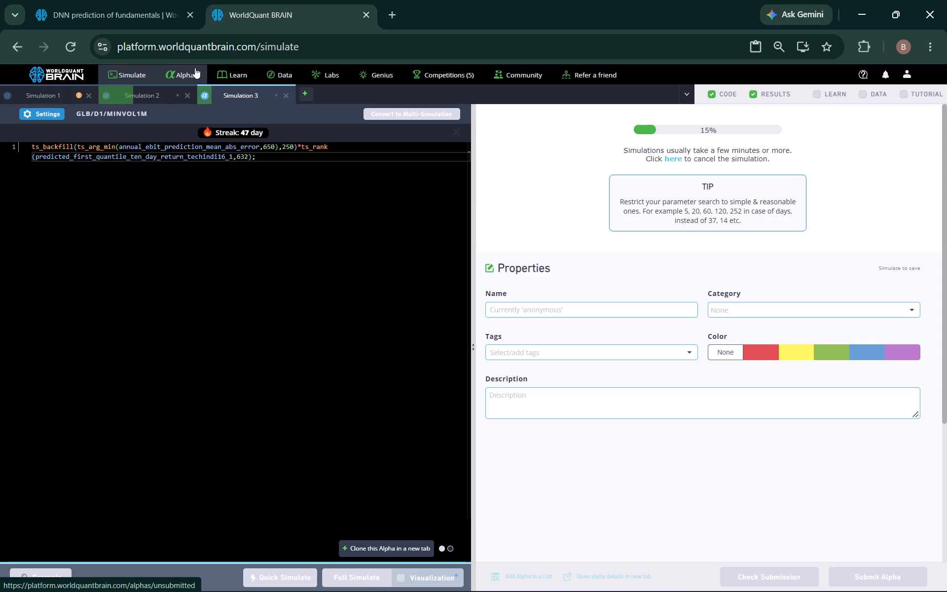
Show the test period for Simulation 1, expand its IS testing warning, and run the Prod Correlation check.
{"action": "left_click", "coordinate": [66, 89]}
{"action": "scroll", "coordinate": [675, 260], "scroll_direction": "down", "scroll_amount": 3}
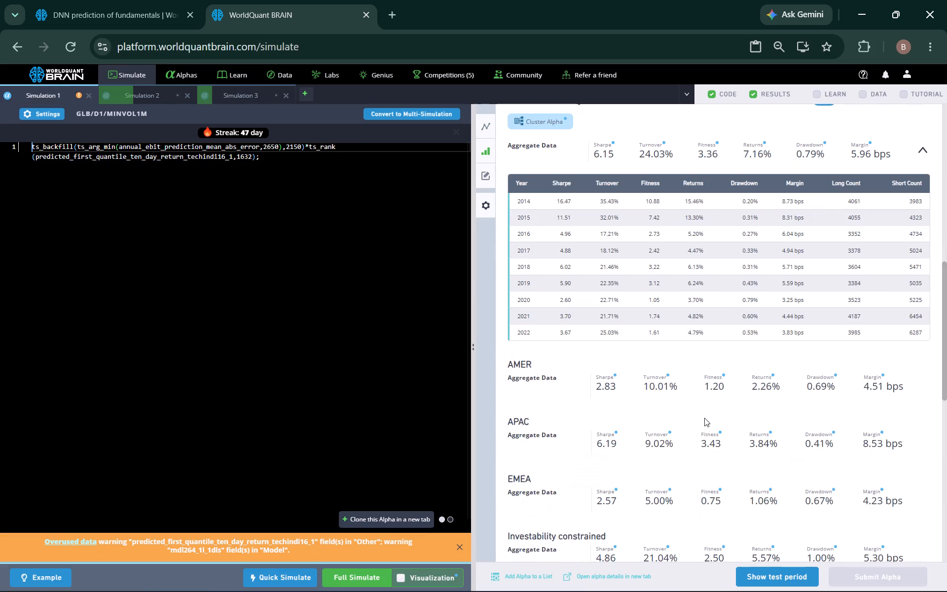
{"action": "scroll", "coordinate": [705, 420], "scroll_direction": "down", "scroll_amount": 2}
{"action": "left_click", "coordinate": [788, 575]}
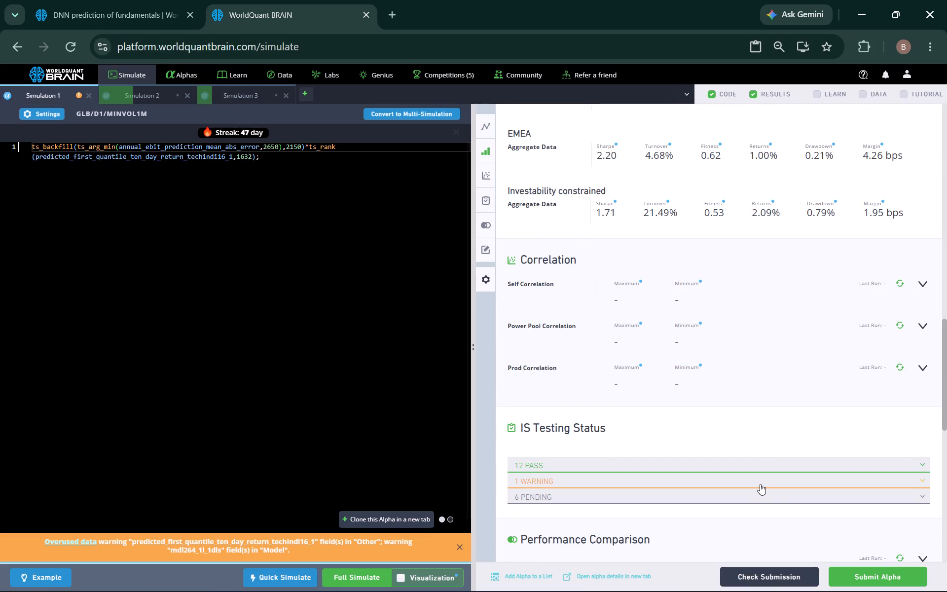
{"action": "left_click", "coordinate": [757, 479]}
{"action": "left_click", "coordinate": [898, 367]}
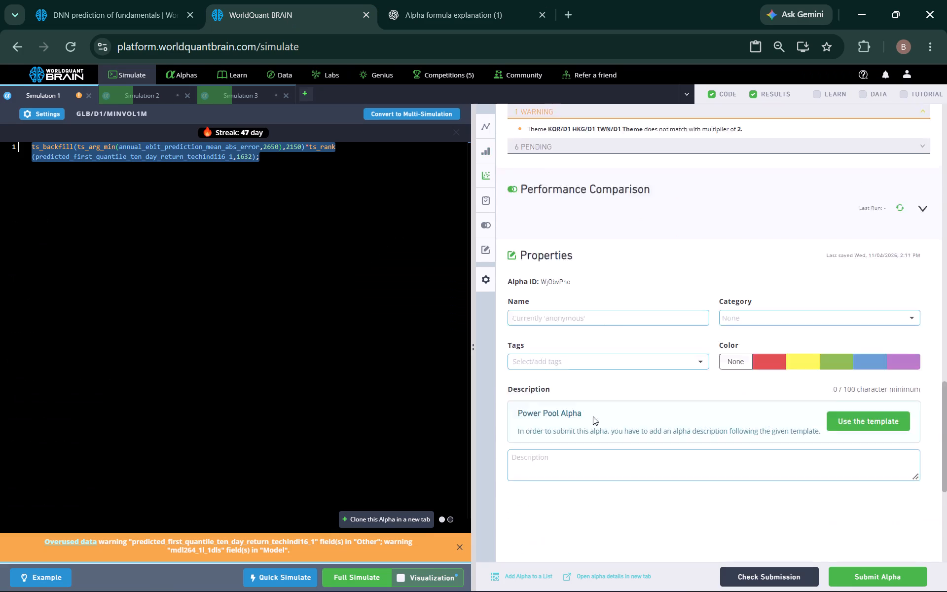
{"action": "left_click", "coordinate": [523, 305]}
{"action": "right_click", "coordinate": [523, 307]}
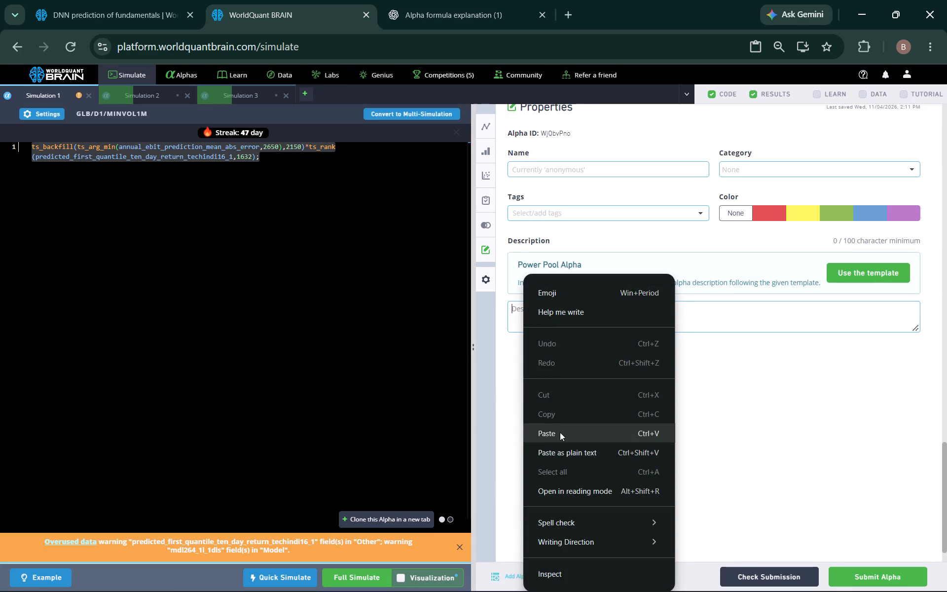
{"action": "left_click", "coordinate": [560, 432]}
{"action": "left_click", "coordinate": [555, 314]}
Submit the Simulation 1 alpha.
{"action": "left_click", "coordinate": [892, 569]}
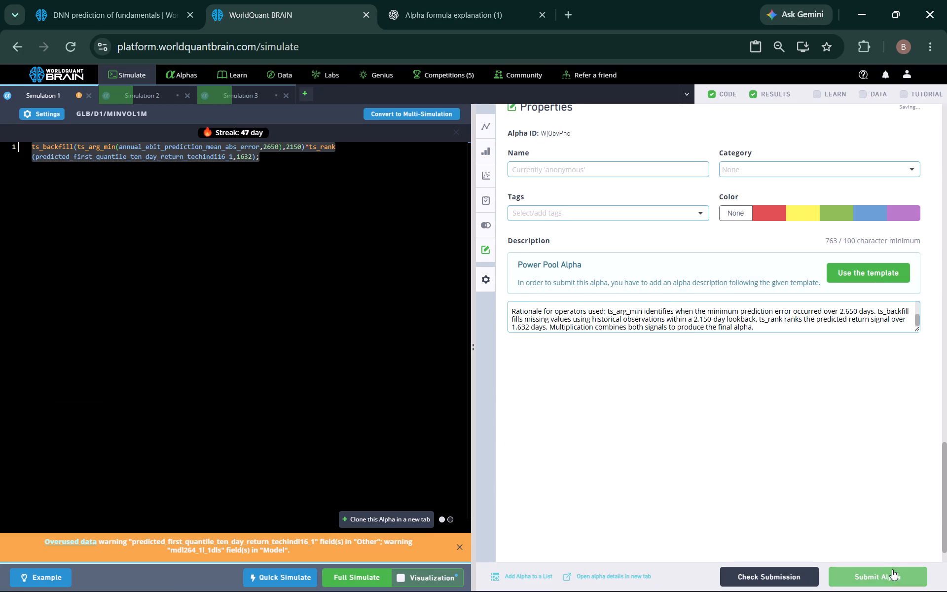
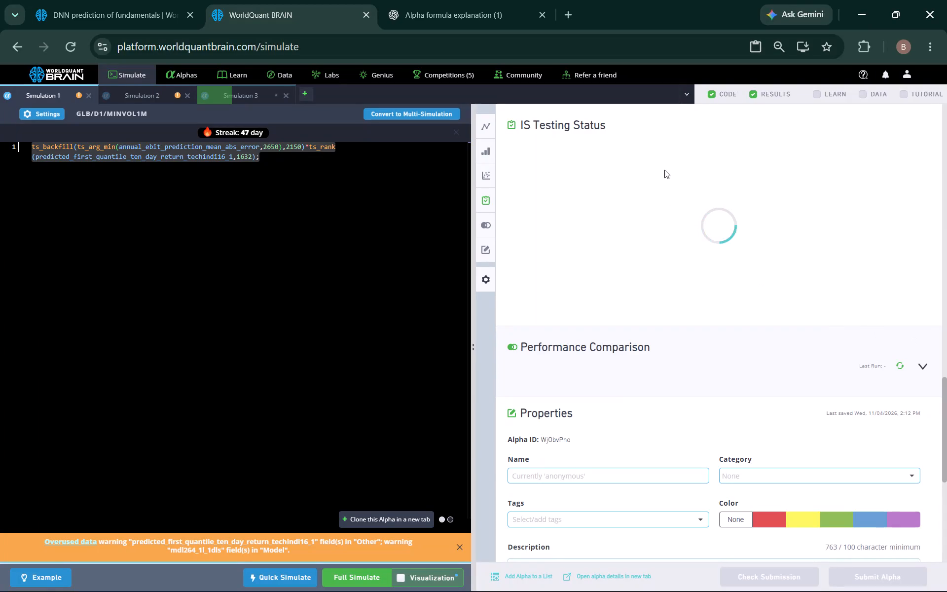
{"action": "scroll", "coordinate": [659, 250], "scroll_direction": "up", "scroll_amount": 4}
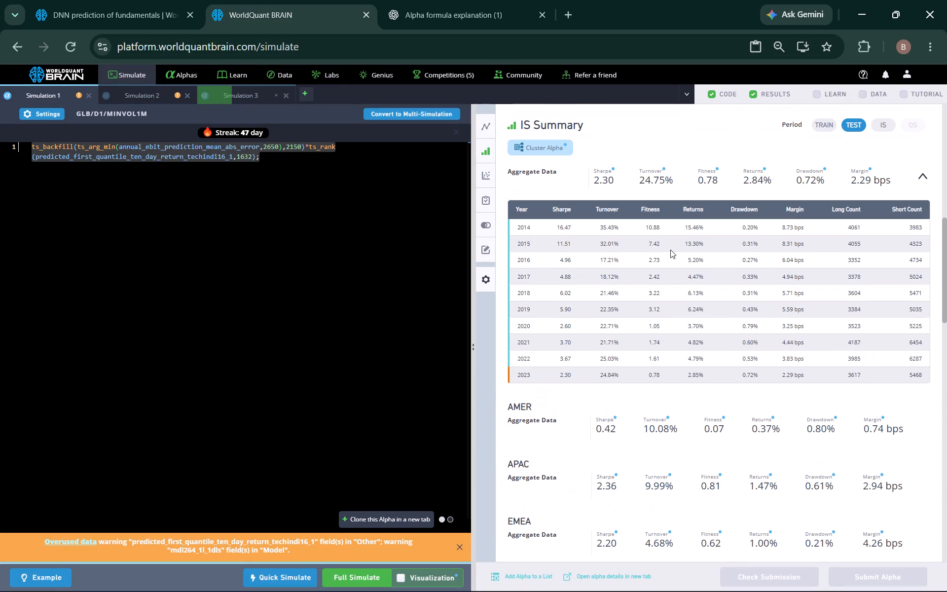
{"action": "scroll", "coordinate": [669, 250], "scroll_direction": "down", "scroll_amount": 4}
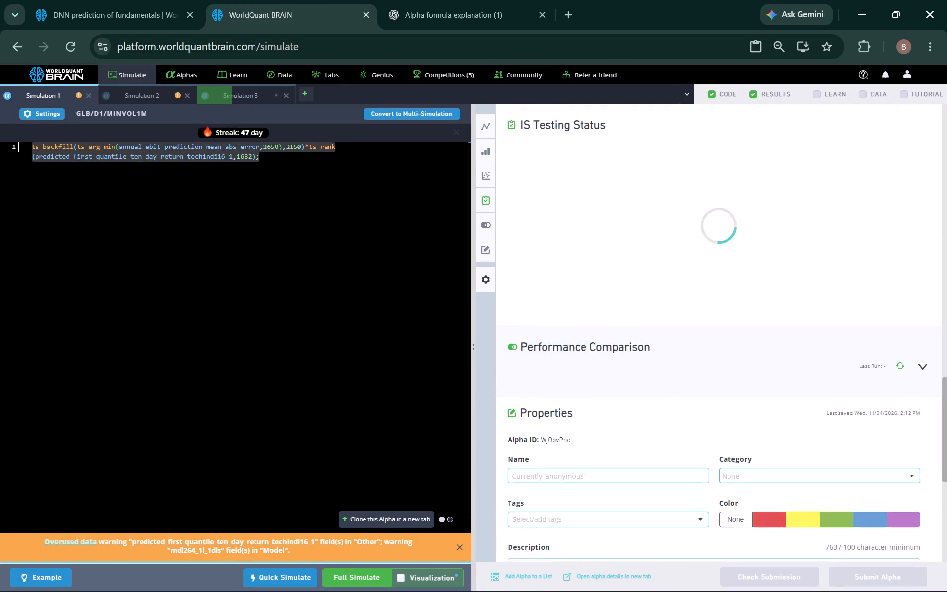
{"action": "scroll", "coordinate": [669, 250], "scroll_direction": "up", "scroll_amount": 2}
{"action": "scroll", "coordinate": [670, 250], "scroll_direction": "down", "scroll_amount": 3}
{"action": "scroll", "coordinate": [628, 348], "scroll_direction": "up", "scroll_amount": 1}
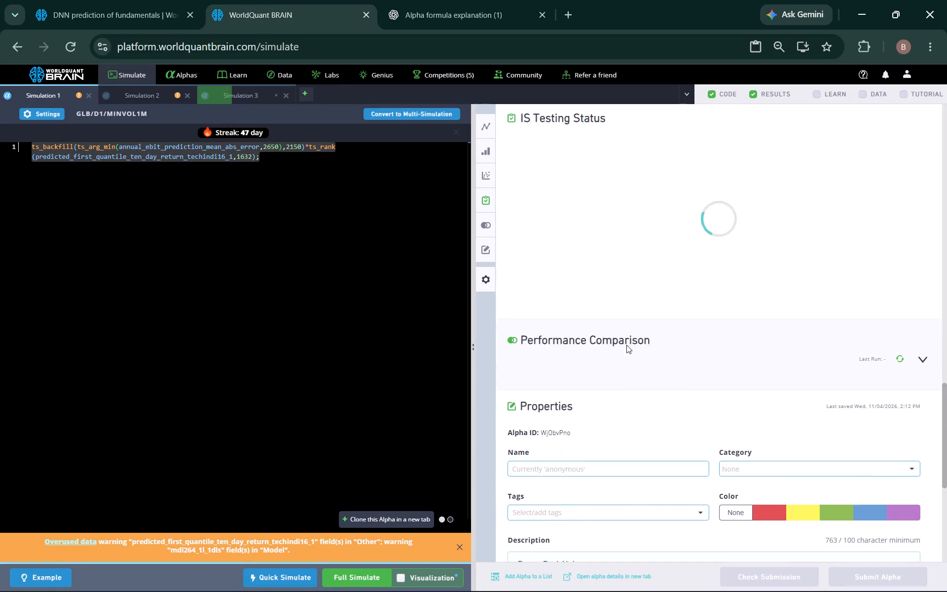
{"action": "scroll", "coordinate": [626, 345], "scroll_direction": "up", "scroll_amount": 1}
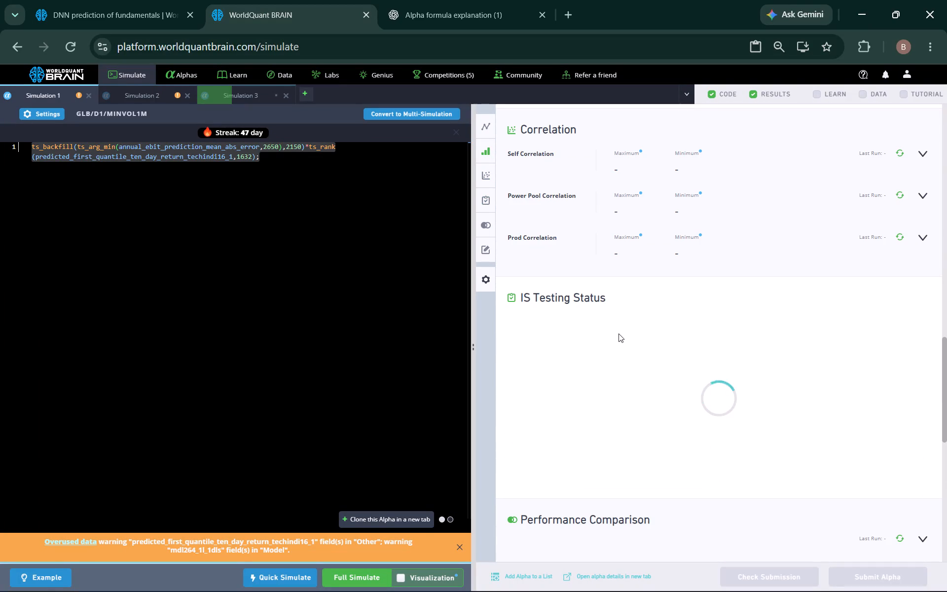
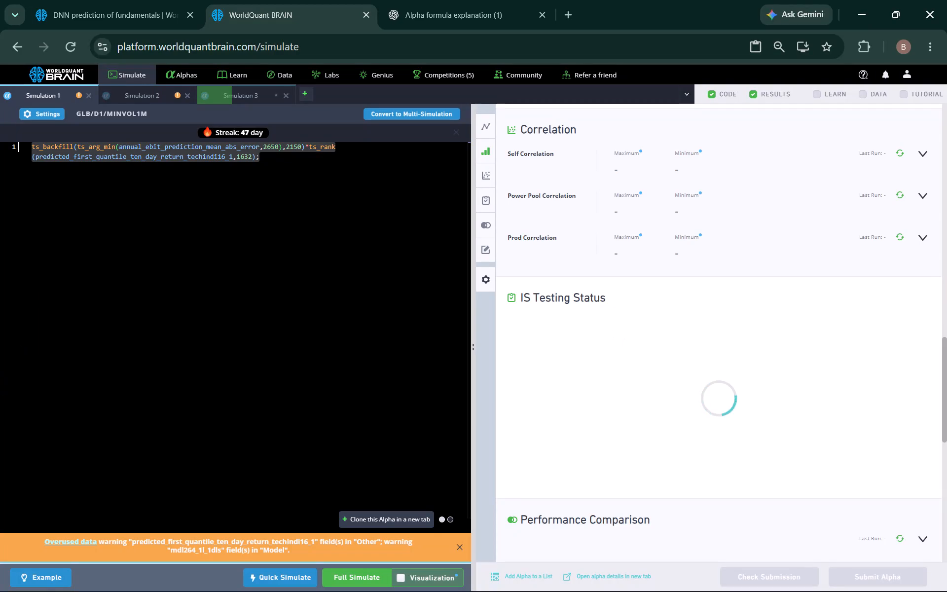
Show the test period for Simulation 2 and run its Prod Correlation and Power Pool Correlation checks.
{"action": "left_click", "coordinate": [135, 97]}
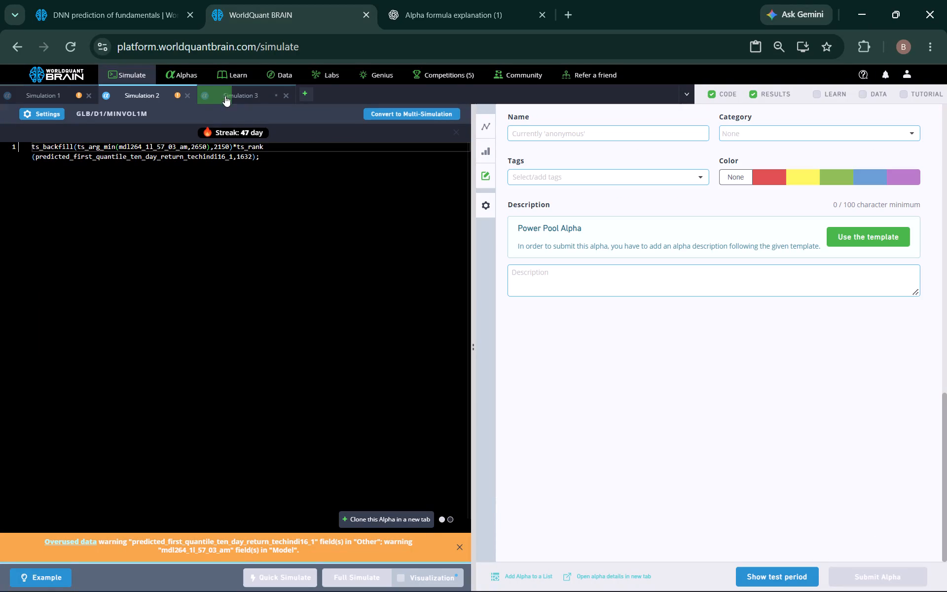
{"action": "left_click", "coordinate": [775, 573]}
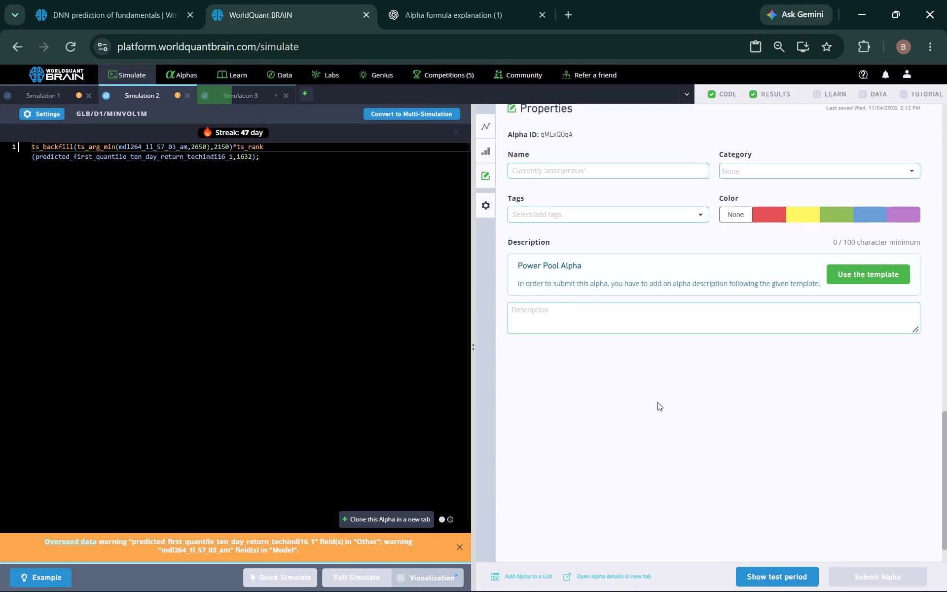
{"action": "left_click", "coordinate": [902, 239]}
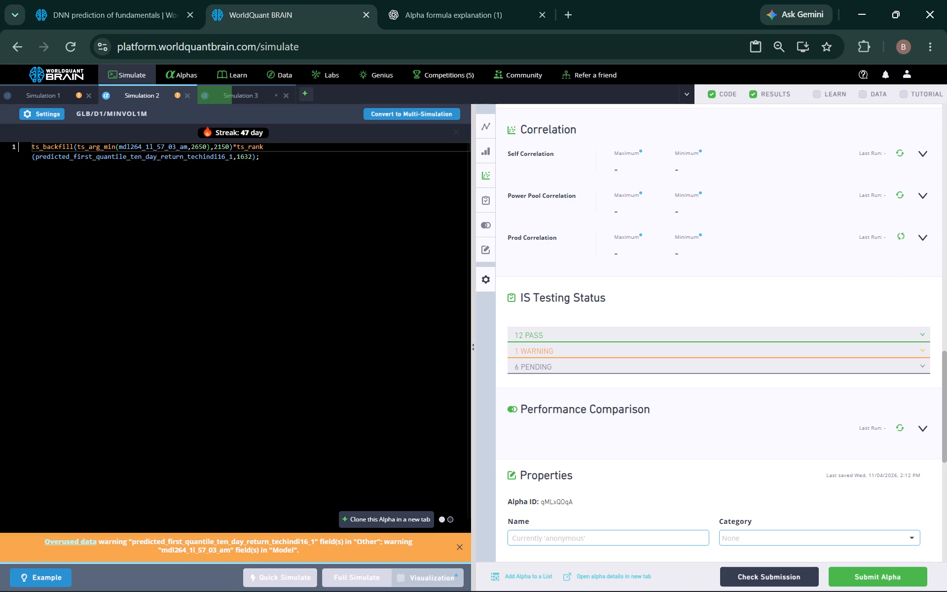
{"action": "left_click", "coordinate": [899, 197]}
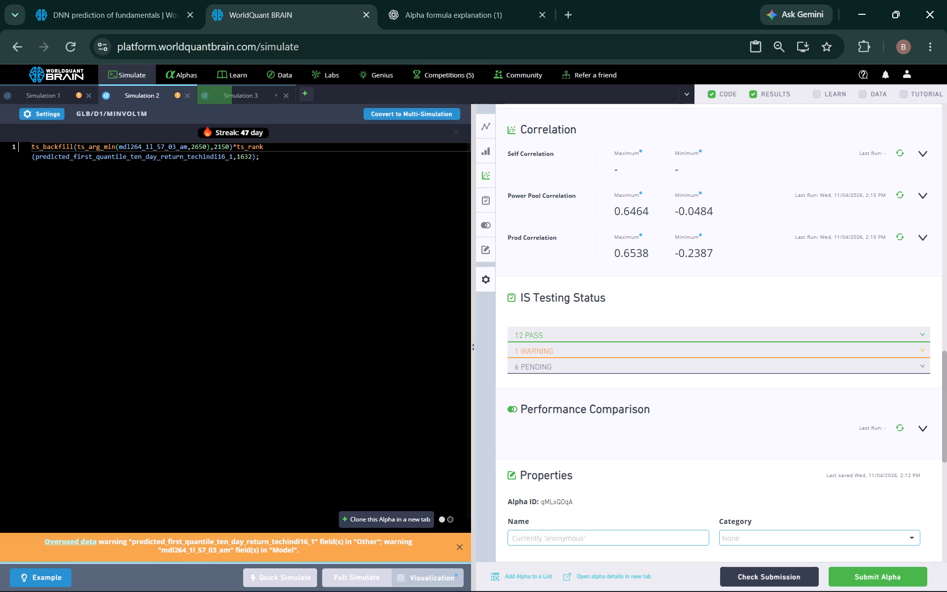
Run the Power Pool Correlation check for Simulation 1 and return to Simulation 2.
{"action": "left_click", "coordinate": [64, 100]}
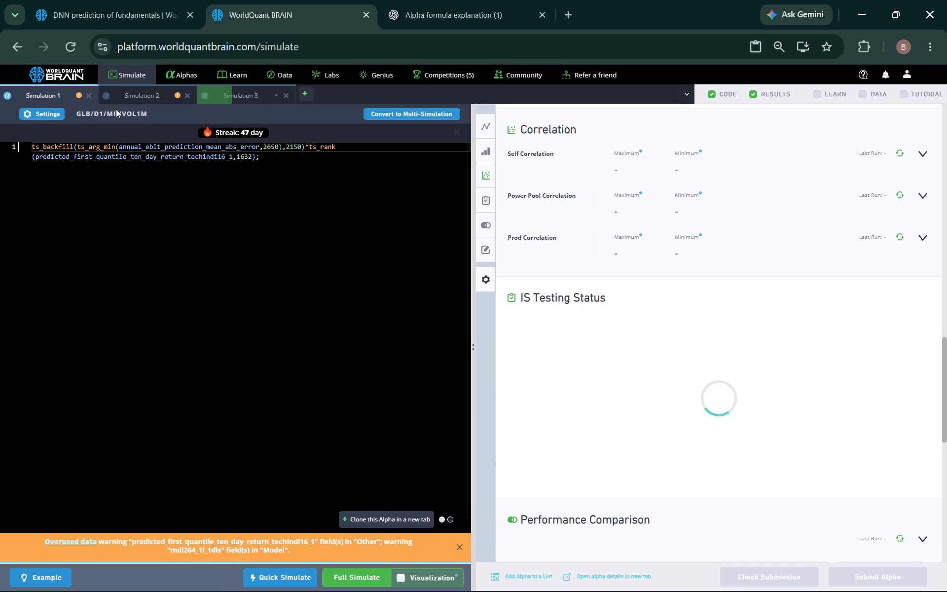
{"action": "left_click", "coordinate": [899, 195]}
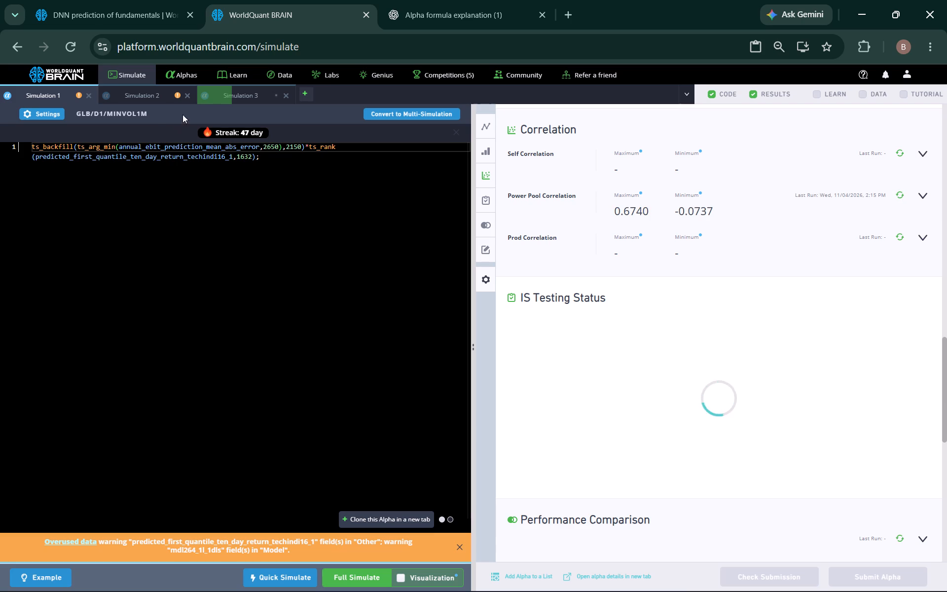
{"action": "left_click", "coordinate": [163, 92]}
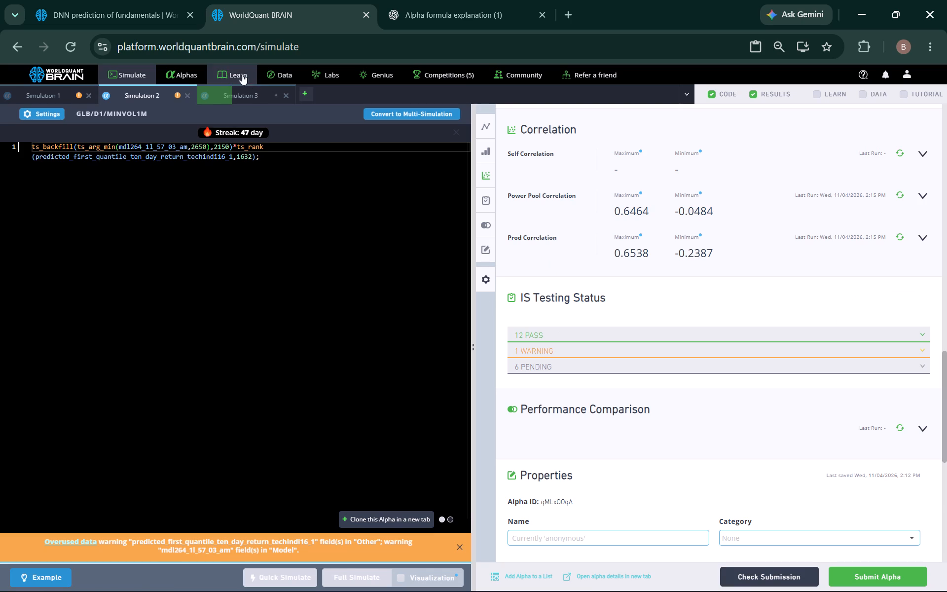
From the submitted alphas, open the HKG TOP500 alpha N1en6Jz8 dated 10/18/2026 and clone it into a new simulation.
{"action": "left_click", "coordinate": [190, 73]}
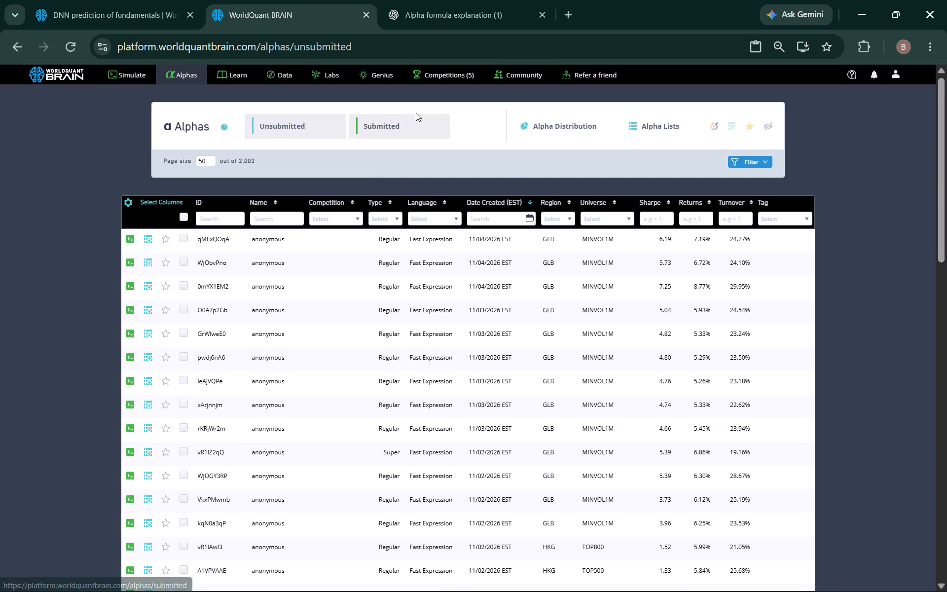
{"action": "left_click", "coordinate": [416, 112]}
{"action": "left_click", "coordinate": [413, 129]}
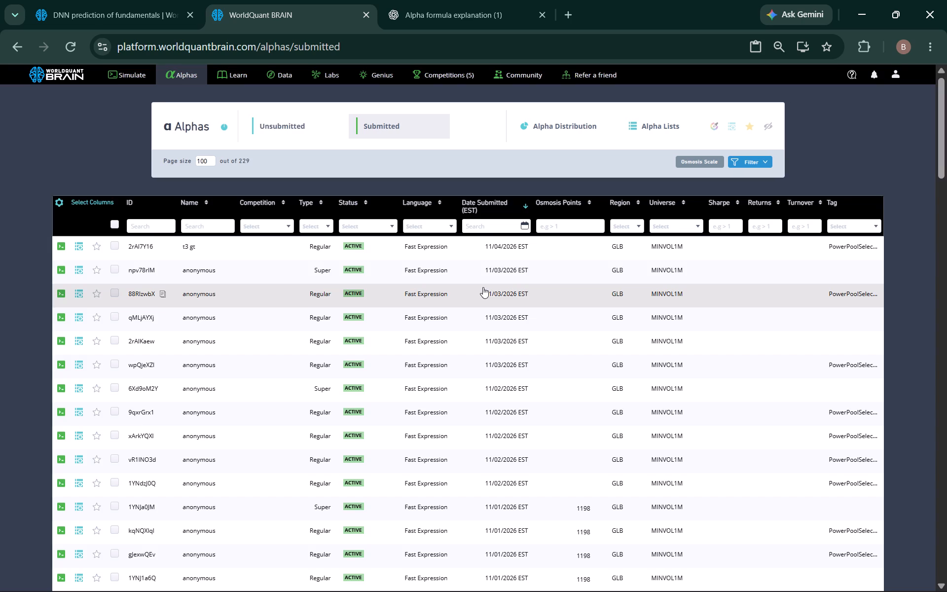
{"action": "scroll", "coordinate": [470, 307], "scroll_direction": "down", "scroll_amount": 9}
{"action": "scroll", "coordinate": [427, 324], "scroll_direction": "down", "scroll_amount": 2}
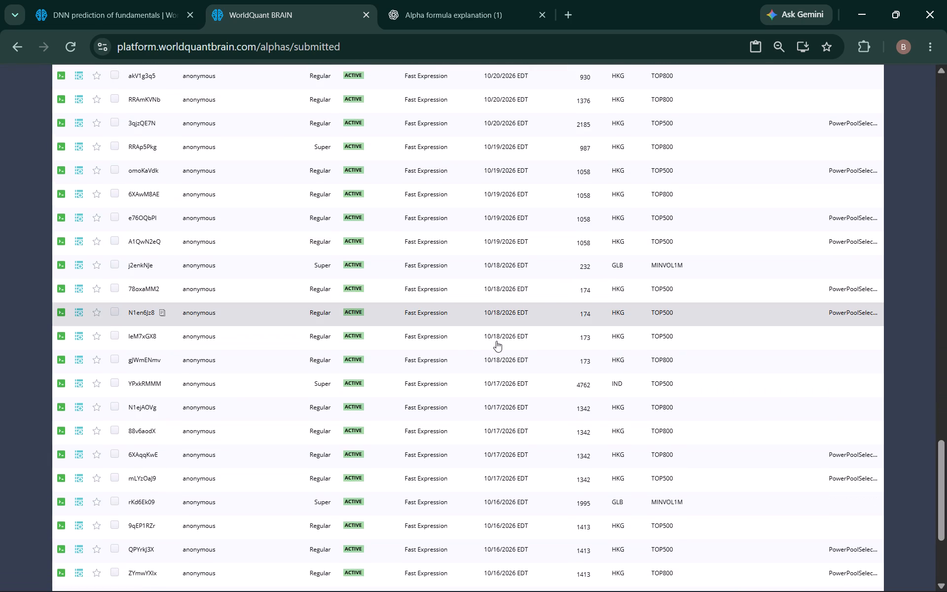
{"action": "left_click", "coordinate": [403, 317]}
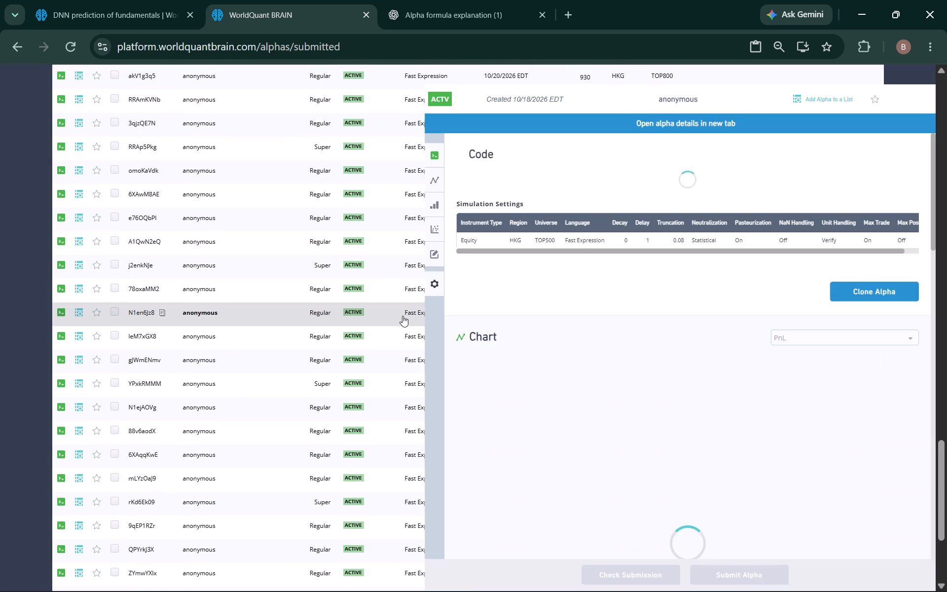
{"action": "left_click", "coordinate": [846, 294]}
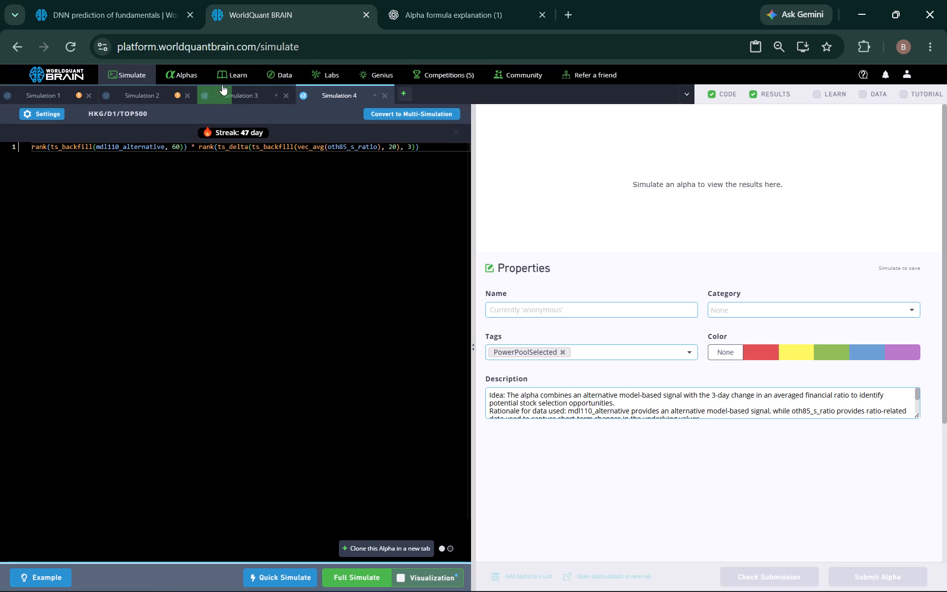
On page 2 of all announcements, open the model250 dataset recommended for HKG in the "KOR/D1 HKG/D1 TWN/D1 Theme".
{"action": "left_click", "coordinate": [135, 4]}
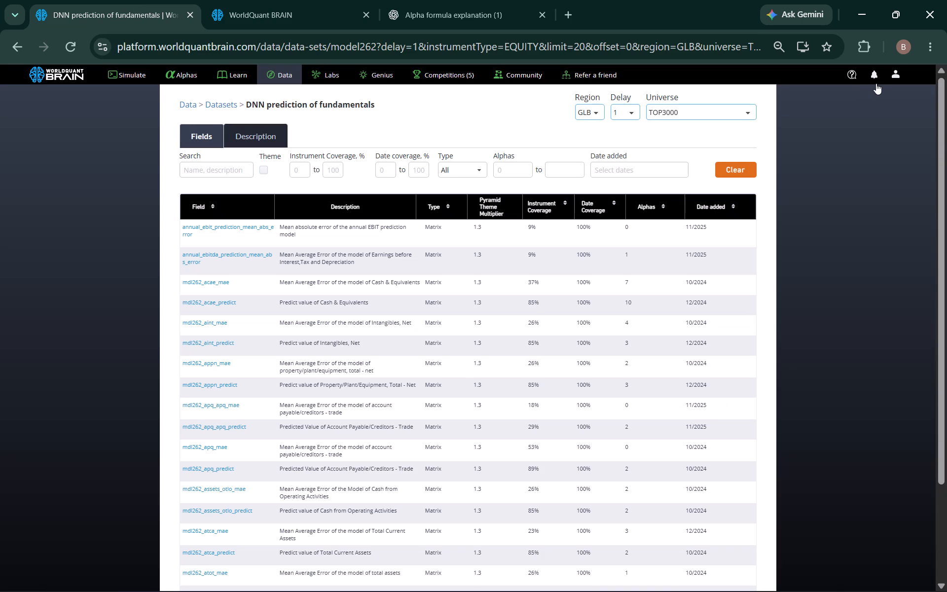
{"action": "left_click", "coordinate": [876, 76]}
{"action": "left_click", "coordinate": [826, 205]}
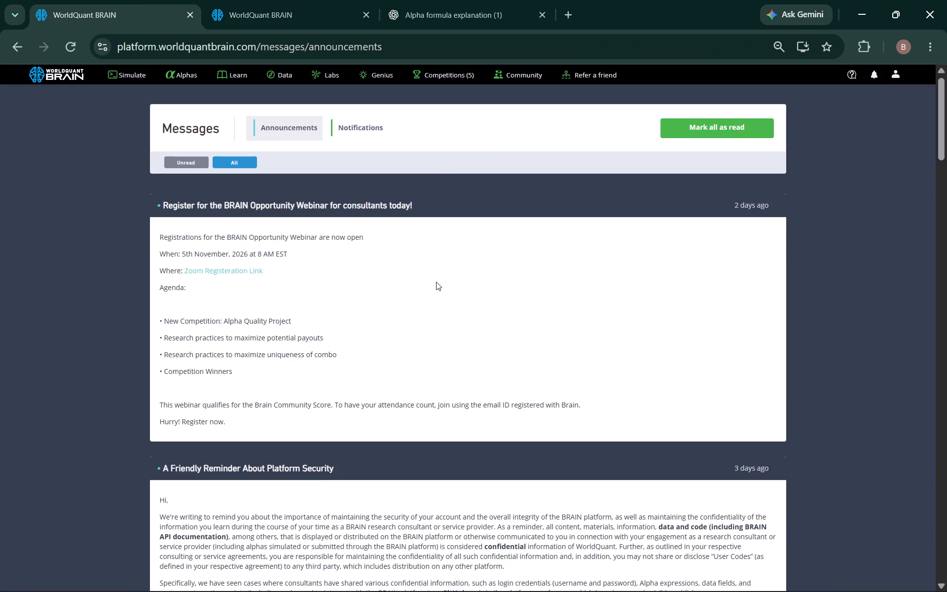
{"action": "scroll", "coordinate": [437, 291], "scroll_direction": "down", "scroll_amount": 11}
{"action": "scroll", "coordinate": [430, 316], "scroll_direction": "down", "scroll_amount": 11}
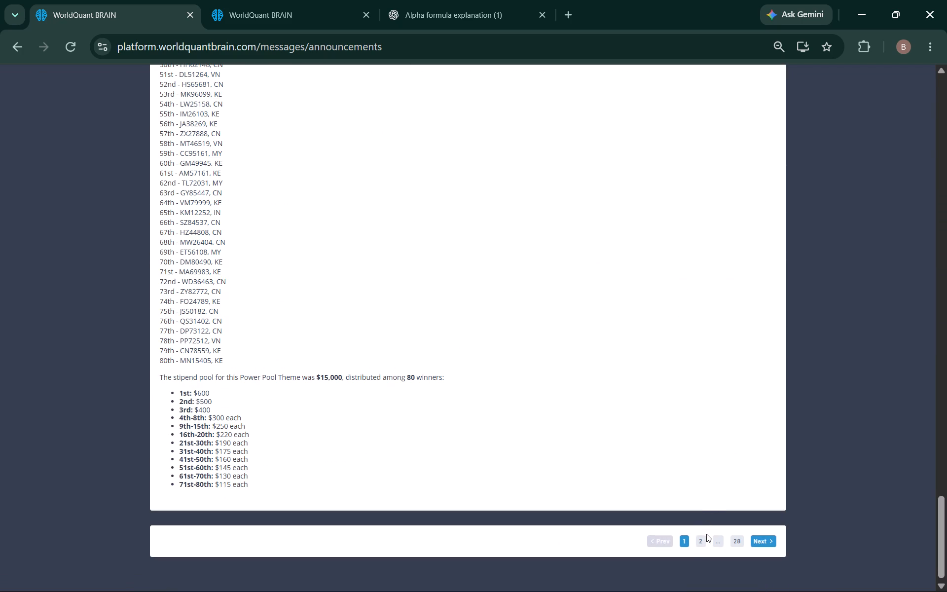
{"action": "left_click", "coordinate": [699, 541]}
{"action": "scroll", "coordinate": [338, 350], "scroll_direction": "down", "scroll_amount": 8}
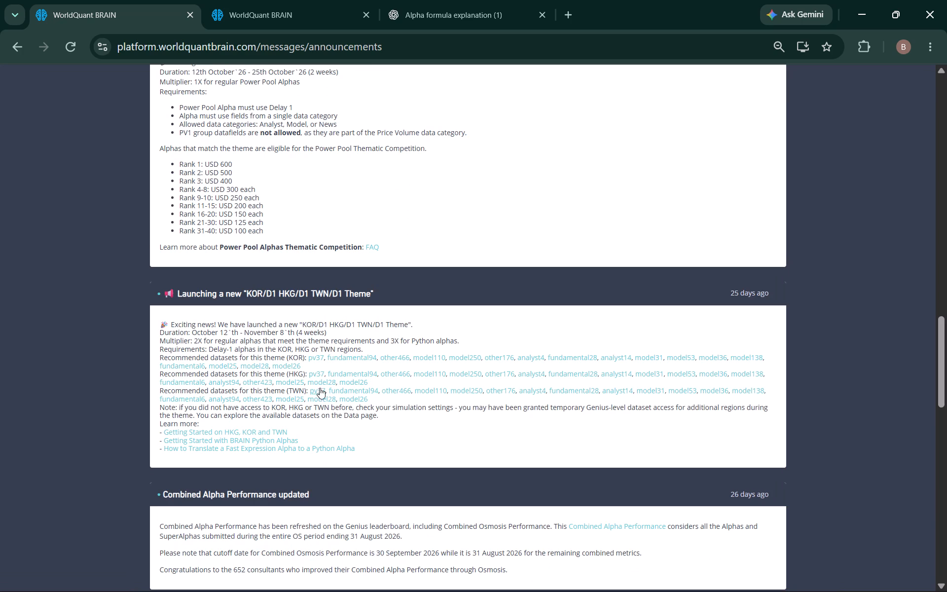
{"action": "left_click", "coordinate": [474, 373]}
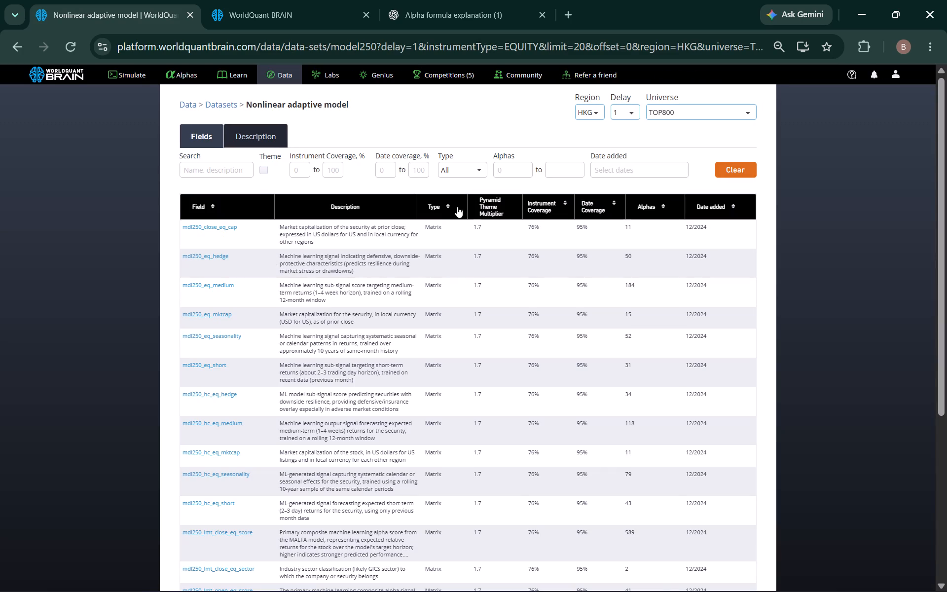
Filter the model250 fields to at most 5 alphas, copy the field name mdl250_open_eq_cap and return to the cloned simulation.
{"action": "left_click", "coordinate": [555, 170]}
{"action": "key", "text": "5"}
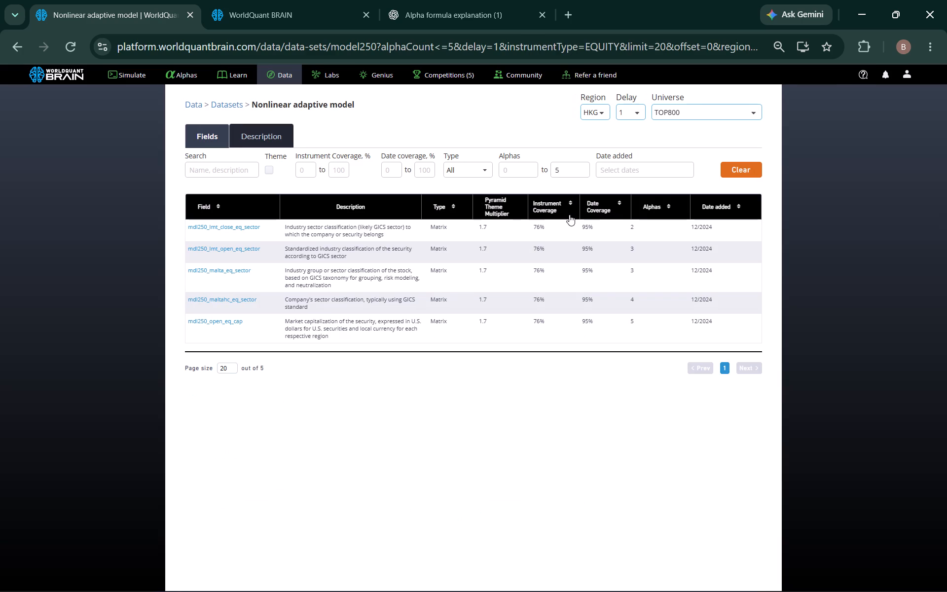
{"action": "left_click", "coordinate": [248, 320]}
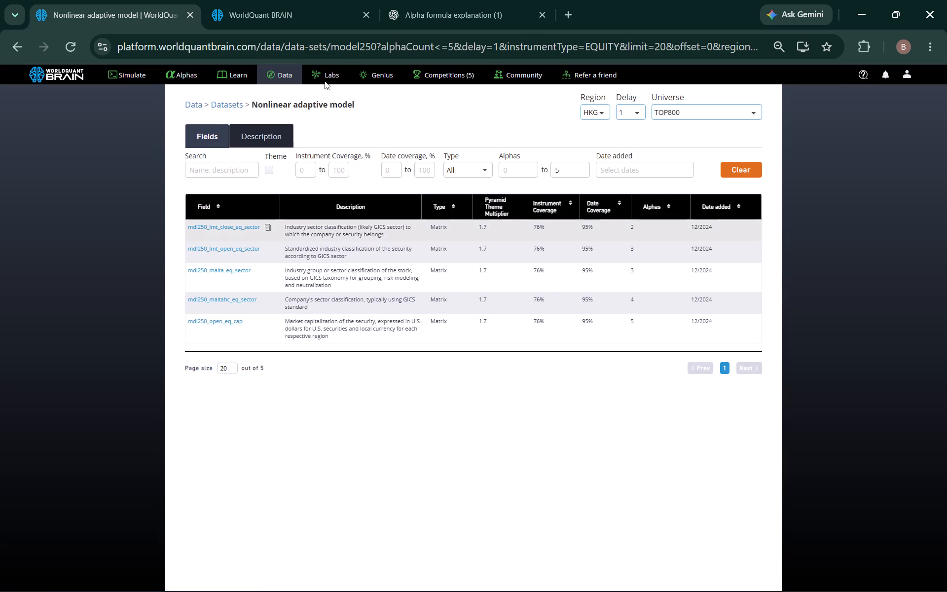
{"action": "left_click", "coordinate": [296, 12]}
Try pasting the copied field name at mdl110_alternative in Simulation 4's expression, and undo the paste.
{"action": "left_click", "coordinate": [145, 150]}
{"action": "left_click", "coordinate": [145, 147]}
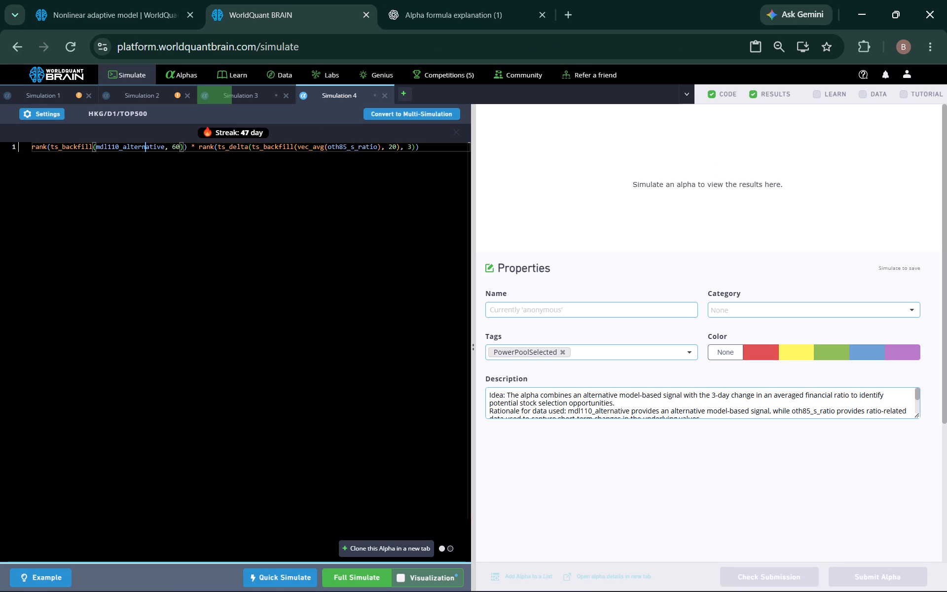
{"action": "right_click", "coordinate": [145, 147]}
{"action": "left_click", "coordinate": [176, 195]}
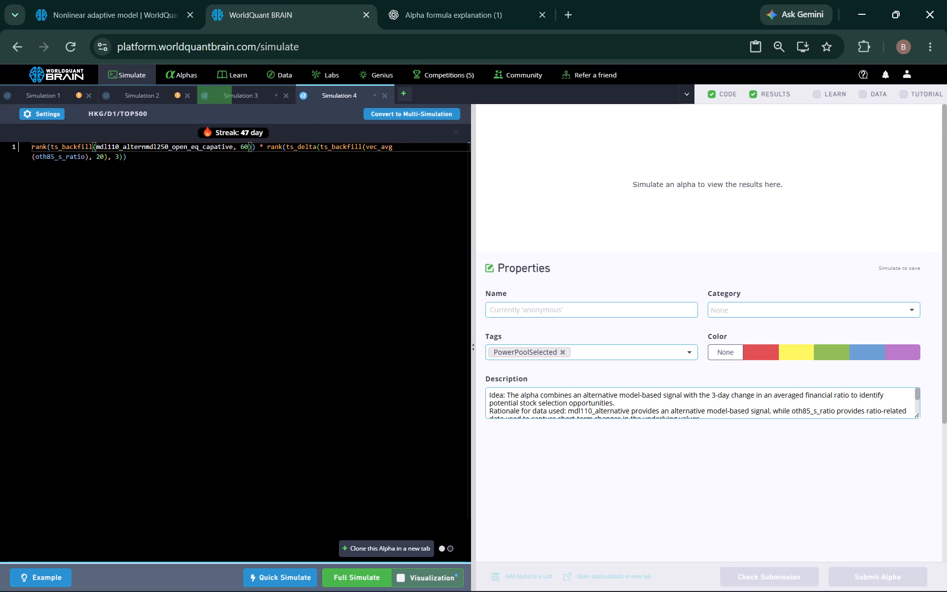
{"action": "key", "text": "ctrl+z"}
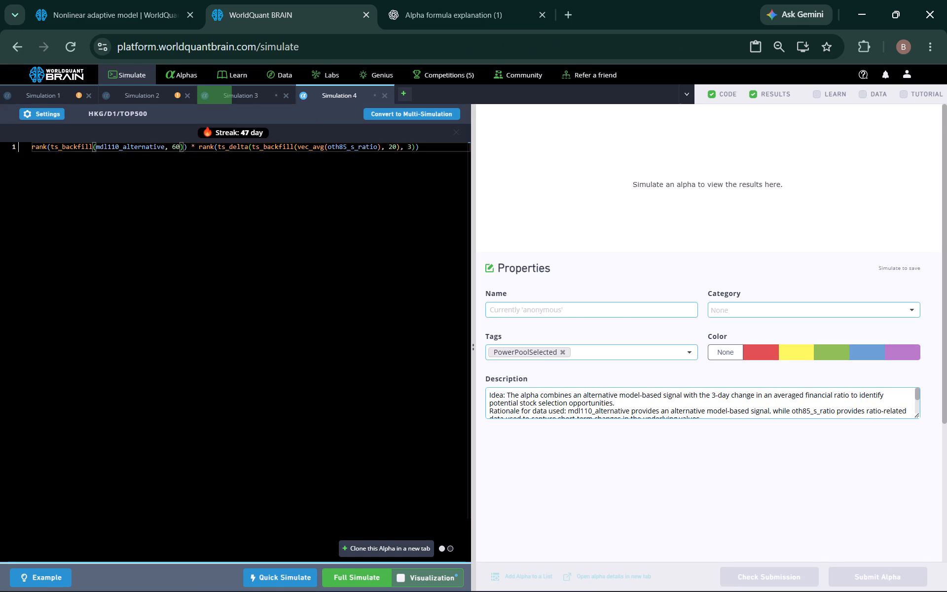
Replace mdl110_alternative with mdl250_open_eq_cap in Simulation 4's expression and run a full simulation.
{"action": "triple_click", "coordinate": [123, 149]}
{"action": "right_click", "coordinate": [122, 148]}
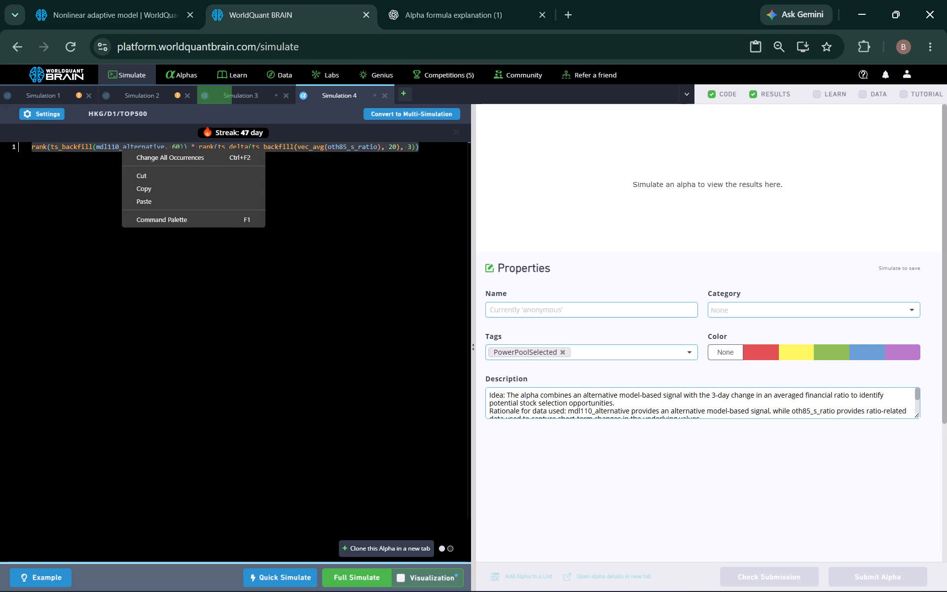
{"action": "left_click", "coordinate": [97, 188]}
{"action": "double_click", "coordinate": [127, 150]}
{"action": "right_click", "coordinate": [128, 148]}
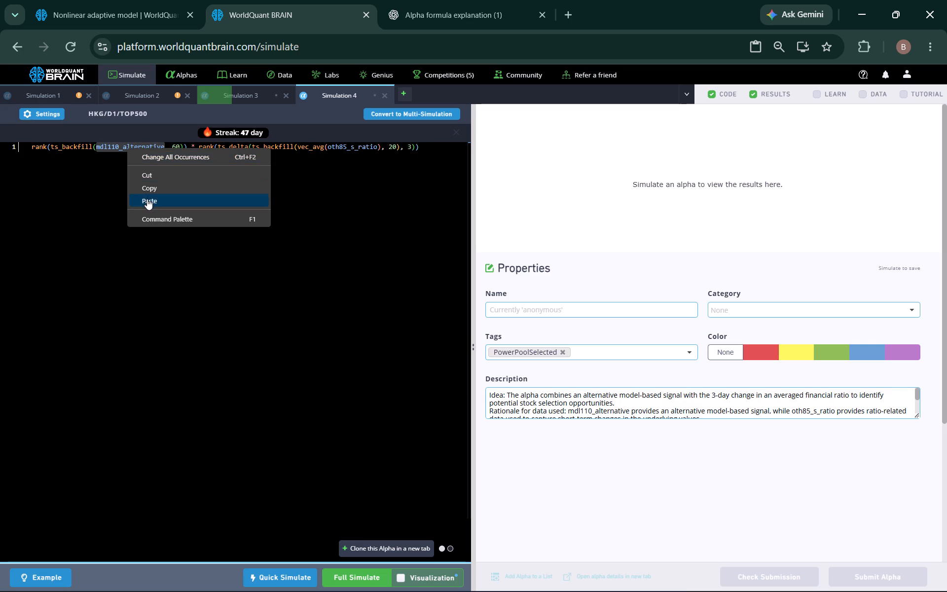
{"action": "left_click", "coordinate": [147, 199]}
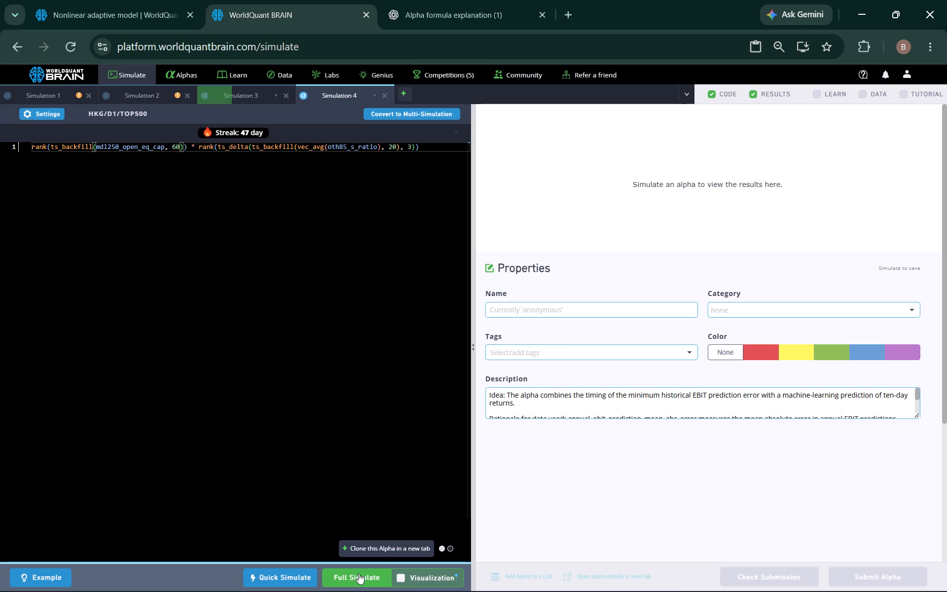
{"action": "left_click", "coordinate": [359, 573]}
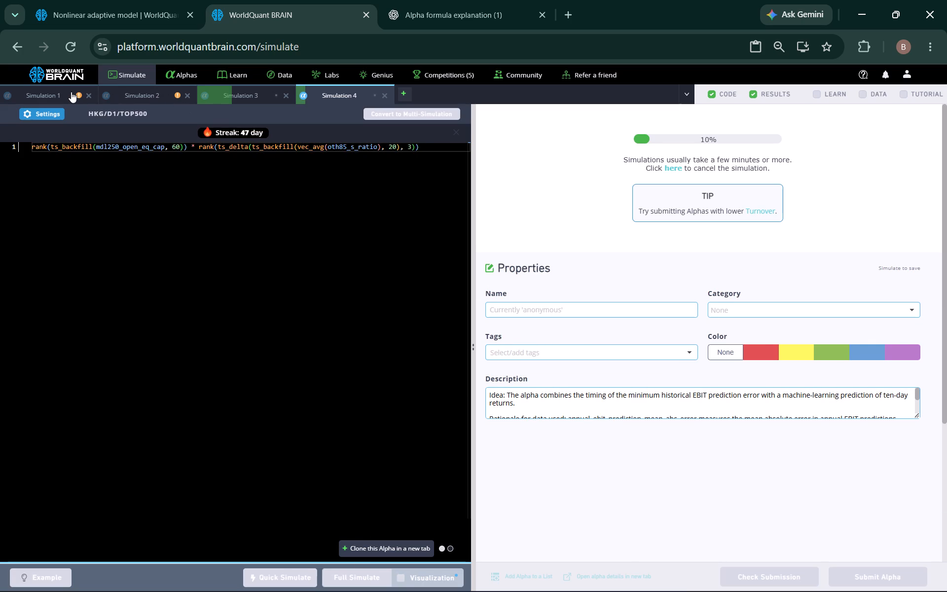
Review Simulation 1's submission result and properties, and close that simulation.
{"action": "left_click", "coordinate": [64, 93]}
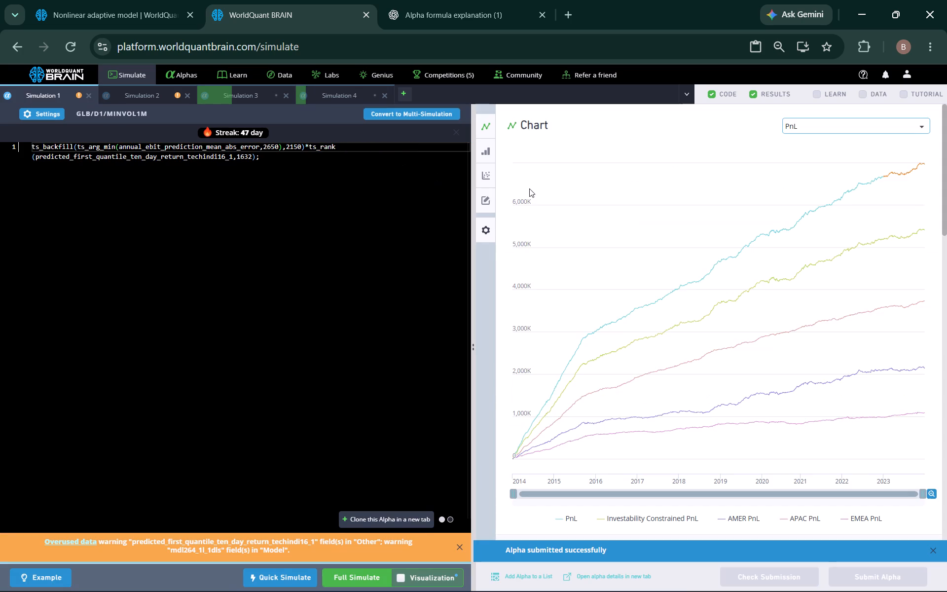
{"action": "scroll", "coordinate": [671, 263], "scroll_direction": "down", "scroll_amount": 3}
{"action": "scroll", "coordinate": [640, 369], "scroll_direction": "down", "scroll_amount": 5}
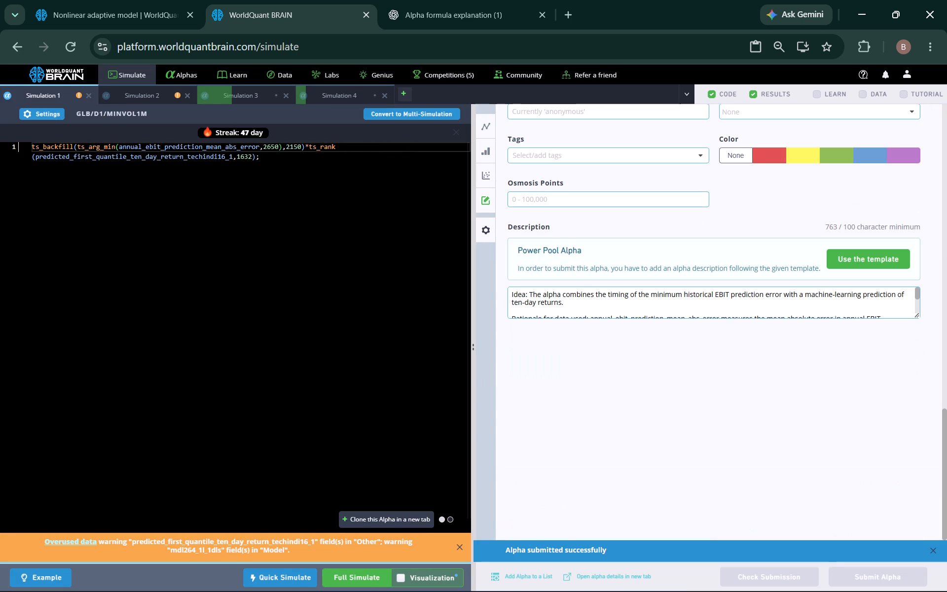
{"action": "left_click", "coordinate": [90, 94]}
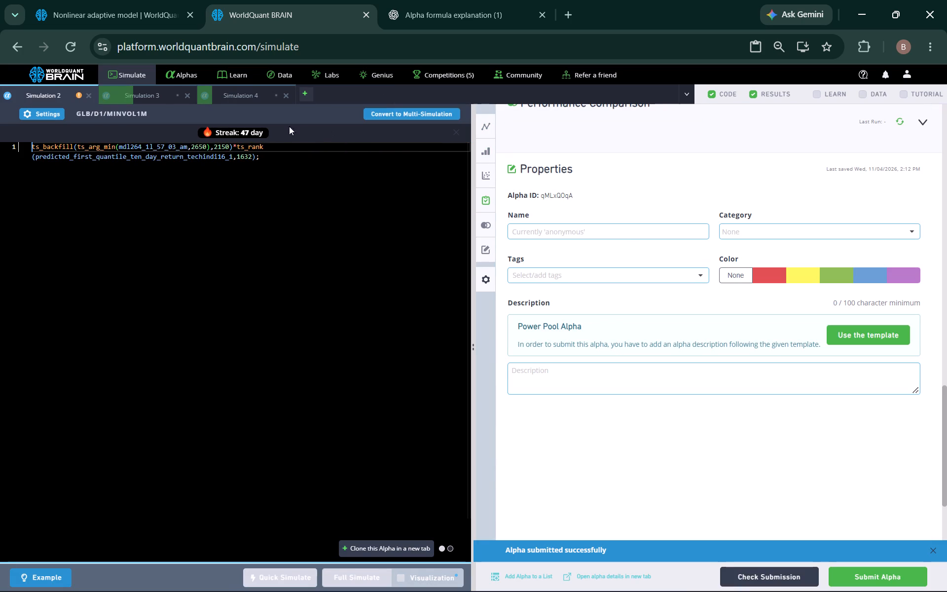
Check the progress of Simulation 4.
{"action": "left_click", "coordinate": [232, 96]}
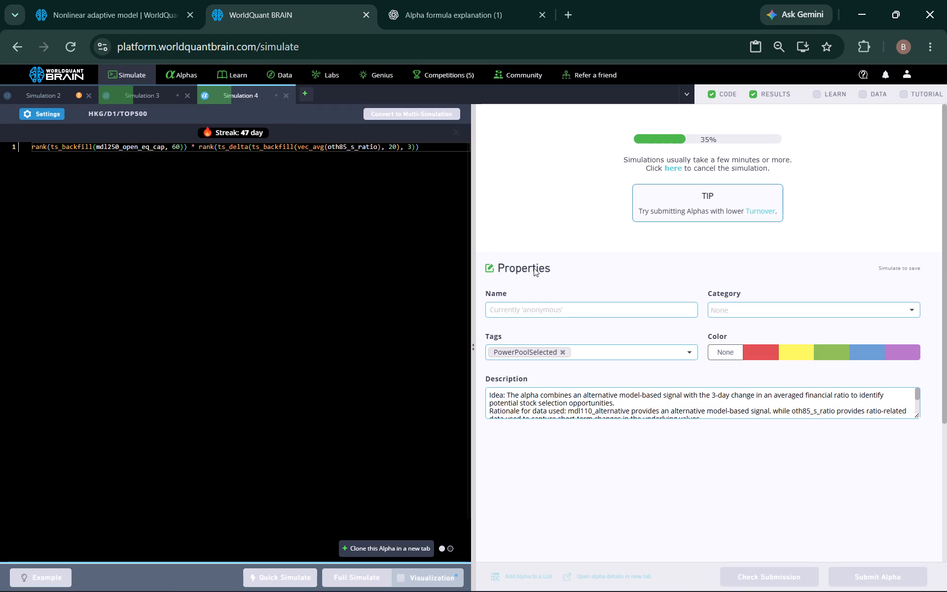
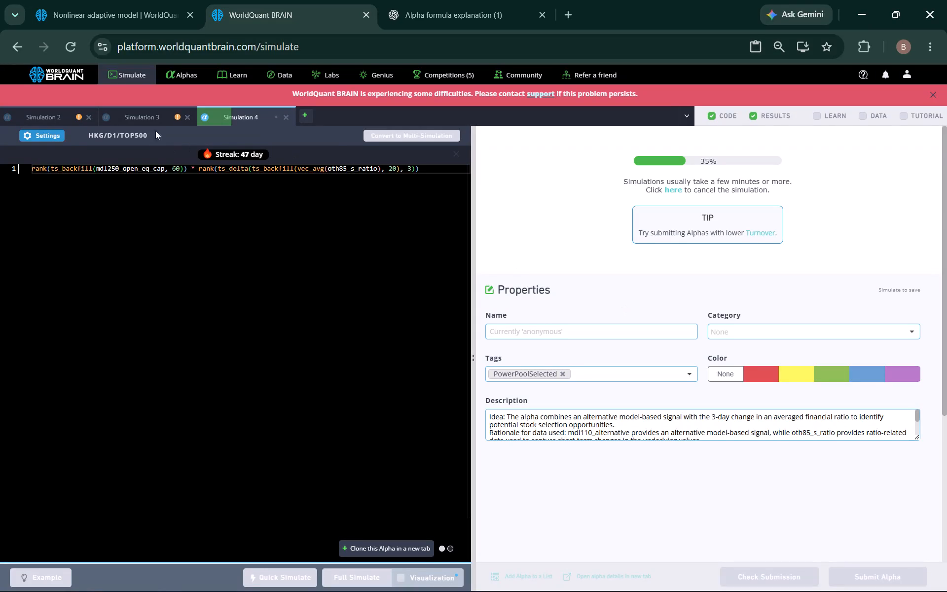
Reveal Simulation 3's test period and review its passed checks and warnings in the IS testing status.
{"action": "left_click", "coordinate": [151, 116]}
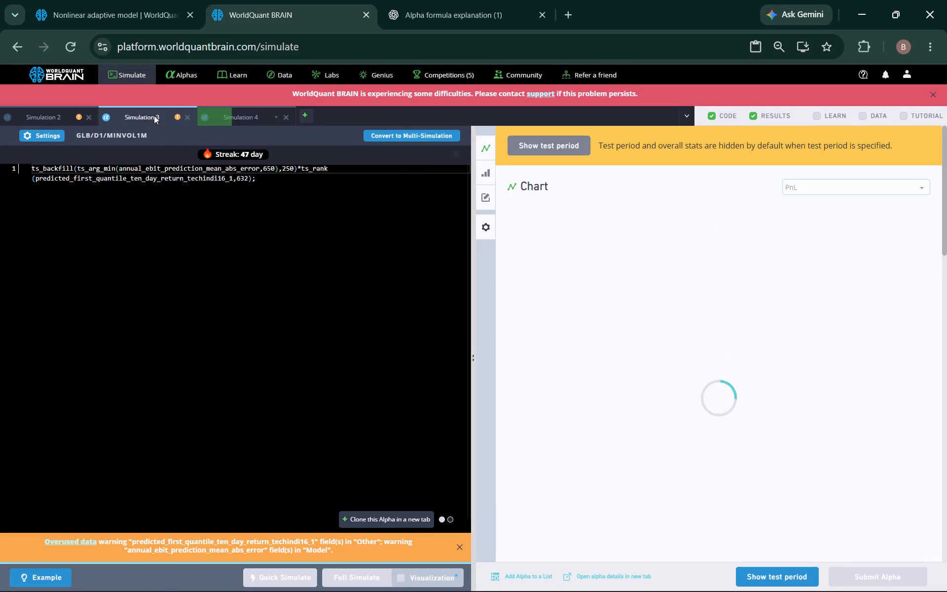
{"action": "scroll", "coordinate": [804, 396], "scroll_direction": "down", "scroll_amount": 2}
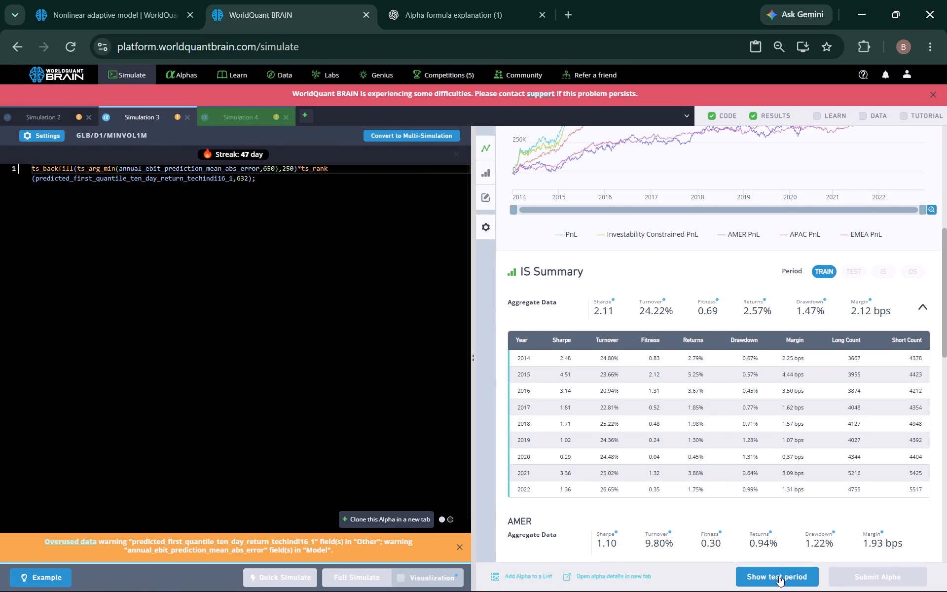
{"action": "left_click", "coordinate": [776, 576]}
{"action": "scroll", "coordinate": [750, 407], "scroll_direction": "down", "scroll_amount": 5}
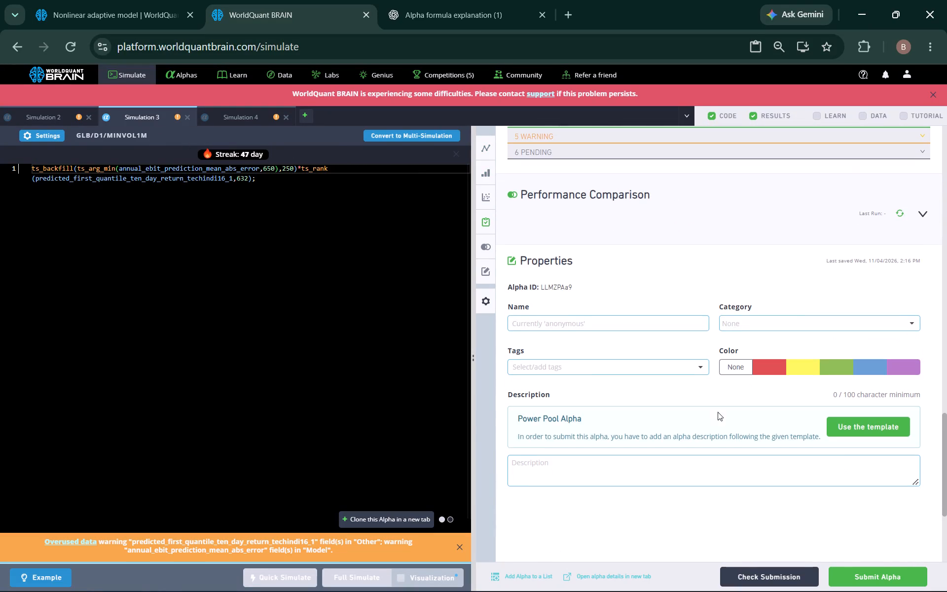
{"action": "scroll", "coordinate": [656, 379], "scroll_direction": "up", "scroll_amount": 1}
{"action": "left_click", "coordinate": [548, 299]}
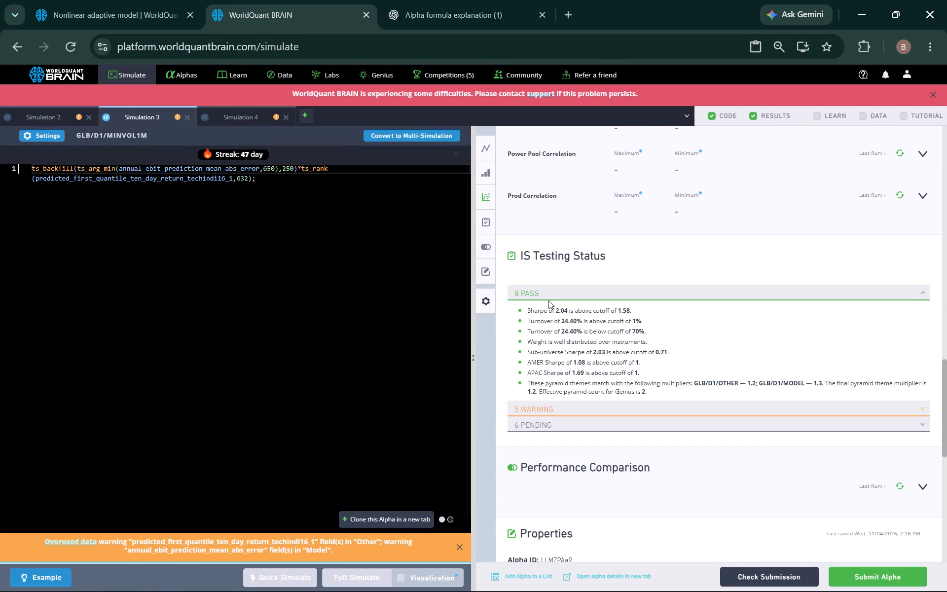
{"action": "left_click", "coordinate": [568, 403]}
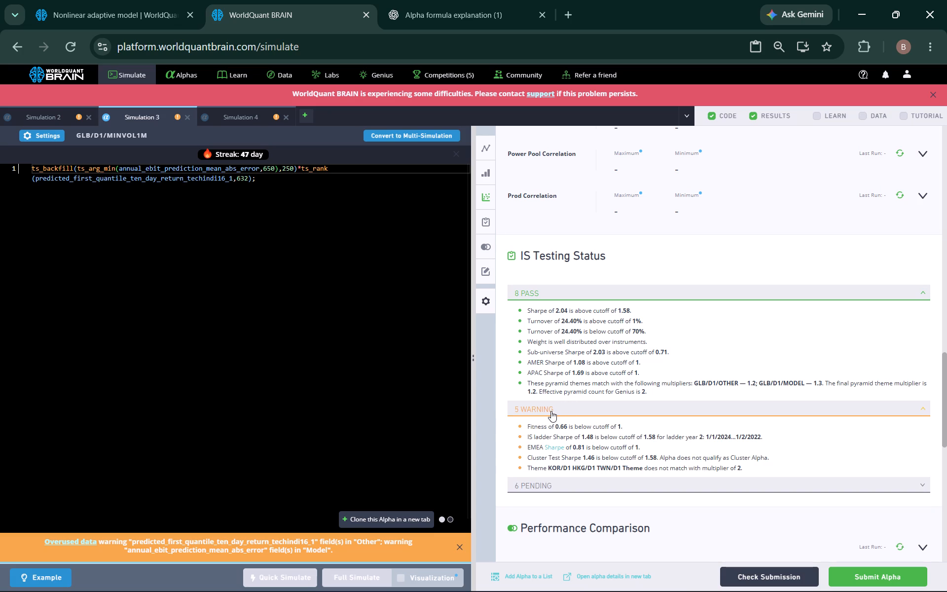
Run the Prod Correlation and Power Pool Correlation checks for Simulation 3.
{"action": "left_click", "coordinate": [901, 197]}
{"action": "left_click", "coordinate": [900, 157]}
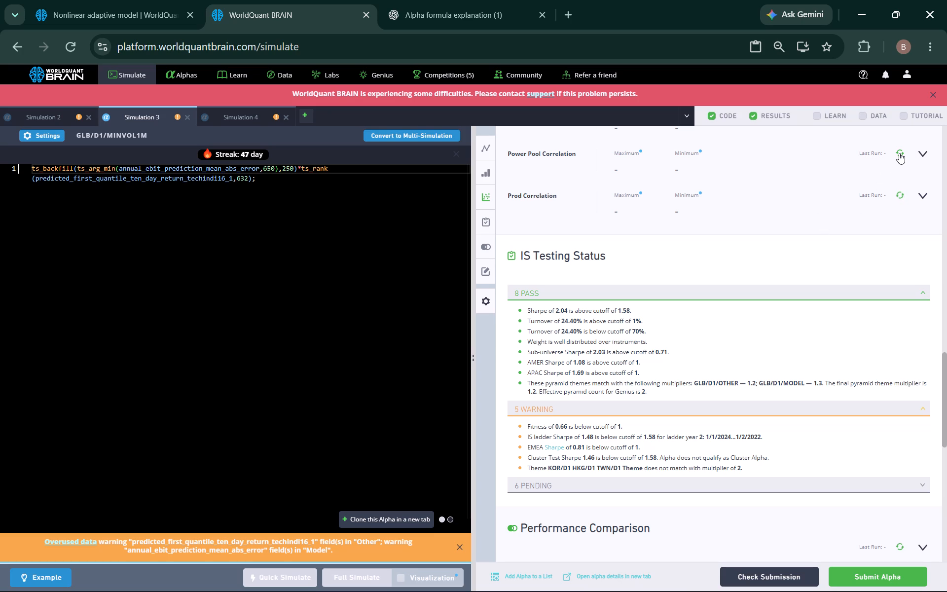
{"action": "left_click", "coordinate": [899, 153]}
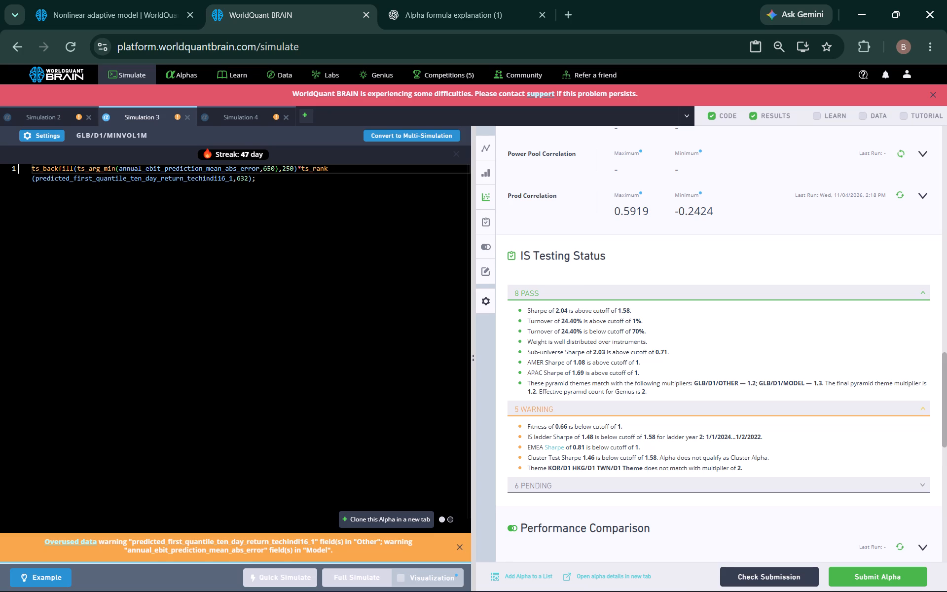
Reveal Simulation 4's test period and examine the warnings in its IS testing status.
{"action": "left_click", "coordinate": [244, 122]}
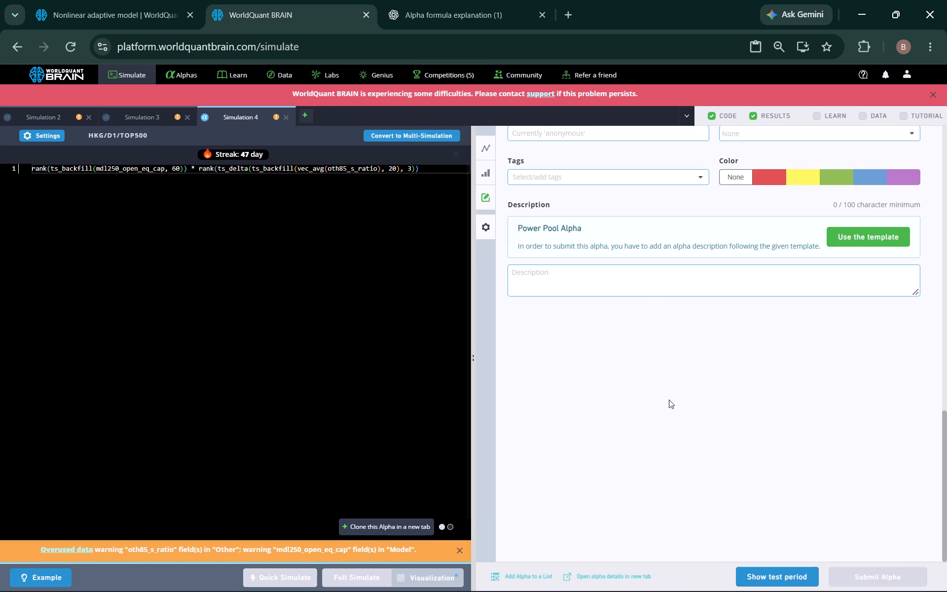
{"action": "left_click", "coordinate": [769, 572]}
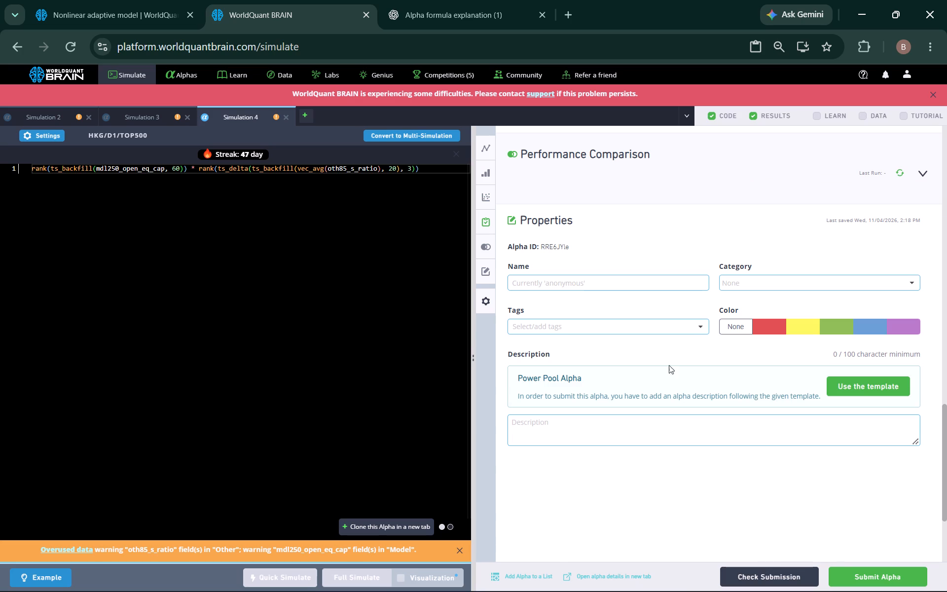
{"action": "scroll", "coordinate": [670, 370], "scroll_direction": "up", "scroll_amount": 2}
{"action": "left_click", "coordinate": [654, 439]}
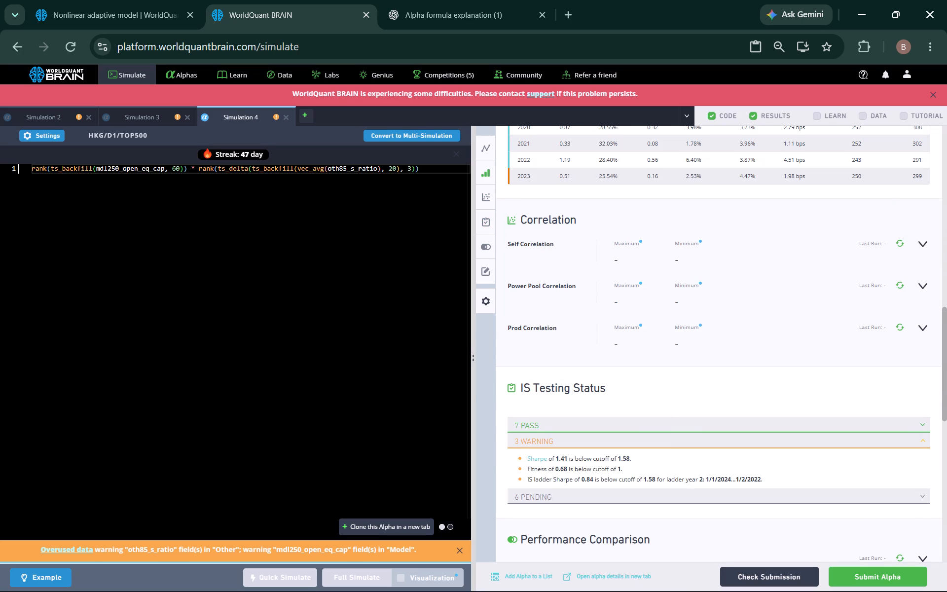
Set Simulation 4's universe to TOP800 and run a full simulation.
{"action": "left_click", "coordinate": [49, 136]}
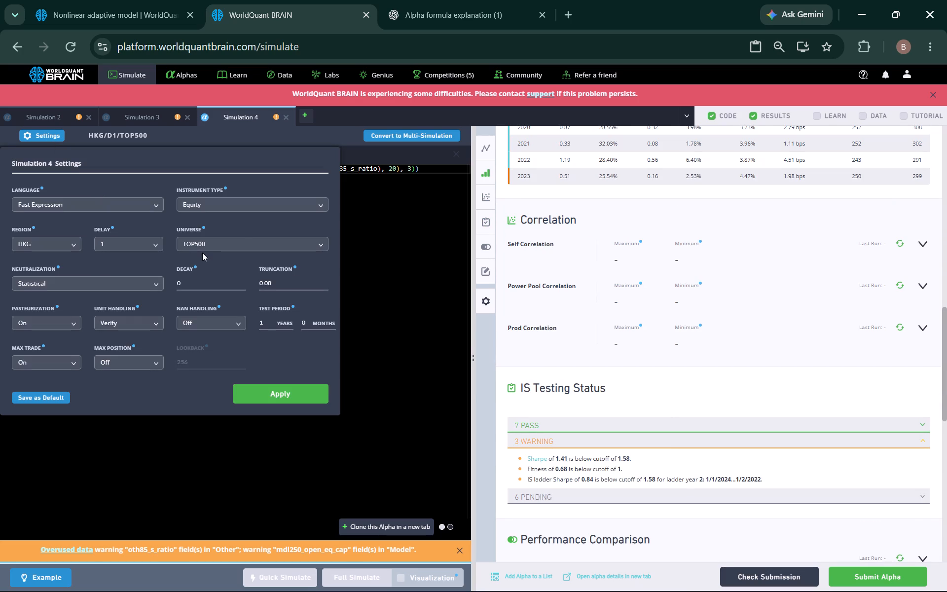
{"action": "left_click", "coordinate": [209, 243]}
{"action": "left_click", "coordinate": [210, 259]}
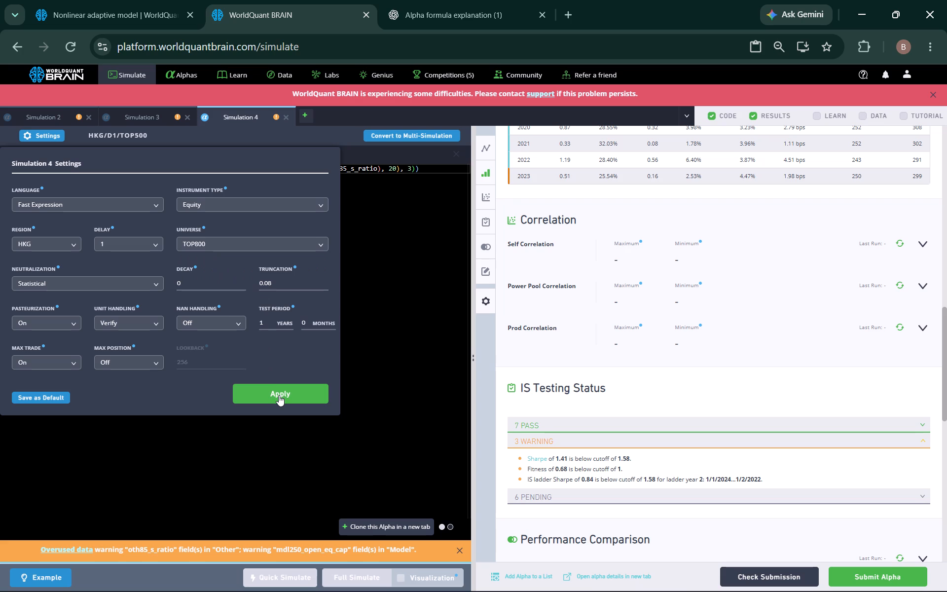
{"action": "left_click", "coordinate": [279, 395]}
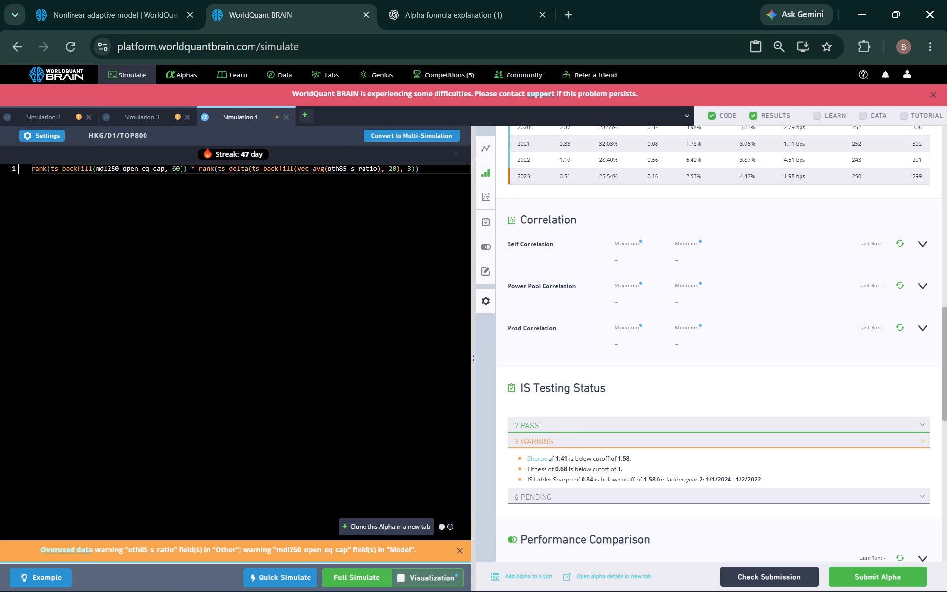
{"action": "left_click", "coordinate": [351, 575]}
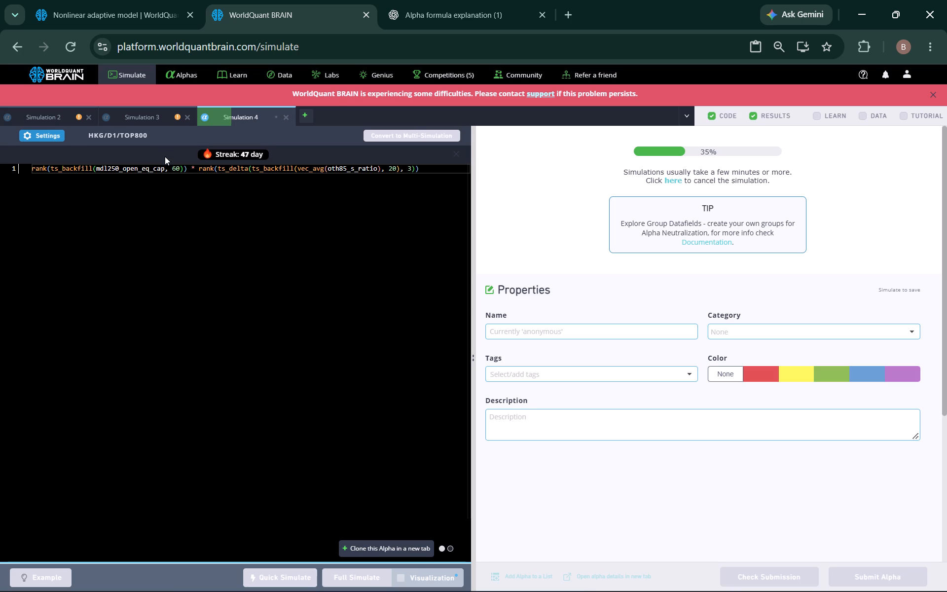
Review Simulation 3's IS summary and close that simulation.
{"action": "left_click", "coordinate": [158, 117]}
{"action": "scroll", "coordinate": [762, 388], "scroll_direction": "down", "scroll_amount": 2}
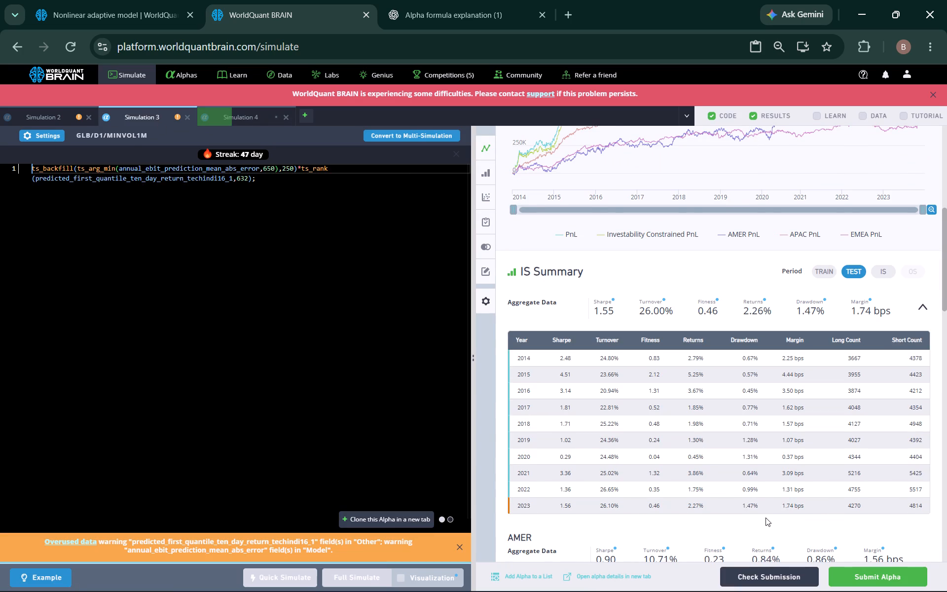
{"action": "left_click", "coordinate": [187, 116]}
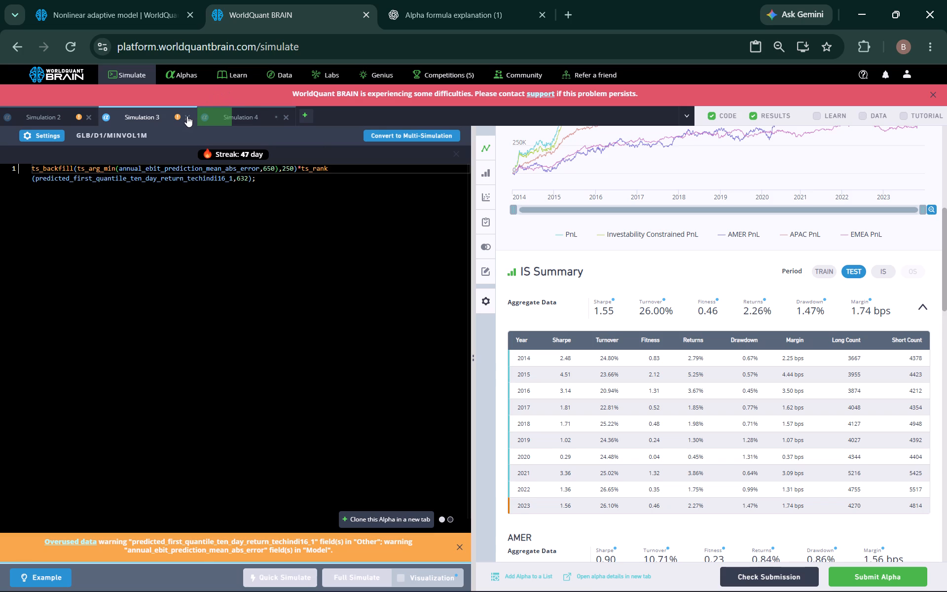
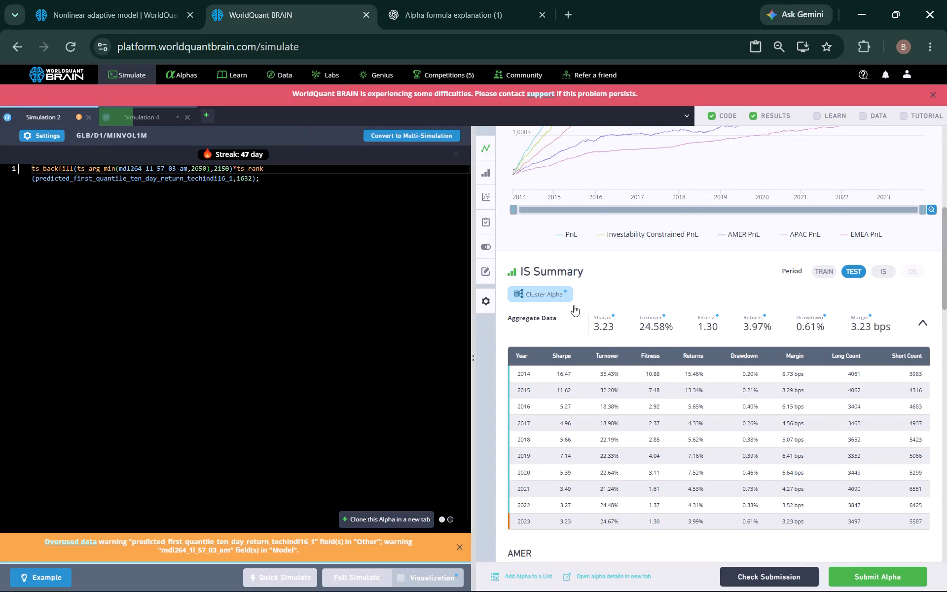
Reveal the test period of the TOP800 run in Simulation 4 and examine the warnings in its IS testing status.
{"action": "left_click", "coordinate": [150, 120]}
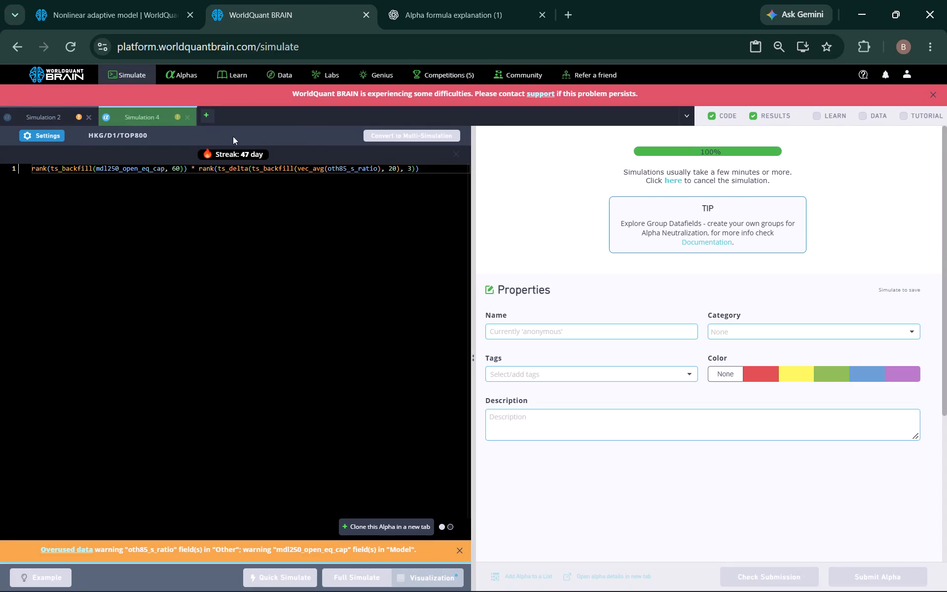
{"action": "scroll", "coordinate": [679, 316], "scroll_direction": "down", "scroll_amount": 2}
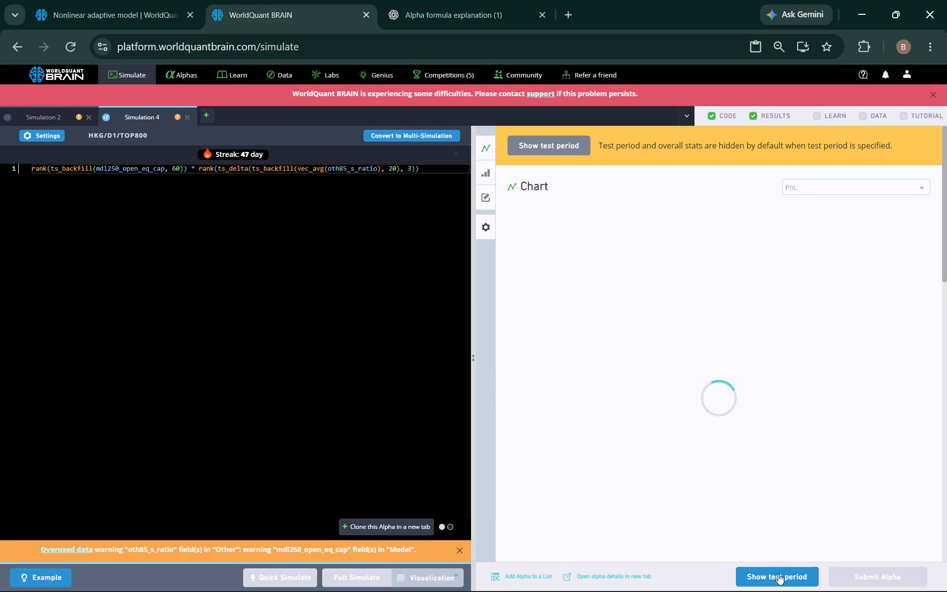
{"action": "left_click", "coordinate": [778, 574]}
{"action": "scroll", "coordinate": [762, 360], "scroll_direction": "down", "scroll_amount": 2}
{"action": "scroll", "coordinate": [719, 349], "scroll_direction": "down", "scroll_amount": 3}
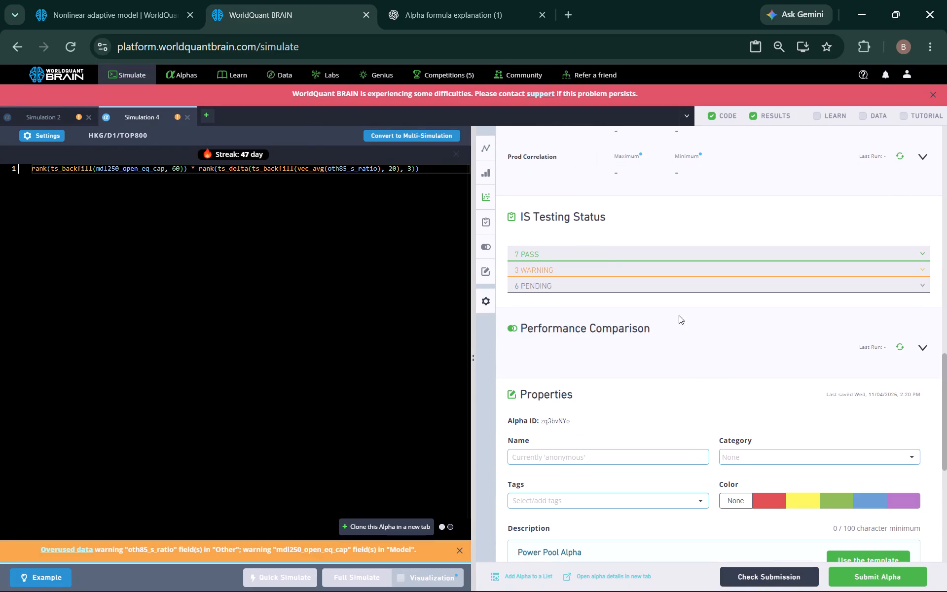
{"action": "left_click", "coordinate": [613, 270]}
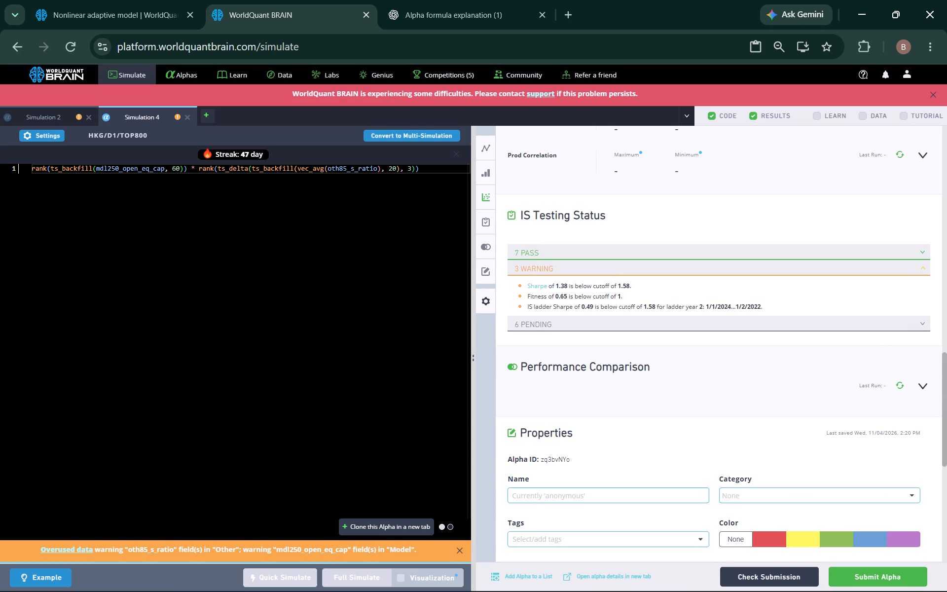
Find the "KOR/D1 HKG/D1 TWN/D1 Theme" post in the older BRAIN announcements and open its recommended HKG dataset model110.
{"action": "left_click", "coordinate": [118, 13]}
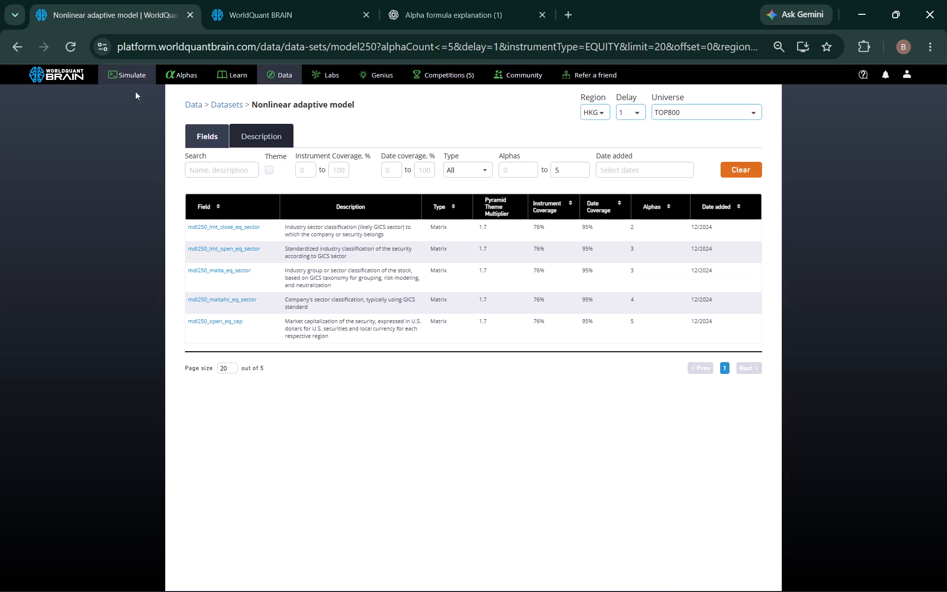
{"action": "left_click", "coordinate": [17, 57]}
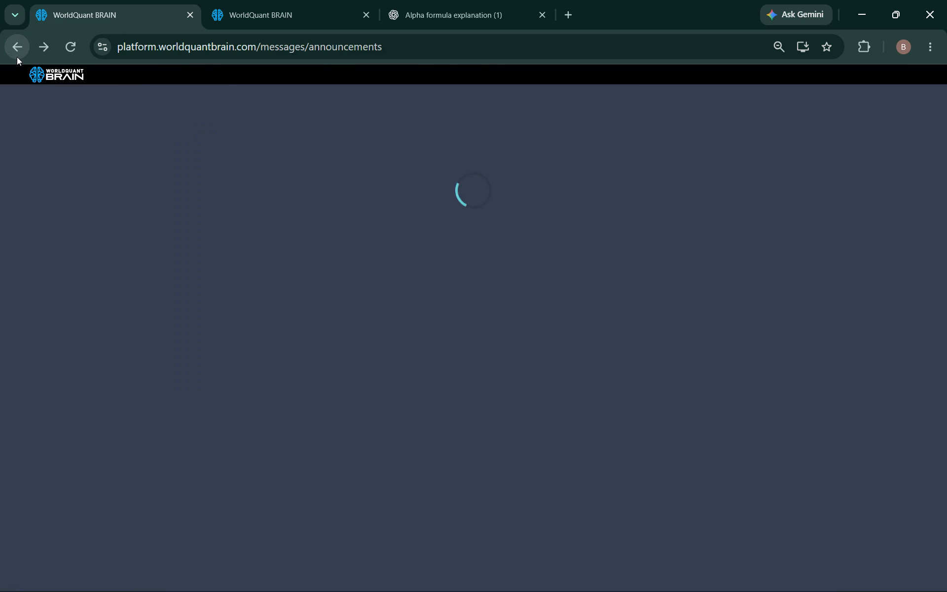
{"action": "scroll", "coordinate": [428, 286], "scroll_direction": "down", "scroll_amount": 13}
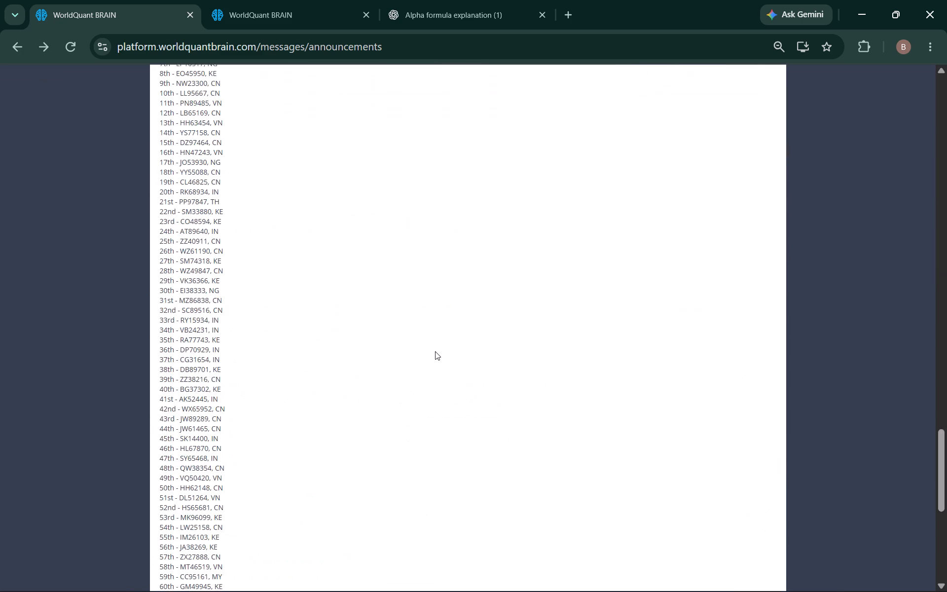
{"action": "scroll", "coordinate": [435, 351], "scroll_direction": "down", "scroll_amount": 8}
{"action": "scroll", "coordinate": [473, 410], "scroll_direction": "up", "scroll_amount": 2}
{"action": "scroll", "coordinate": [594, 518], "scroll_direction": "down", "scroll_amount": 5}
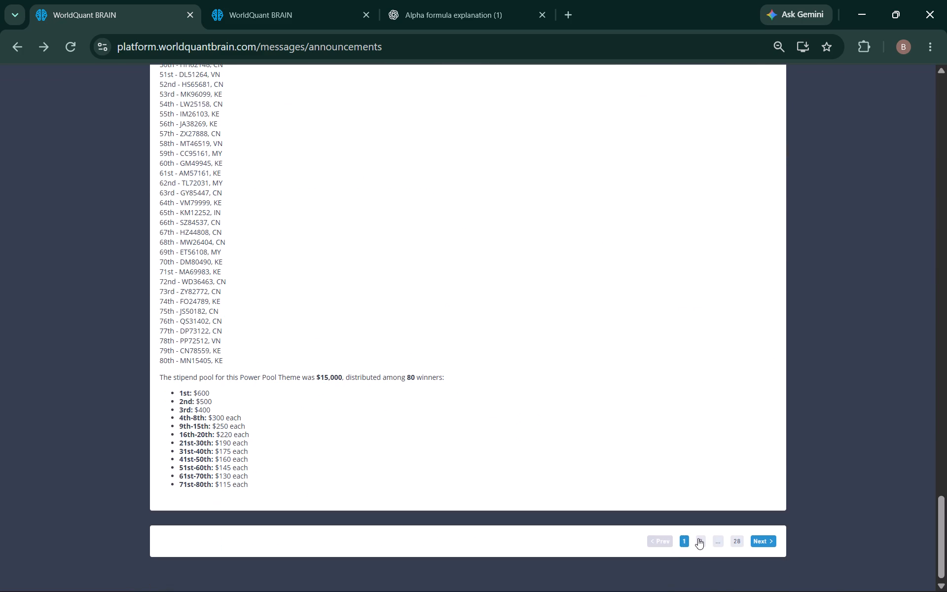
{"action": "left_click", "coordinate": [699, 538]}
{"action": "scroll", "coordinate": [405, 347], "scroll_direction": "down", "scroll_amount": 4}
{"action": "scroll", "coordinate": [399, 347], "scroll_direction": "up", "scroll_amount": 1}
{"action": "scroll", "coordinate": [399, 347], "scroll_direction": "down", "scroll_amount": 4}
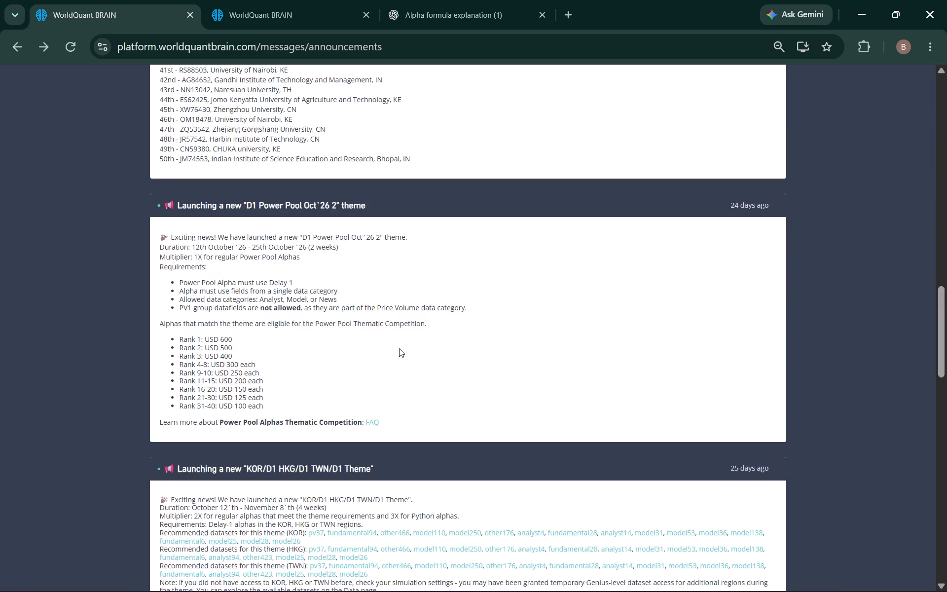
{"action": "scroll", "coordinate": [399, 348], "scroll_direction": "down", "scroll_amount": 2}
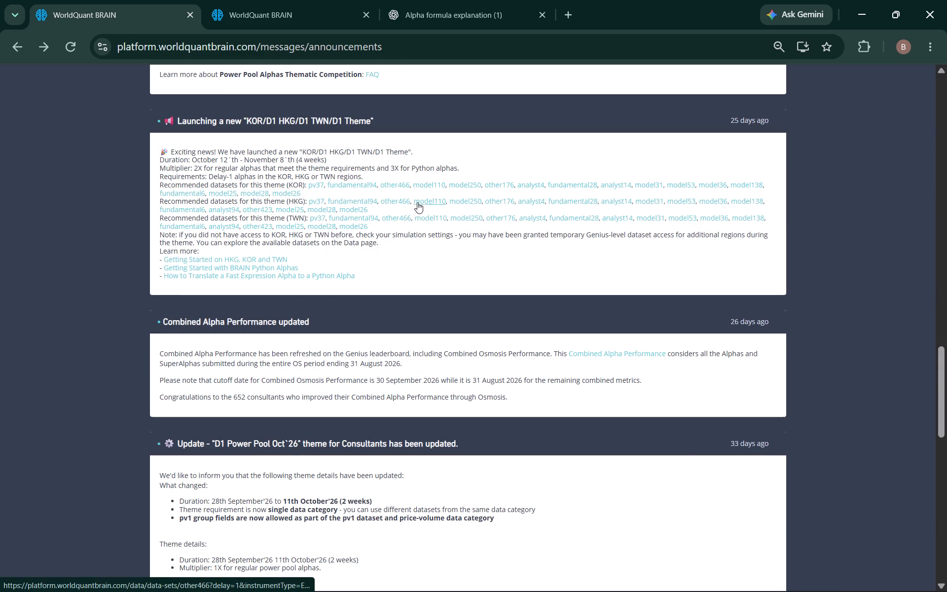
{"action": "left_click", "coordinate": [426, 202]}
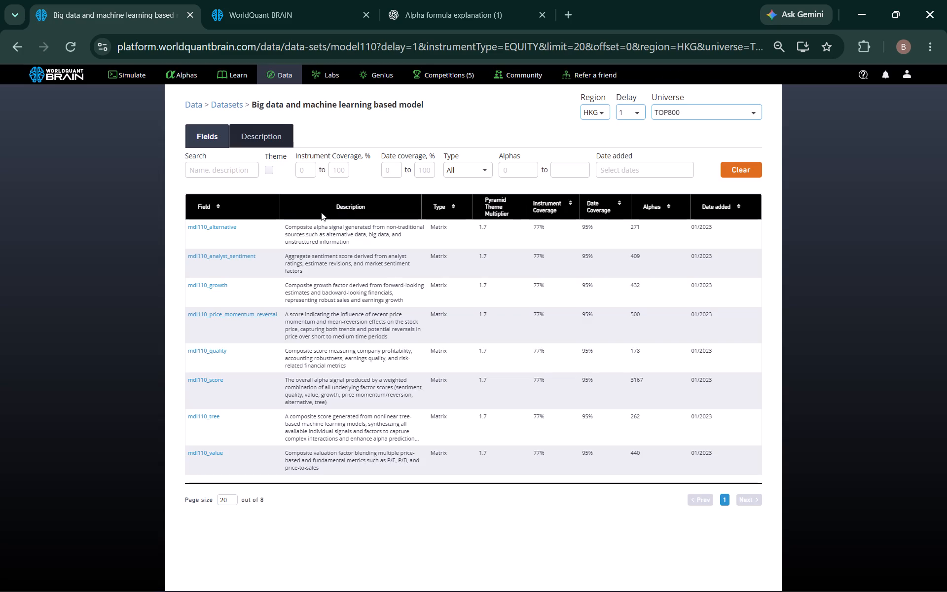
Copy the mdl110_value field name, substitute it for mdl250_open_eq_cap in Simulation 4's expression, and run a full simulation.
{"action": "scroll", "coordinate": [267, 235], "scroll_direction": "down", "scroll_amount": 1}
{"action": "left_click", "coordinate": [232, 451]}
{"action": "left_click", "coordinate": [311, 18]}
{"action": "double_click", "coordinate": [144, 169]}
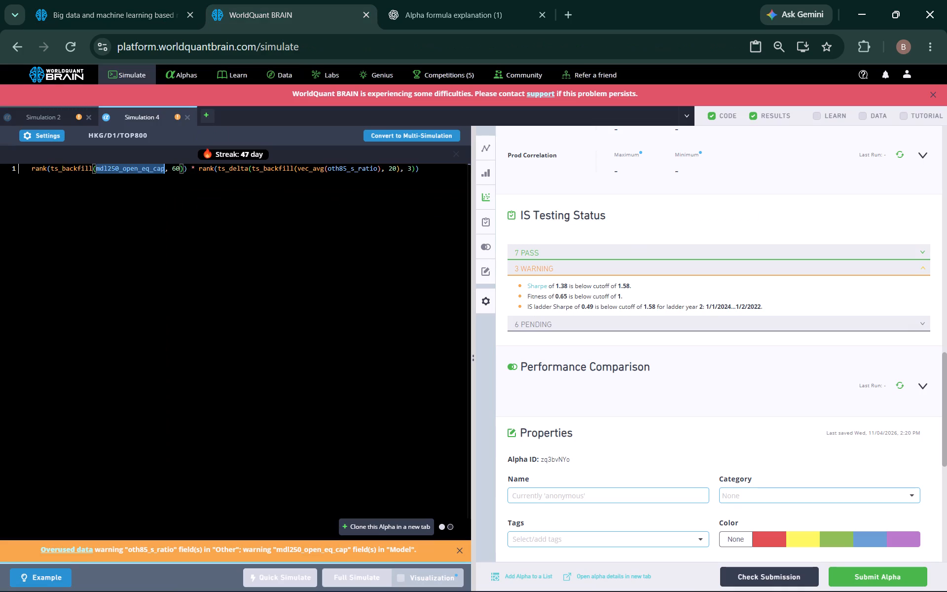
{"action": "right_click", "coordinate": [144, 167]}
{"action": "left_click", "coordinate": [172, 224]}
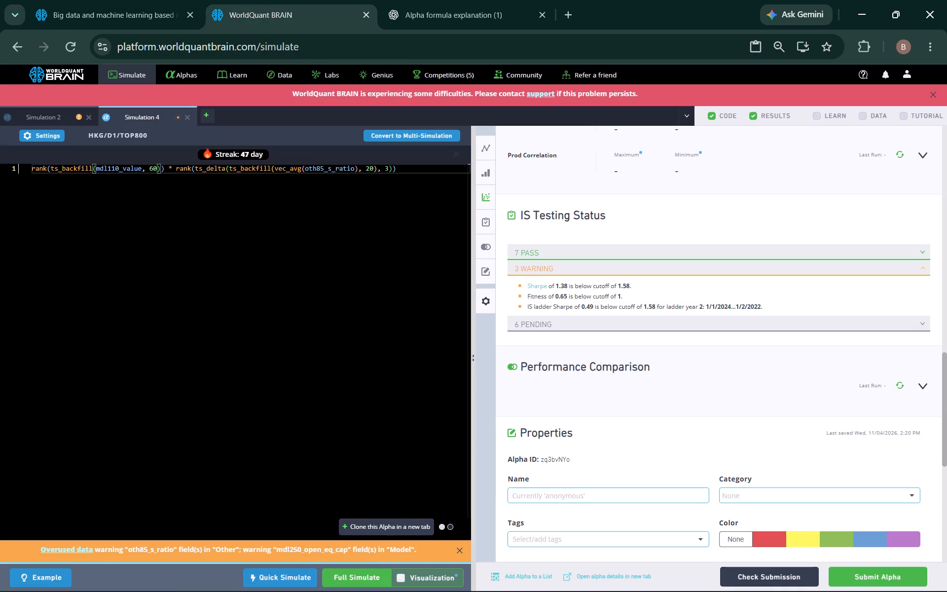
{"action": "left_click", "coordinate": [366, 576]}
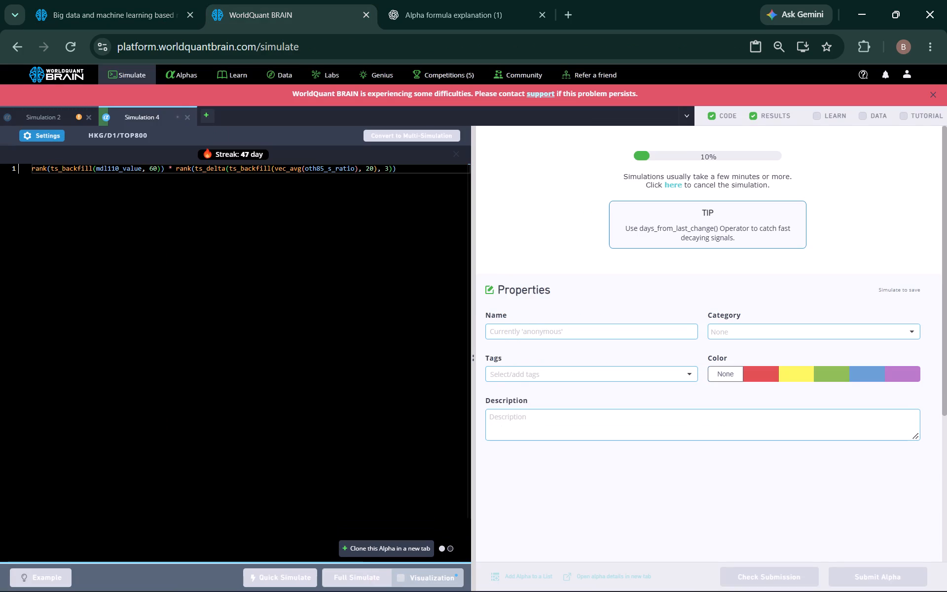
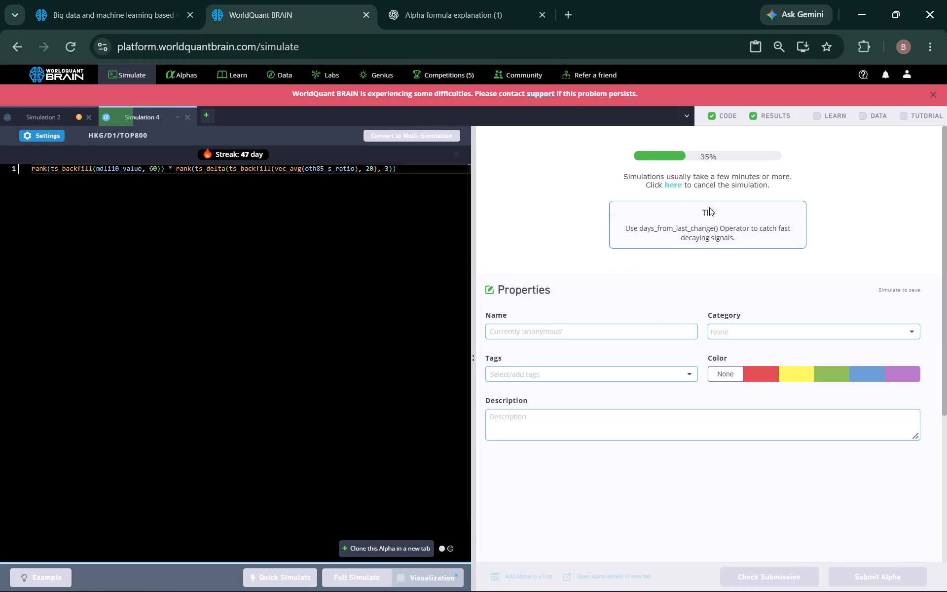
Dismiss the service difficulties banner above the simulation workspace.
{"action": "left_click", "coordinate": [933, 93]}
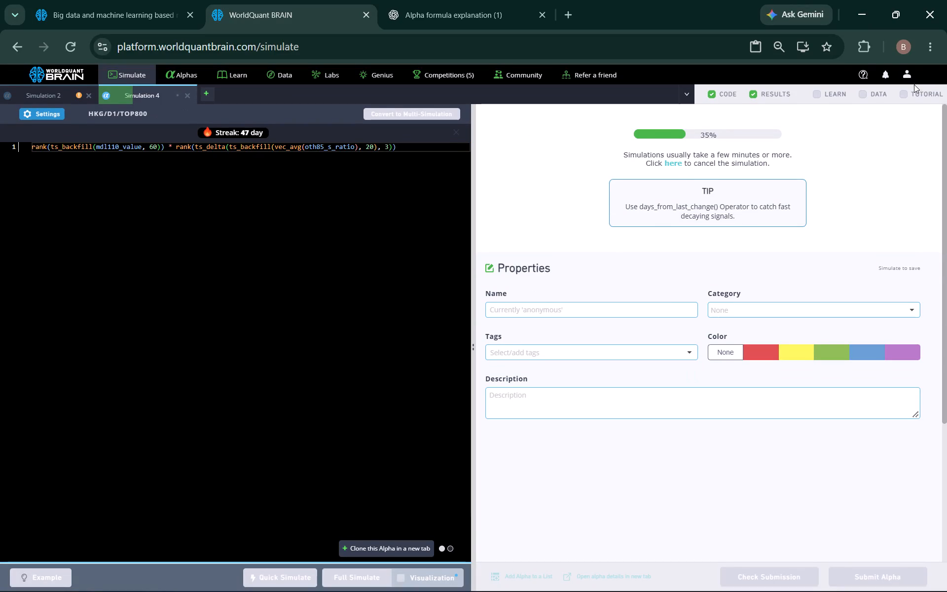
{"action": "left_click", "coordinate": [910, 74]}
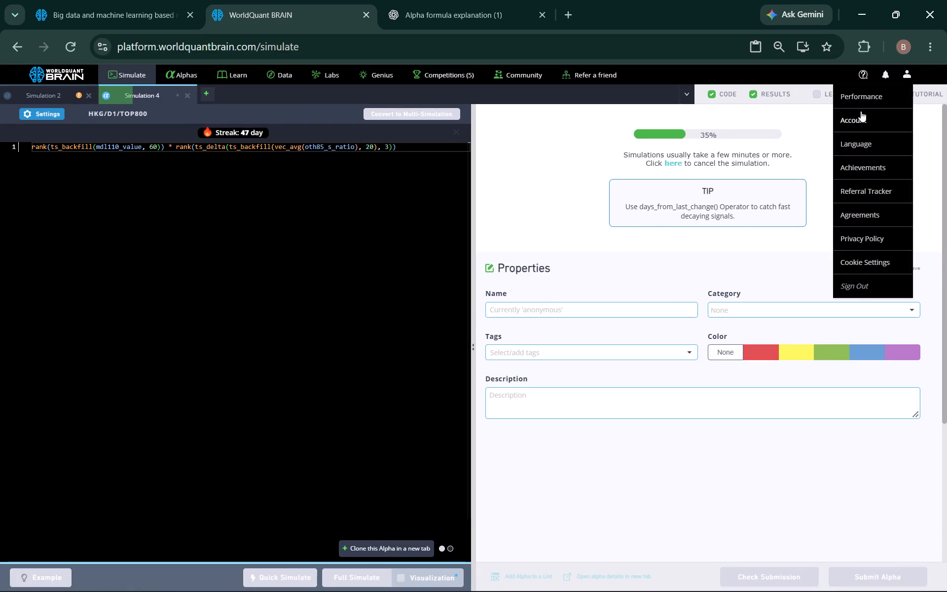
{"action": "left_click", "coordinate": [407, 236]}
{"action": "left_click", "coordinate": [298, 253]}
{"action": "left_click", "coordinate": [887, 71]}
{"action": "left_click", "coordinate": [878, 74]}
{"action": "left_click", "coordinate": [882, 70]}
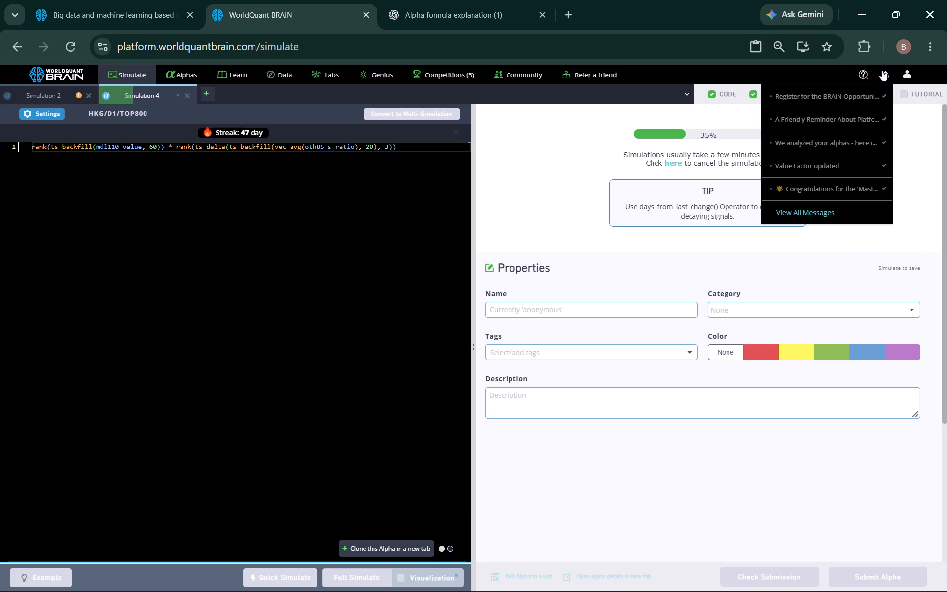
Open the list of submitted alphas while Simulation 4 is running.
{"action": "left_click", "coordinate": [188, 74]}
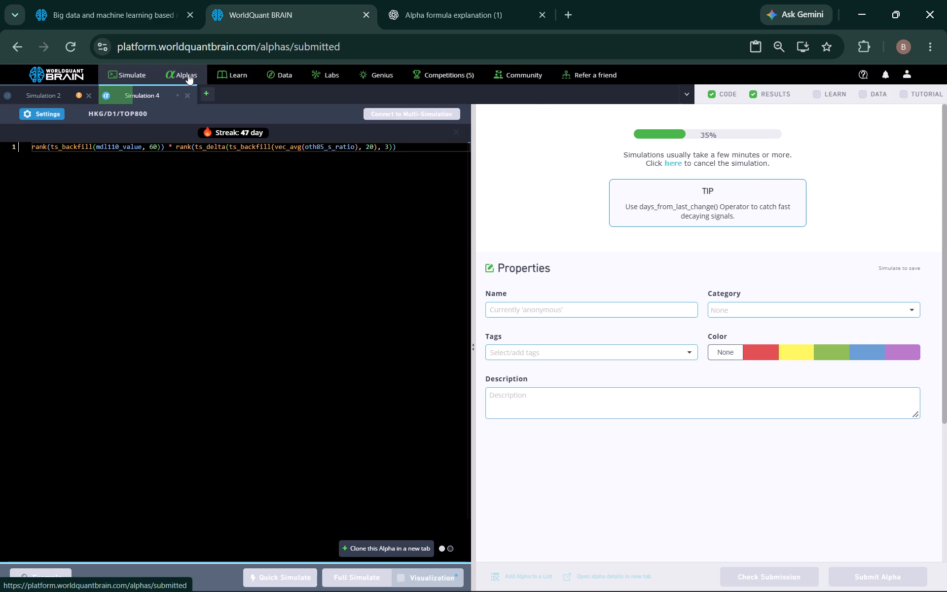
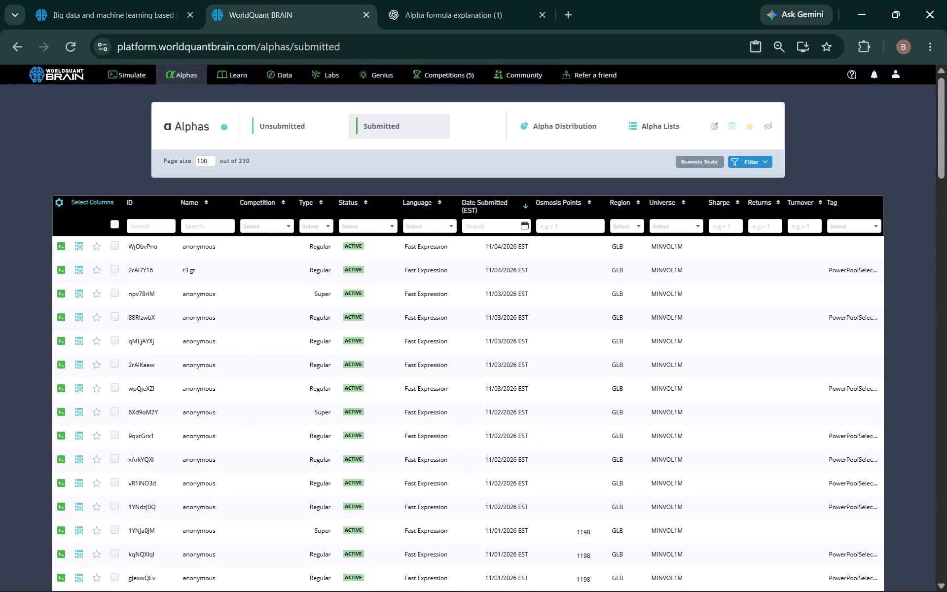
Filter the submitted alphas to the KOR region and open the TOP600 alpha in a new simulation tab.
{"action": "left_click", "coordinate": [621, 225]}
{"action": "scroll", "coordinate": [627, 296], "scroll_direction": "down", "scroll_amount": 2}
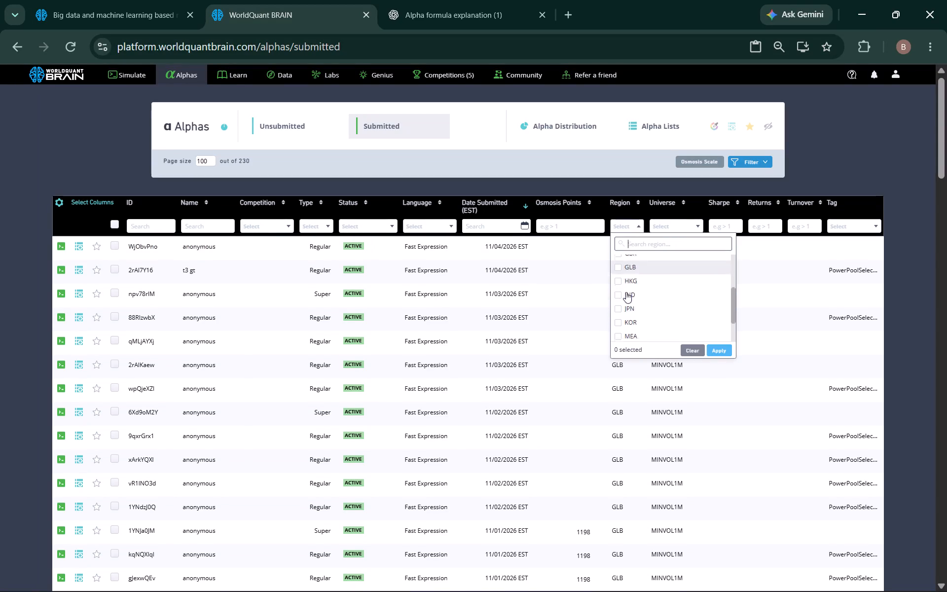
{"action": "left_click", "coordinate": [642, 290]}
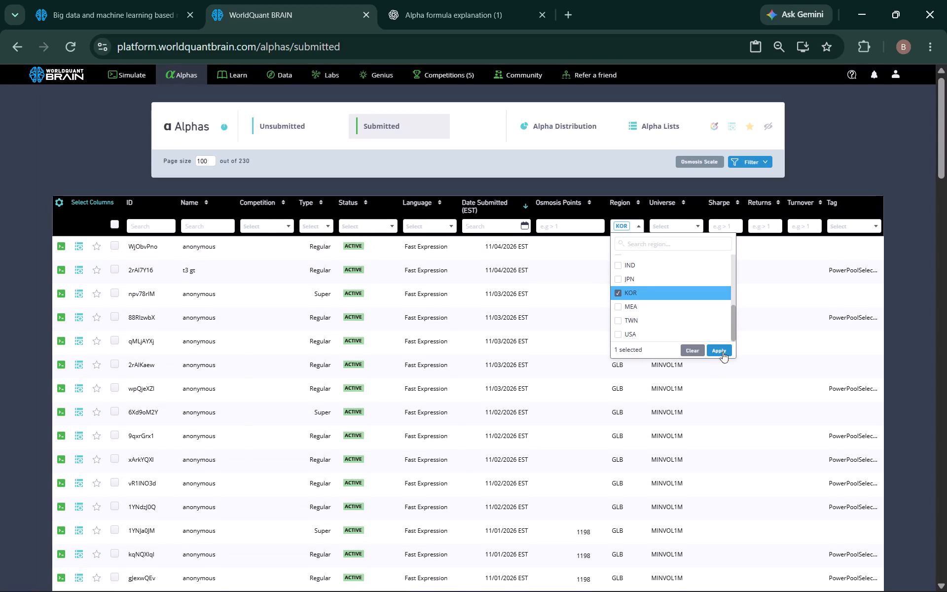
{"action": "left_click", "coordinate": [724, 347]}
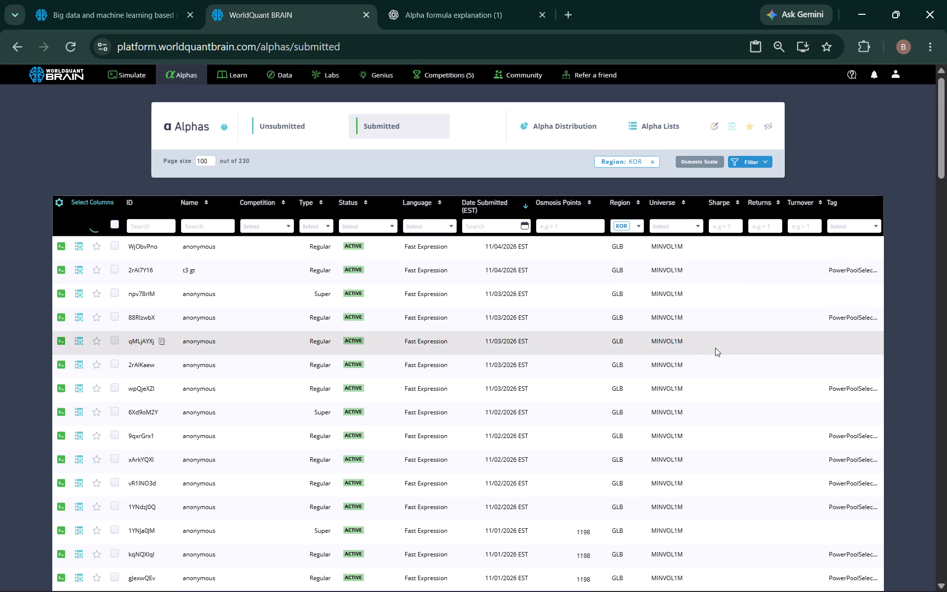
{"action": "left_click", "coordinate": [230, 252]}
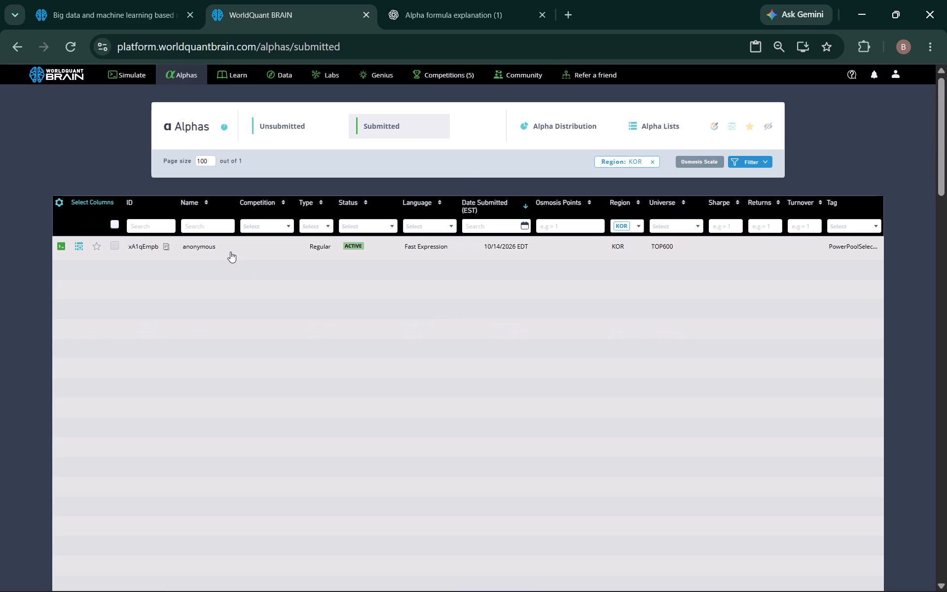
{"action": "left_click", "coordinate": [863, 293]}
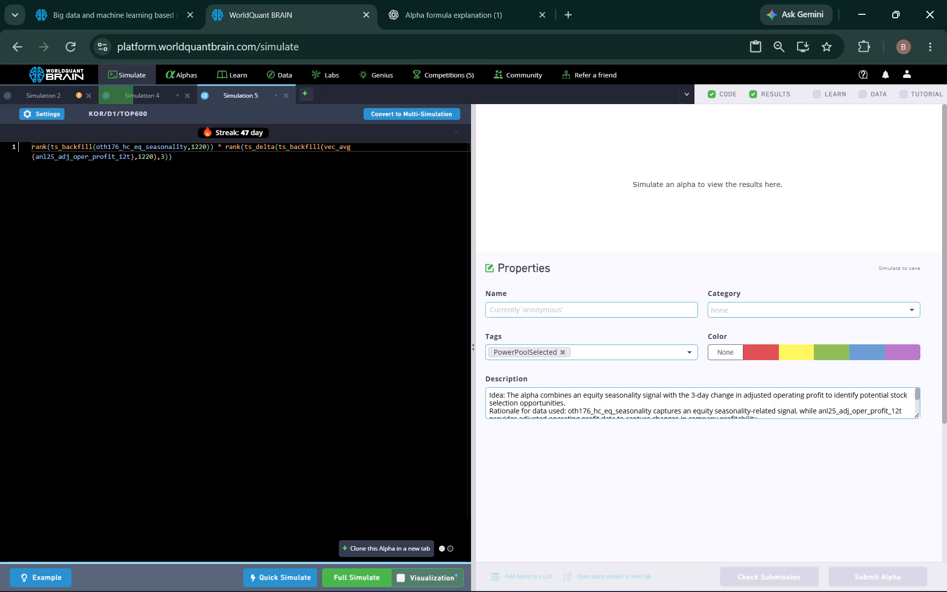
Replace anl25_adj_oper_profit_12t in the Simulation 5 expression with the mdl110_alternative field copied from the model110 dataset page.
{"action": "left_click", "coordinate": [109, 1]}
{"action": "scroll", "coordinate": [749, 204], "scroll_direction": "up", "scroll_amount": 2}
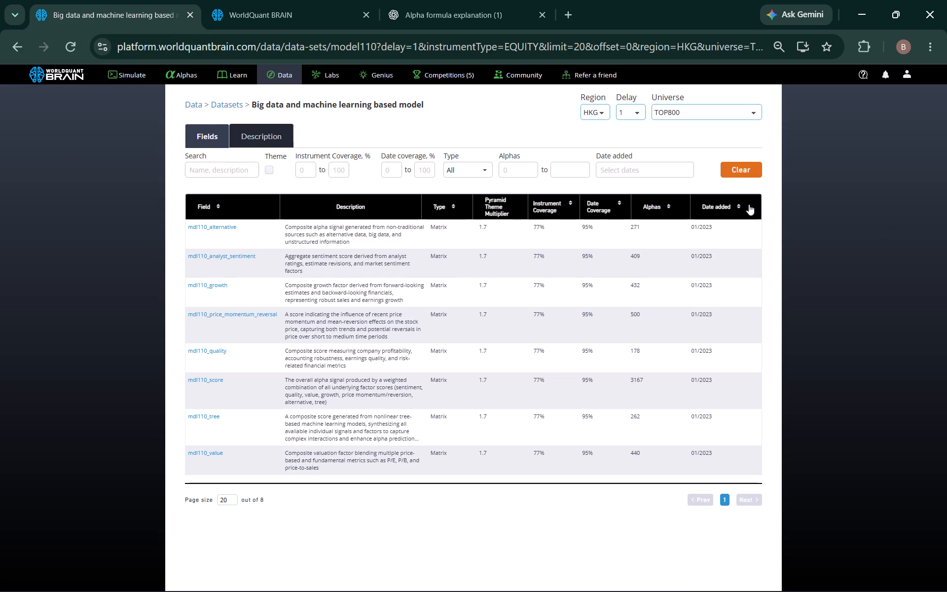
{"action": "scroll", "coordinate": [749, 204], "scroll_direction": "up", "scroll_amount": 2}
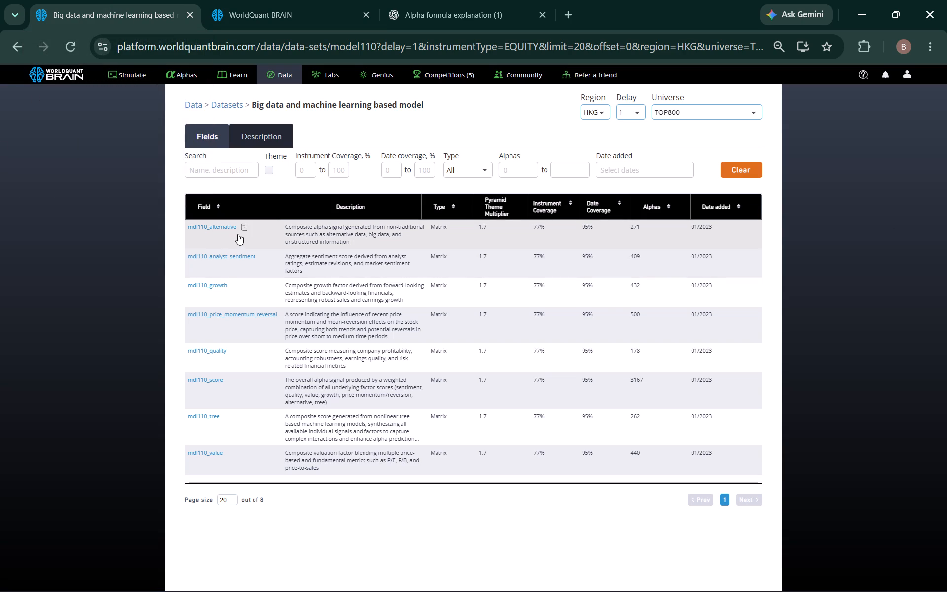
{"action": "left_click", "coordinate": [245, 228]}
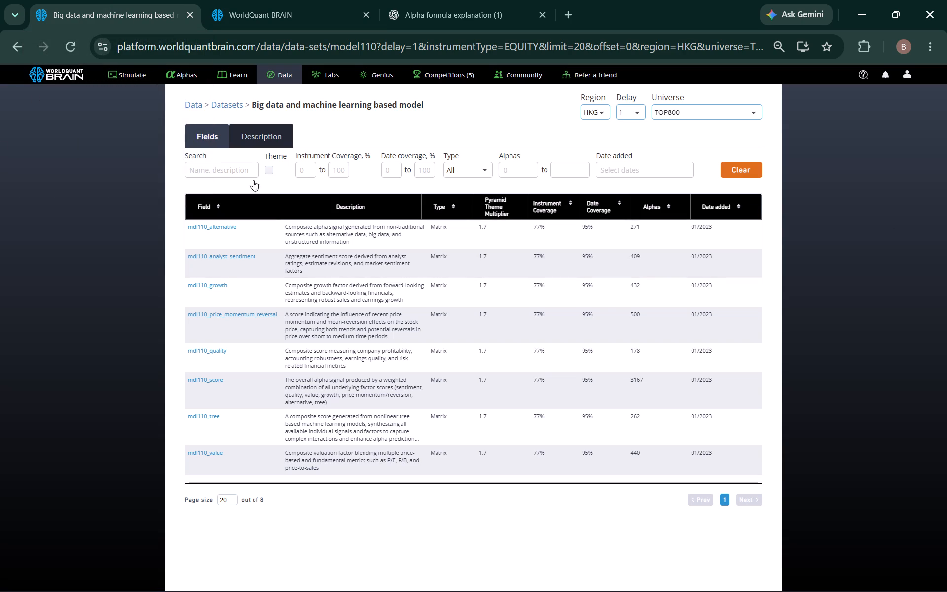
{"action": "left_click", "coordinate": [307, 22]}
{"action": "double_click", "coordinate": [104, 157]}
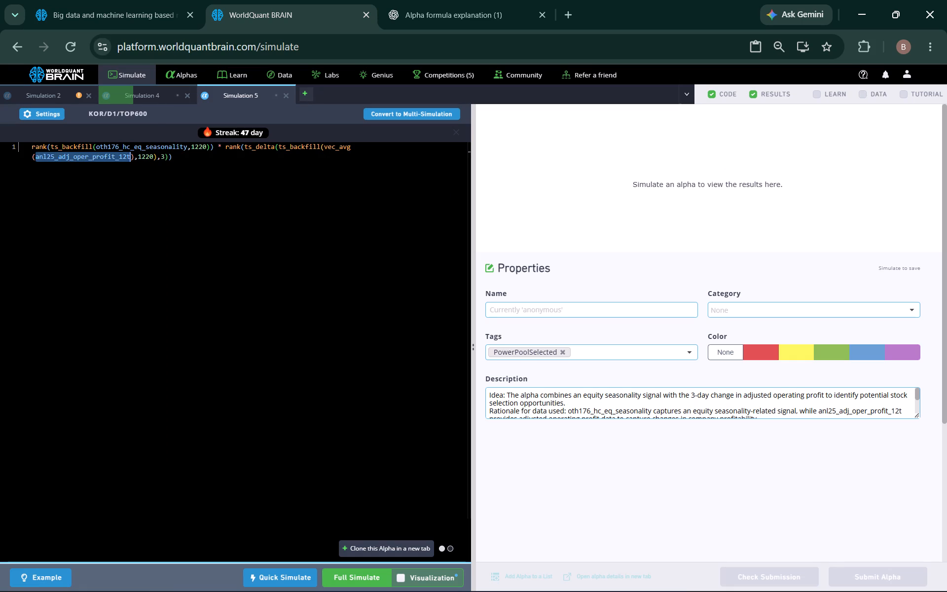
{"action": "right_click", "coordinate": [104, 157]}
{"action": "left_click", "coordinate": [132, 211]}
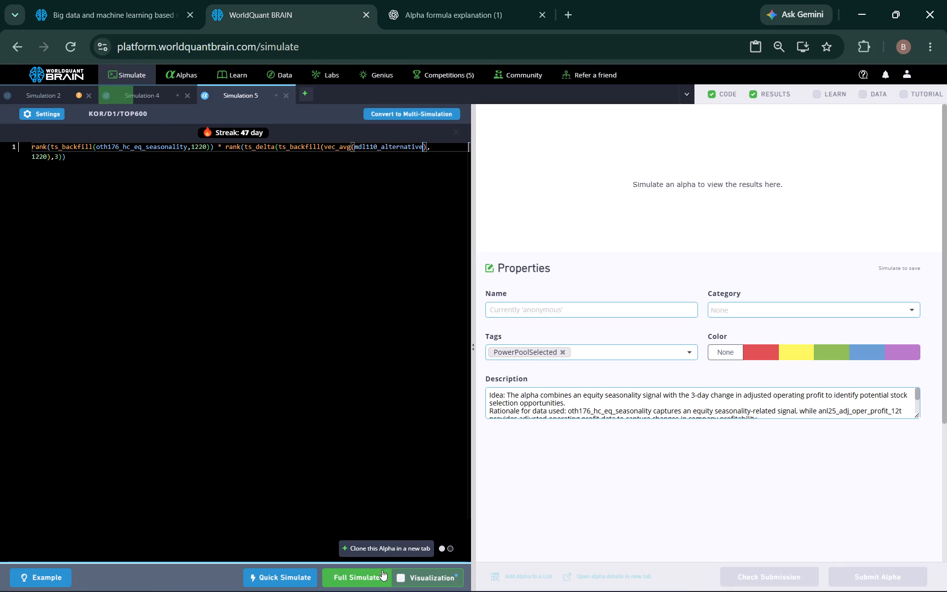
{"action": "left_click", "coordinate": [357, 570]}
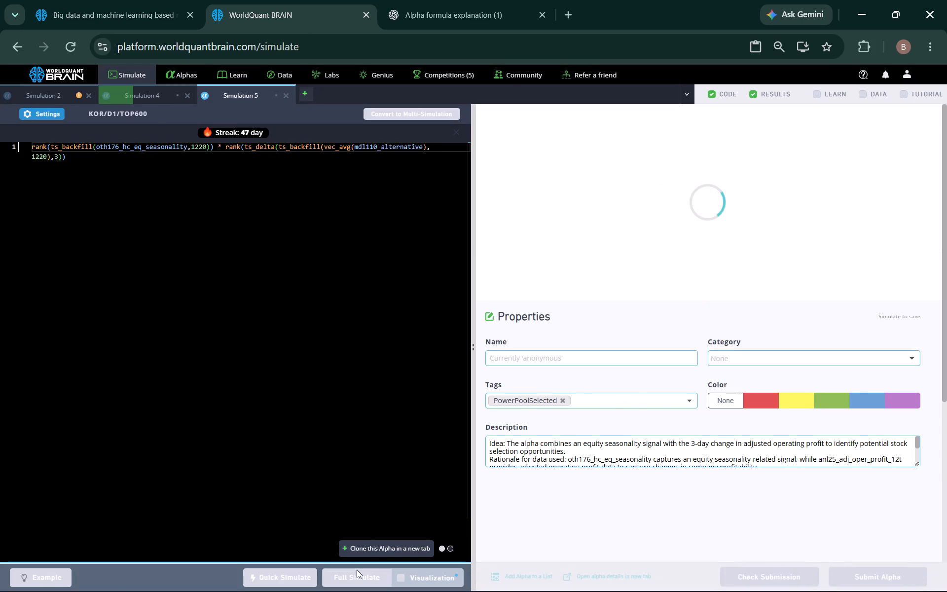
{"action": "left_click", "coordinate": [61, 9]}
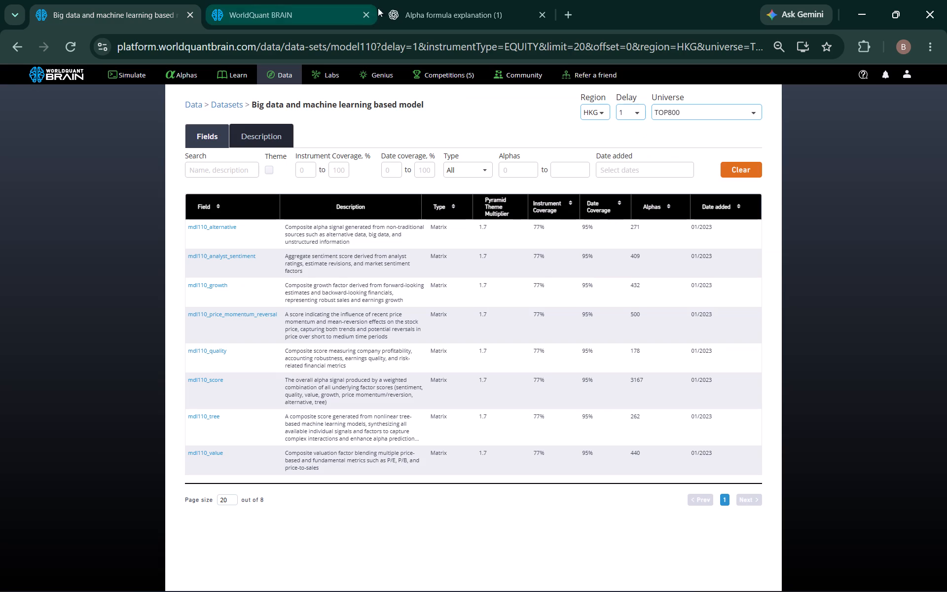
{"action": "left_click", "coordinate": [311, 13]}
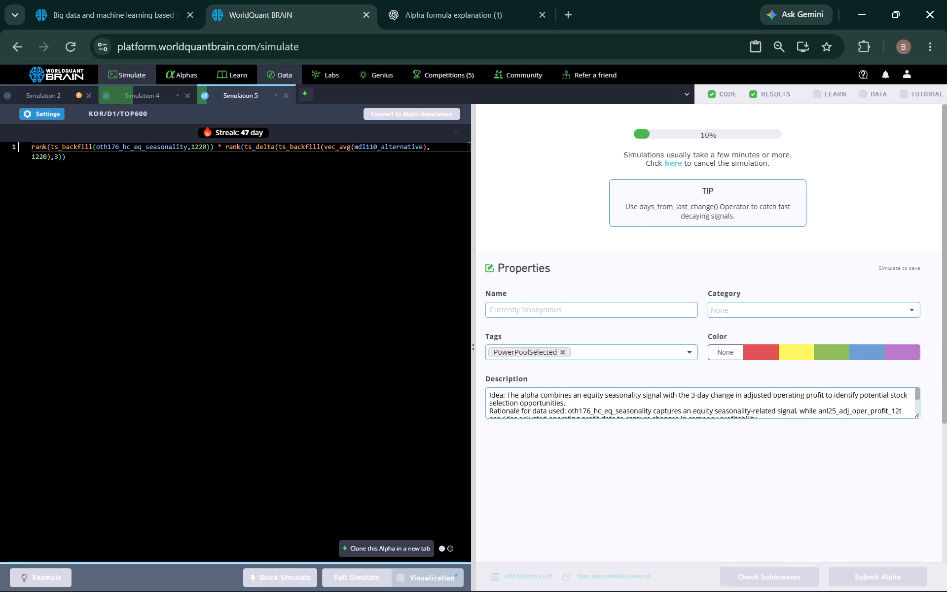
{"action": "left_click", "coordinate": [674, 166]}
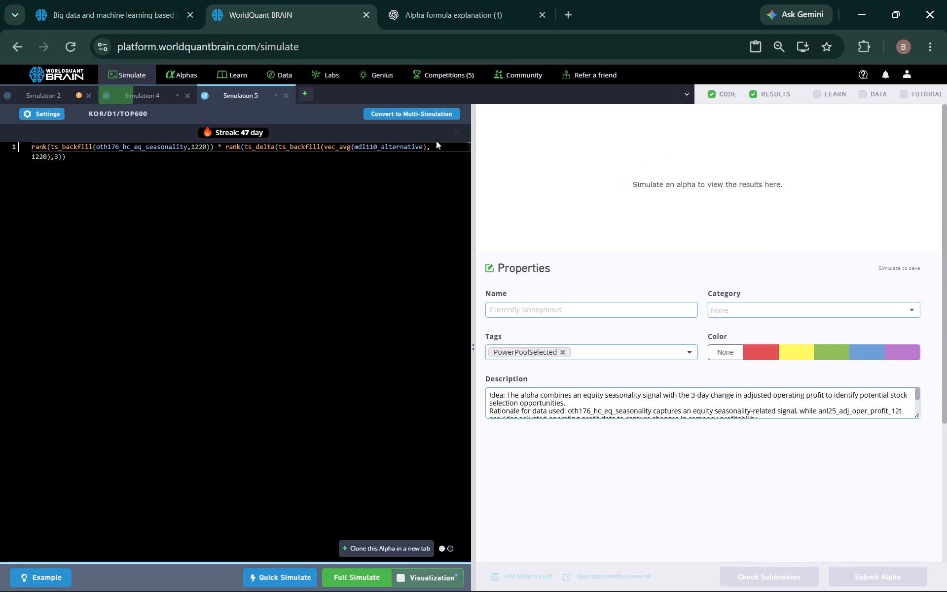
Remove the vec_avg wrapper around mdl110_alternative, including its closing parenthesis, so ts_backfill takes the field directly.
{"action": "left_click", "coordinate": [353, 147]}
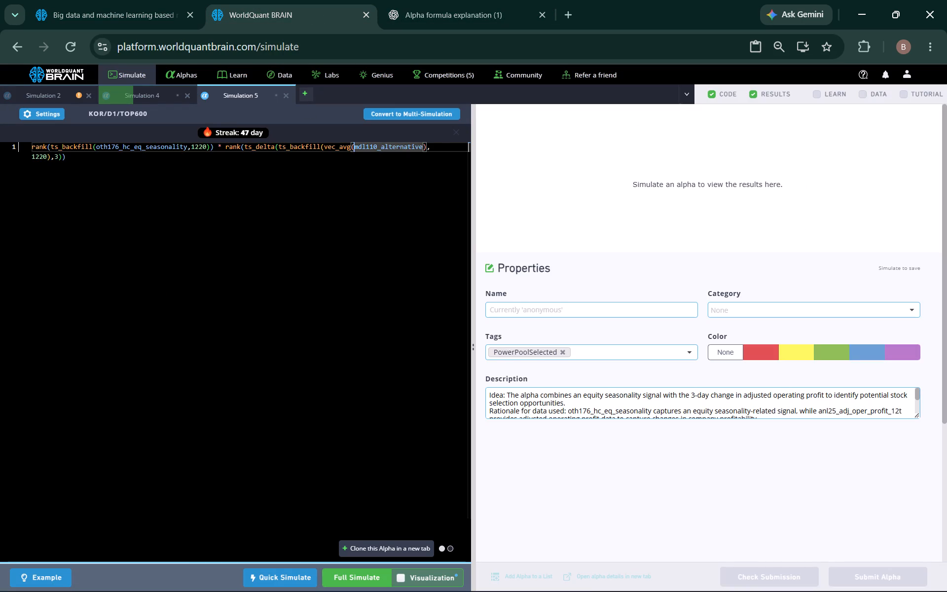
{"action": "key", "text": "BackSpace"}
{"action": "key", "text": "BackSpace"}
{"action": "key", "text": "BackSpace"}
{"action": "key", "text": "BackSpace"}
{"action": "key", "text": "BackSpace"}
{"action": "key", "text": "BackSpace"}
{"action": "key", "text": "BackSpace"}
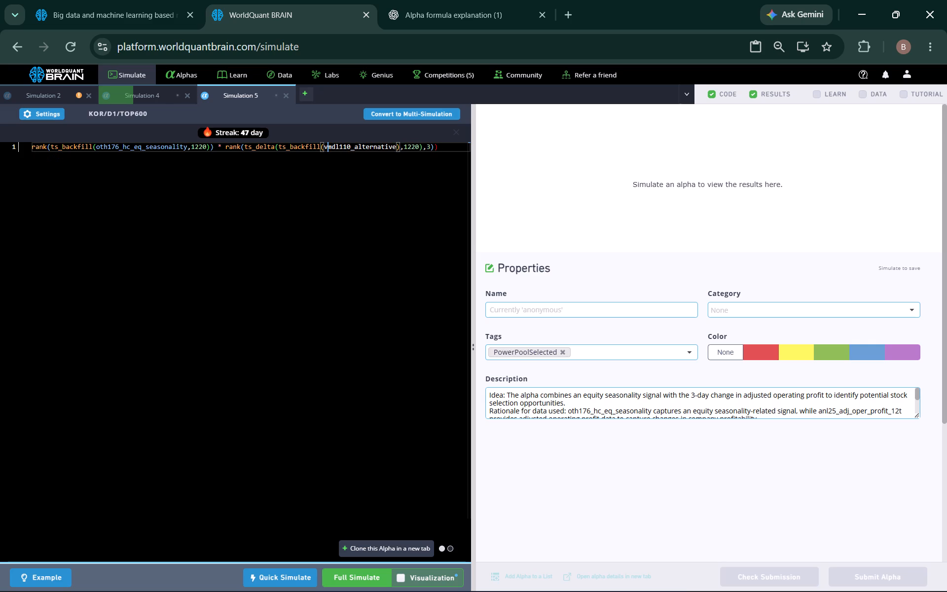
{"action": "key", "text": "BackSpace"}
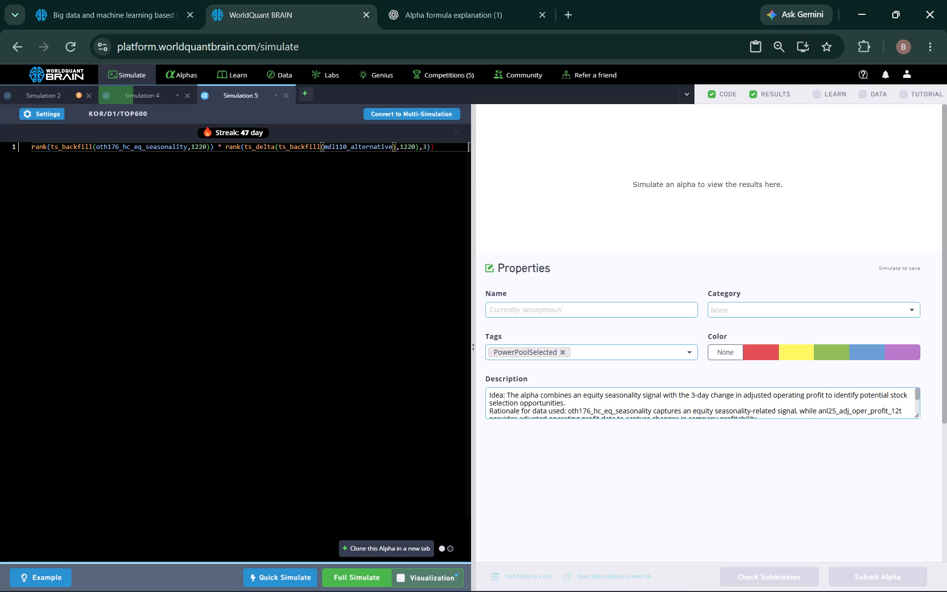
{"action": "left_click", "coordinate": [394, 147]}
{"action": "left_click", "coordinate": [395, 147]}
{"action": "key", "text": "BackSpace"}
Run a full simulation of the KOR TOP600 alpha with the edited expression.
{"action": "left_click", "coordinate": [354, 574]}
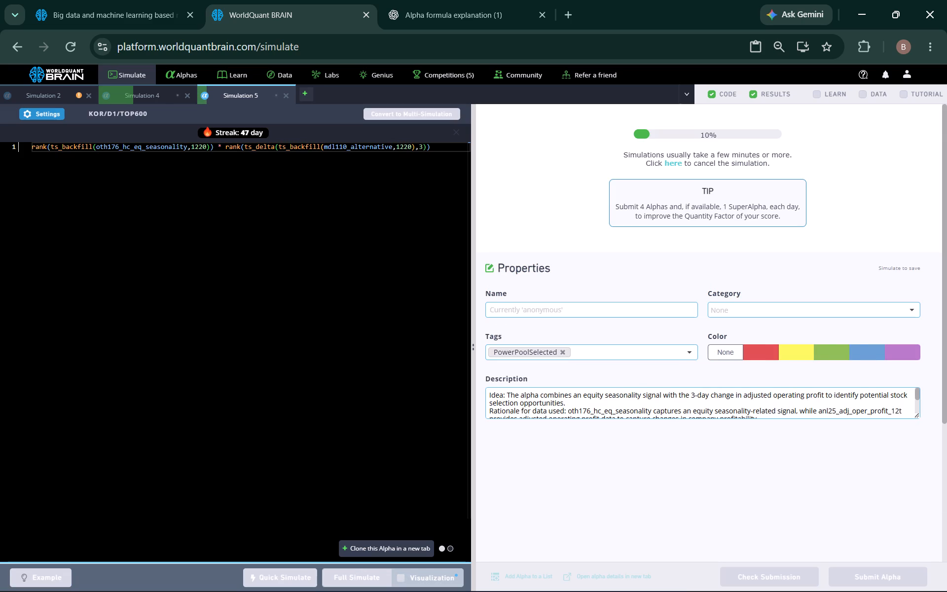
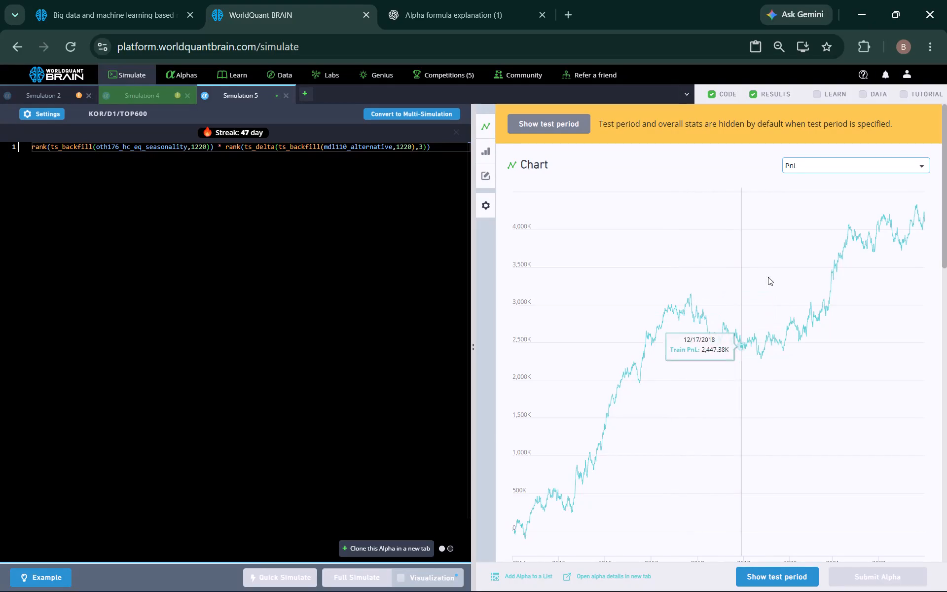
Show the test period for the Simulation 5 results and expand the warnings in IS Testing Status.
{"action": "scroll", "coordinate": [737, 320], "scroll_direction": "down", "scroll_amount": 2}
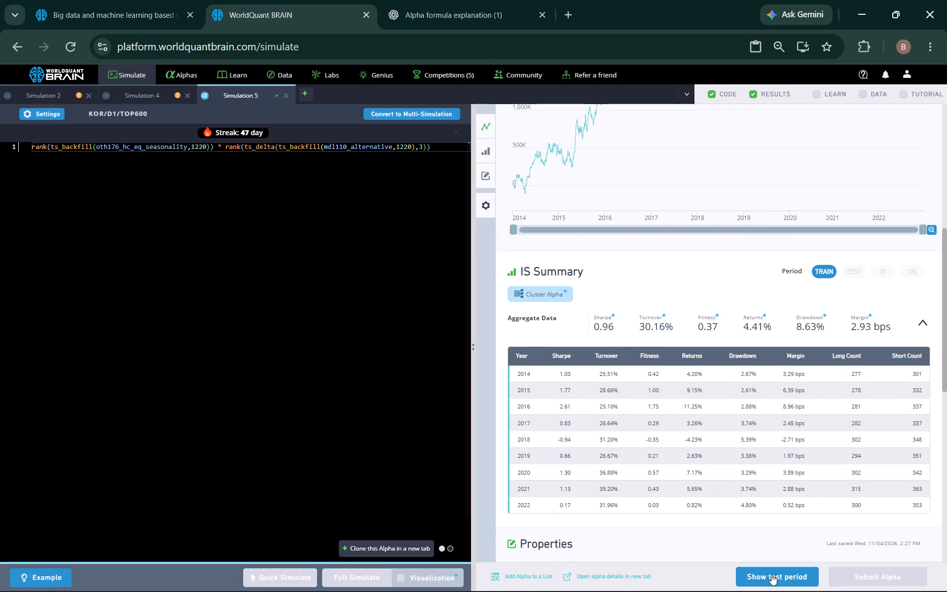
{"action": "left_click", "coordinate": [772, 574]}
{"action": "scroll", "coordinate": [678, 440], "scroll_direction": "down", "scroll_amount": 2}
{"action": "left_click", "coordinate": [656, 439]}
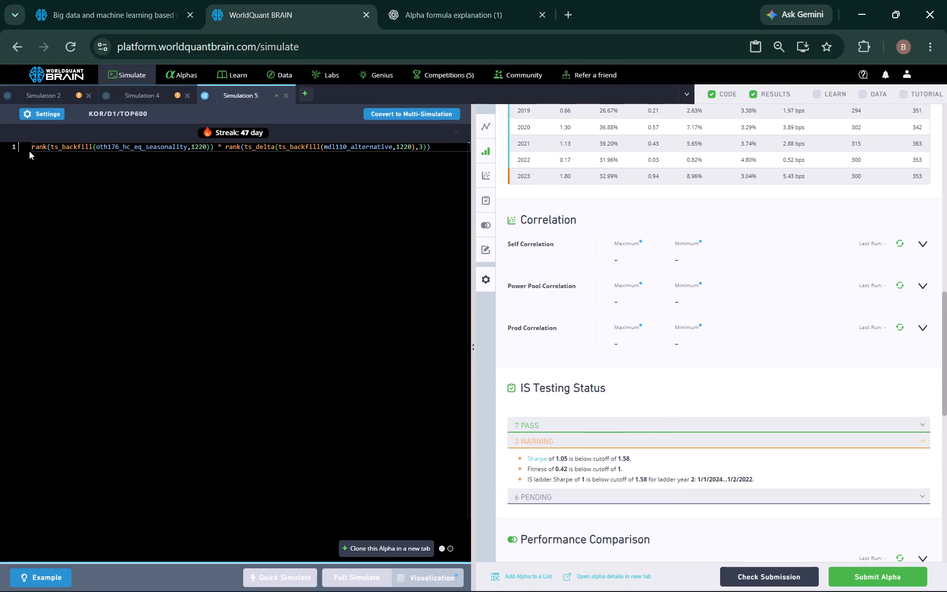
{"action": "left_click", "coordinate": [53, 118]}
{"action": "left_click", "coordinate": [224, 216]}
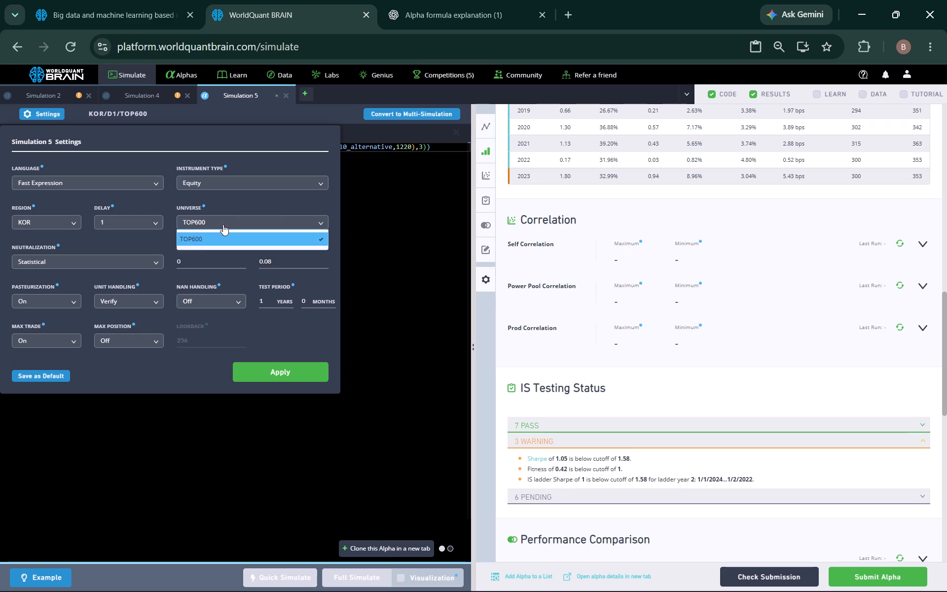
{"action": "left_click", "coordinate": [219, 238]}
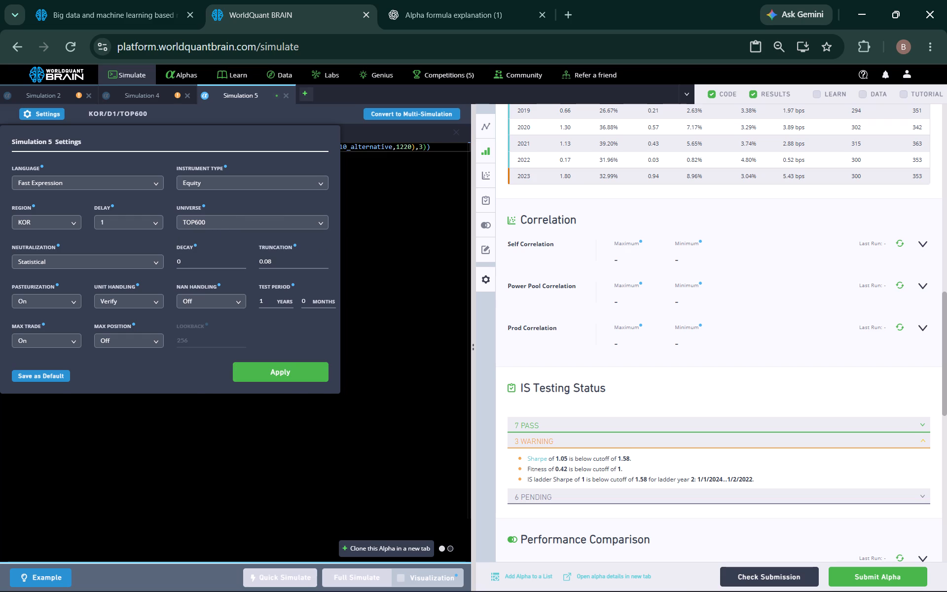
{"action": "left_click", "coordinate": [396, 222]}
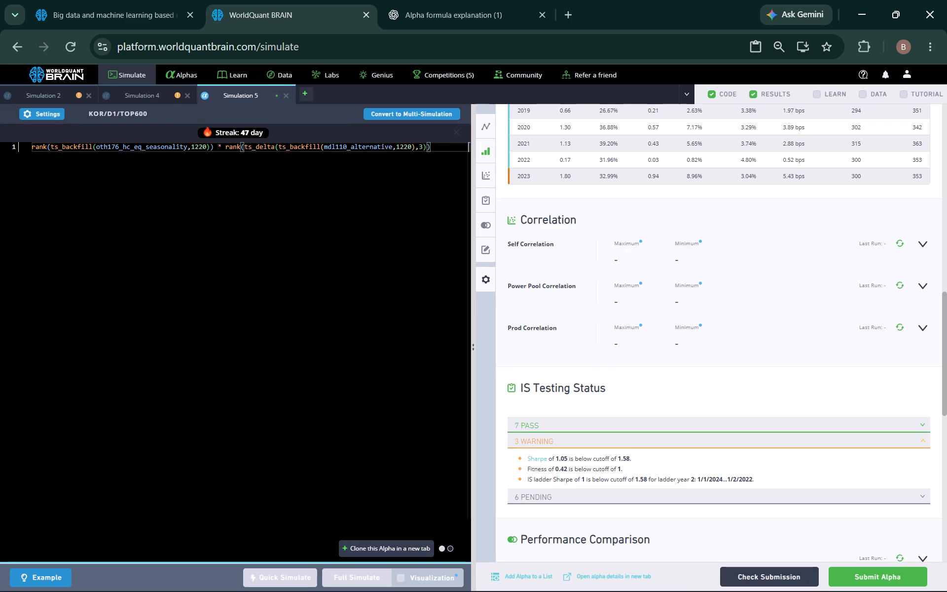
Set the decay to 2 in the Simulation 5 settings and run a full simulation of the KOR TOP600 alpha.
{"action": "left_click", "coordinate": [30, 113]}
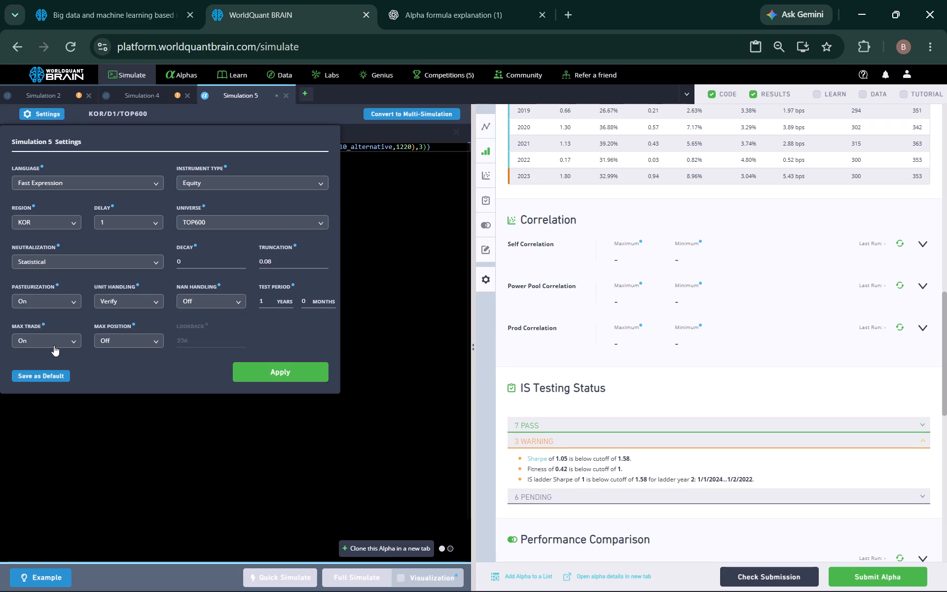
{"action": "double_click", "coordinate": [245, 260]}
{"action": "left_click", "coordinate": [258, 370]}
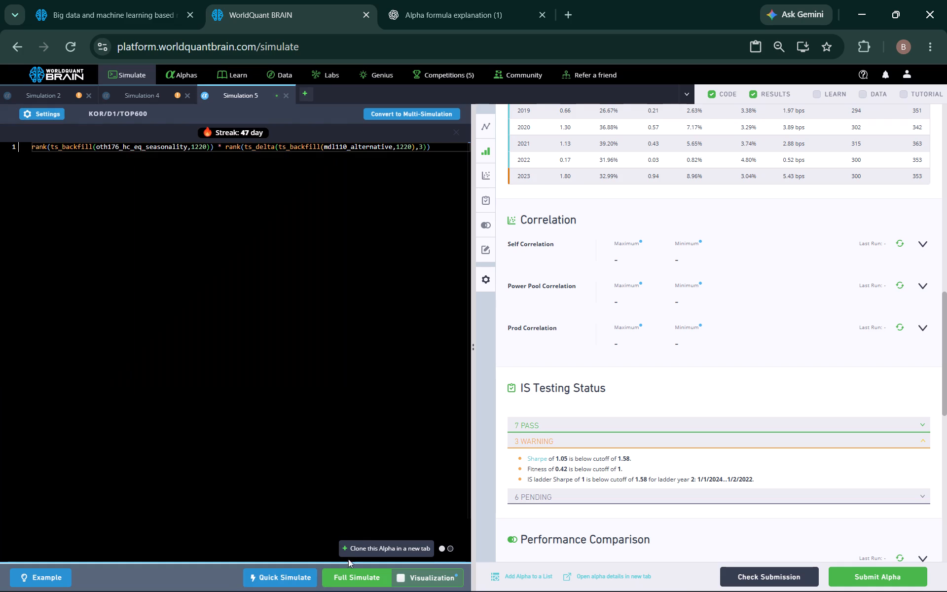
{"action": "left_click", "coordinate": [352, 576]}
Review the PnL chart, OS summary and correlation sections of the HKG TOP800 alpha in Simulation 4.
{"action": "left_click", "coordinate": [148, 91]}
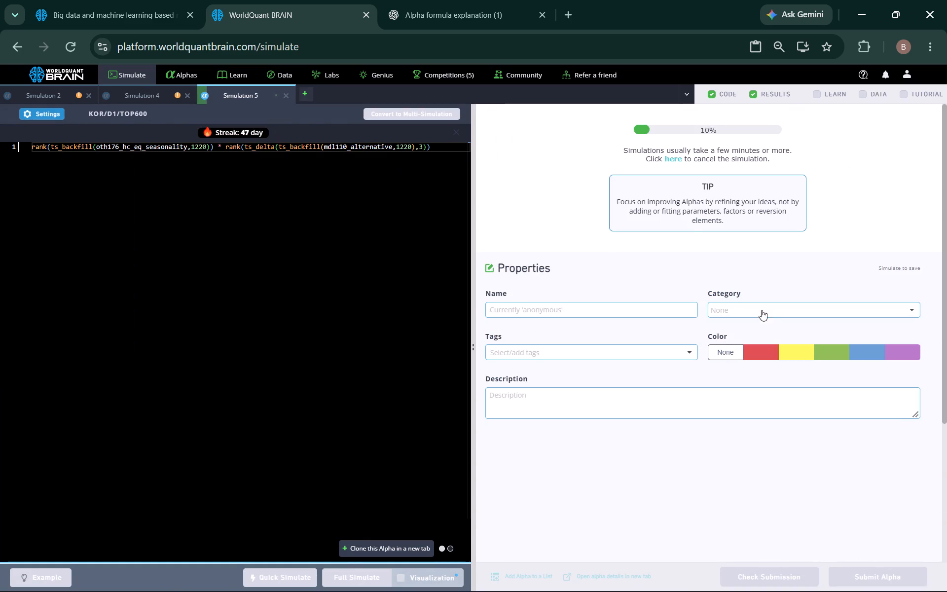
{"action": "scroll", "coordinate": [725, 326], "scroll_direction": "down", "scroll_amount": 3}
{"action": "scroll", "coordinate": [715, 334], "scroll_direction": "up", "scroll_amount": 1}
{"action": "scroll", "coordinate": [531, 335], "scroll_direction": "up", "scroll_amount": 2}
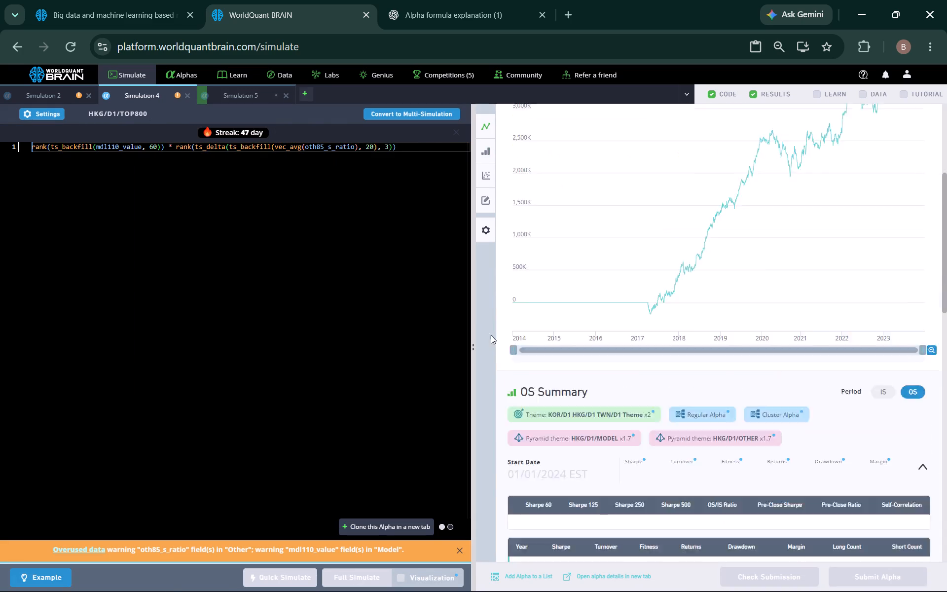
{"action": "scroll", "coordinate": [761, 296], "scroll_direction": "down", "scroll_amount": 3}
{"action": "scroll", "coordinate": [713, 301], "scroll_direction": "down", "scroll_amount": 2}
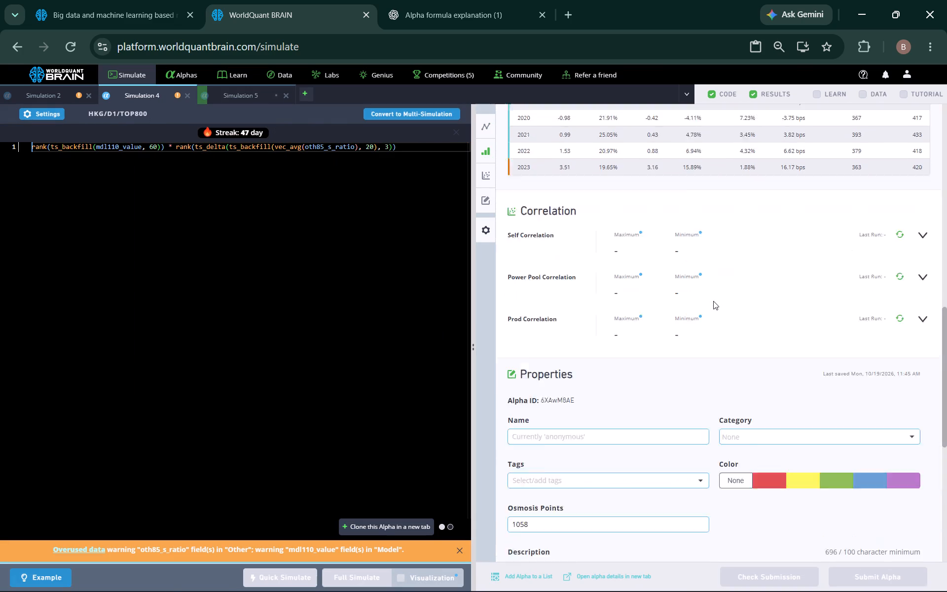
{"action": "scroll", "coordinate": [713, 301], "scroll_direction": "up", "scroll_amount": 5}
{"action": "scroll", "coordinate": [712, 302], "scroll_direction": "down", "scroll_amount": 1}
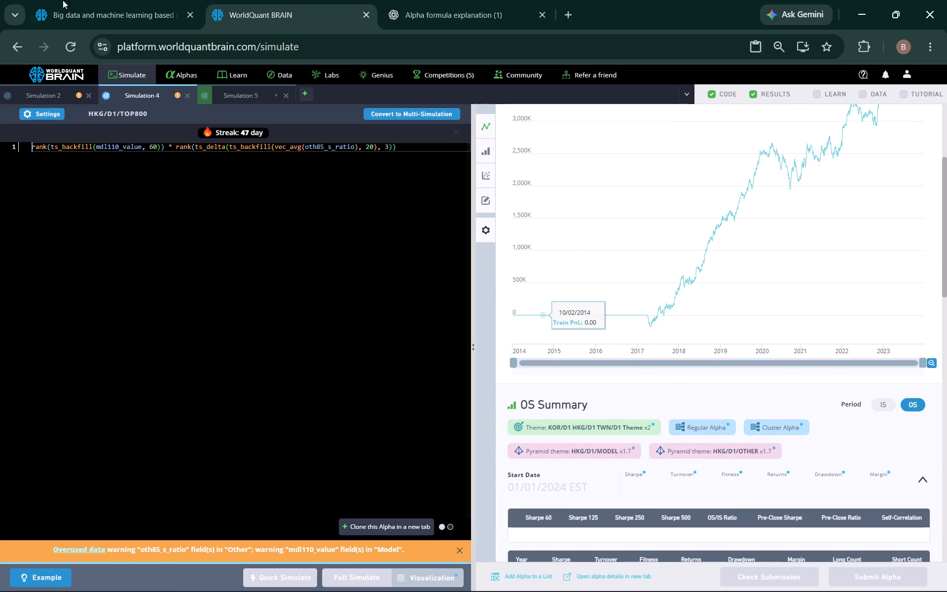
Replace mdl110_value in the Simulation 4 expression with mdl110_score copied from the model110 dataset page, and run a full simulation.
{"action": "left_click", "coordinate": [60, 6]}
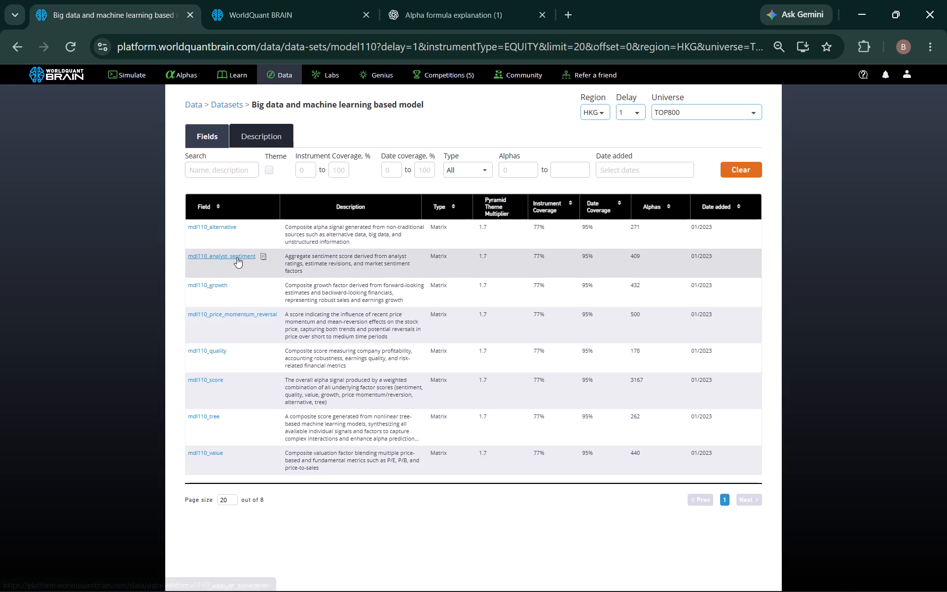
{"action": "left_click", "coordinate": [231, 380]}
{"action": "left_click", "coordinate": [293, 16]}
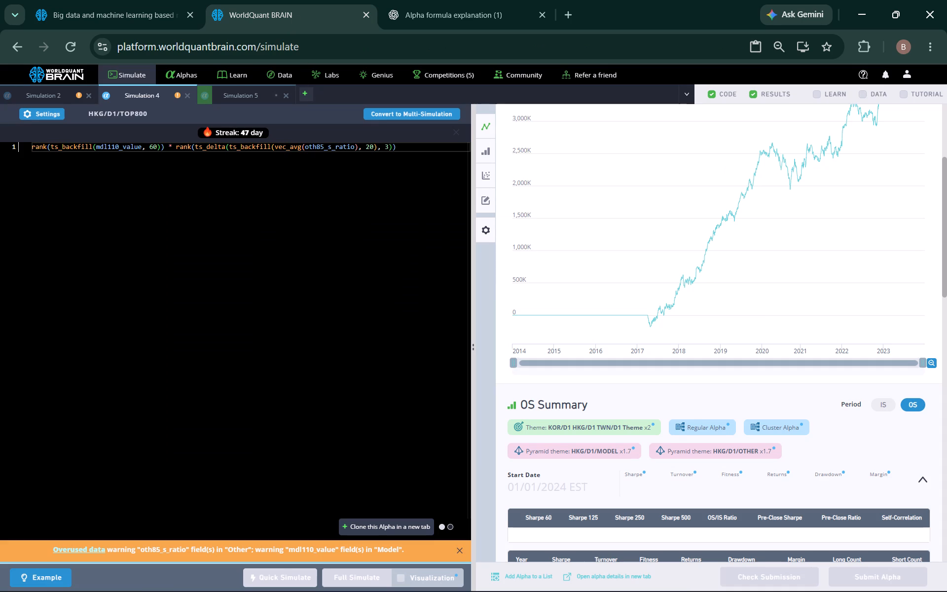
{"action": "double_click", "coordinate": [133, 151]}
{"action": "double_click", "coordinate": [130, 147]}
{"action": "right_click", "coordinate": [130, 147]}
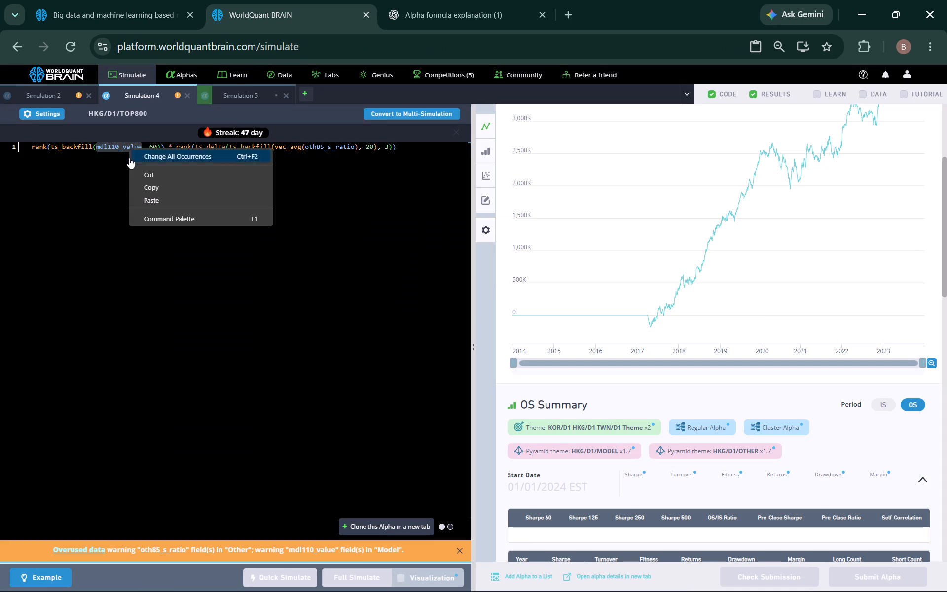
{"action": "left_click", "coordinate": [148, 202]}
{"action": "left_click", "coordinate": [356, 579]}
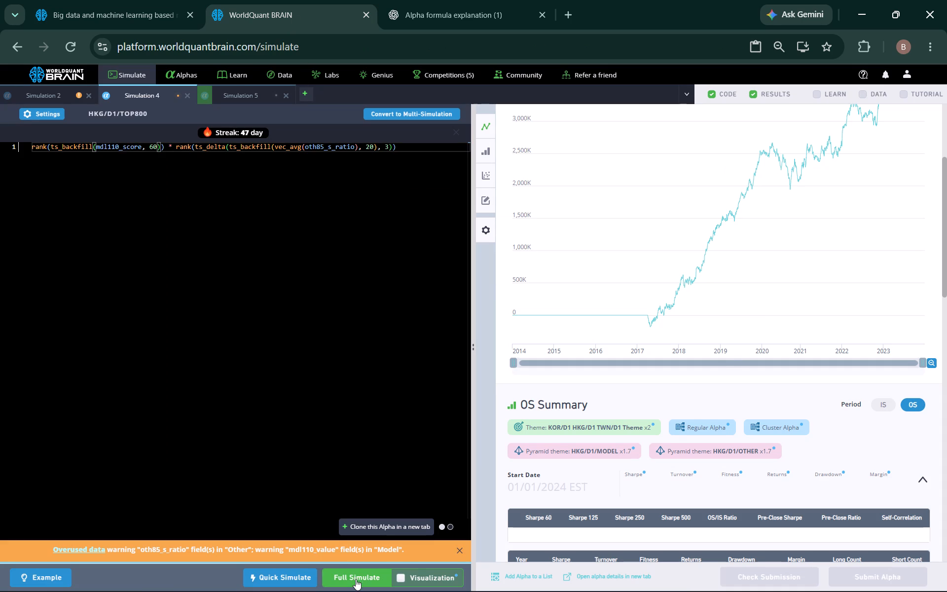
Return to Simulation 5 to check the progress of the KOR TOP600 simulation.
{"action": "left_click", "coordinate": [238, 96]}
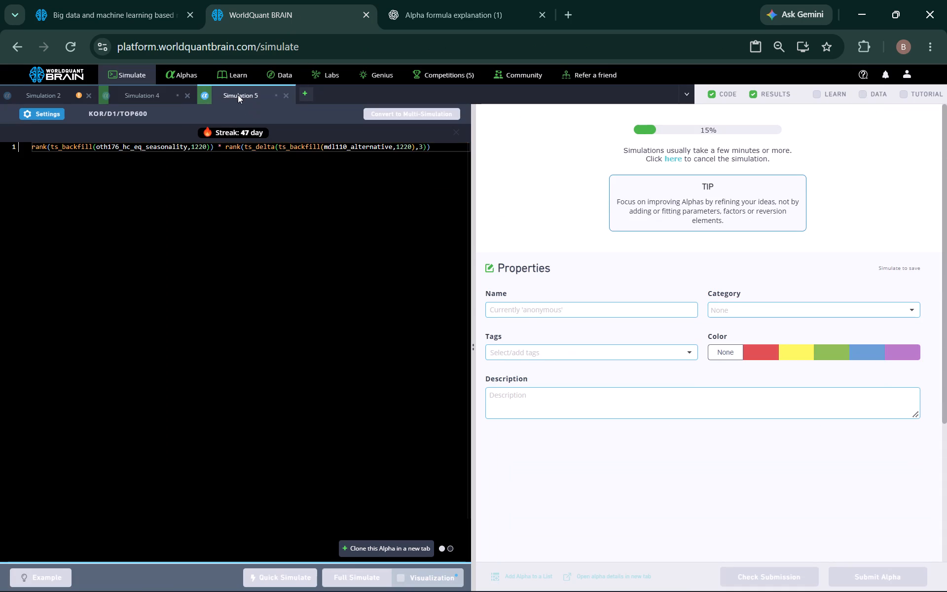
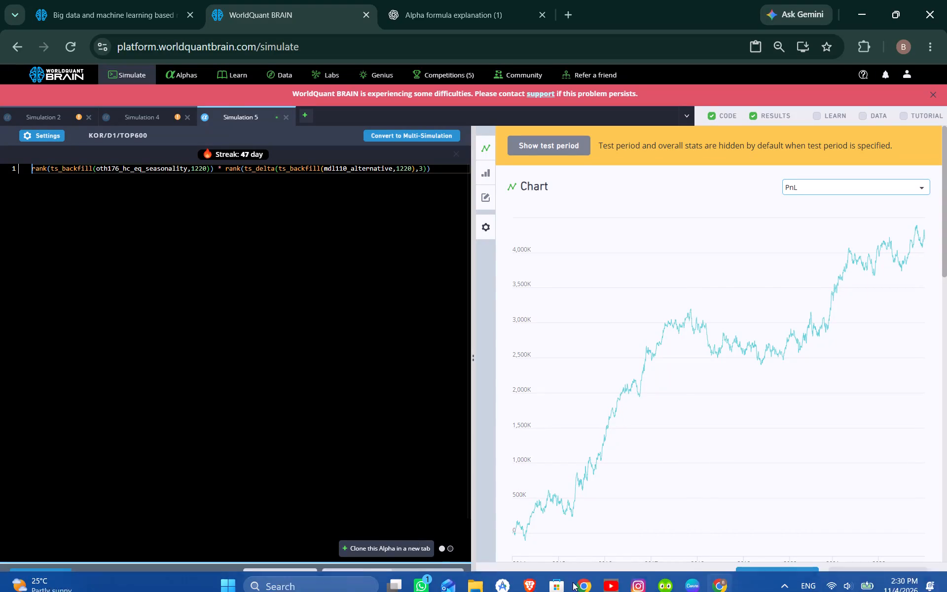
Show the test period for the KOR TOP600 alpha in Simulation 5 and expand the warnings under IS Testing Status.
{"action": "scroll", "coordinate": [723, 466], "scroll_direction": "down", "scroll_amount": 1}
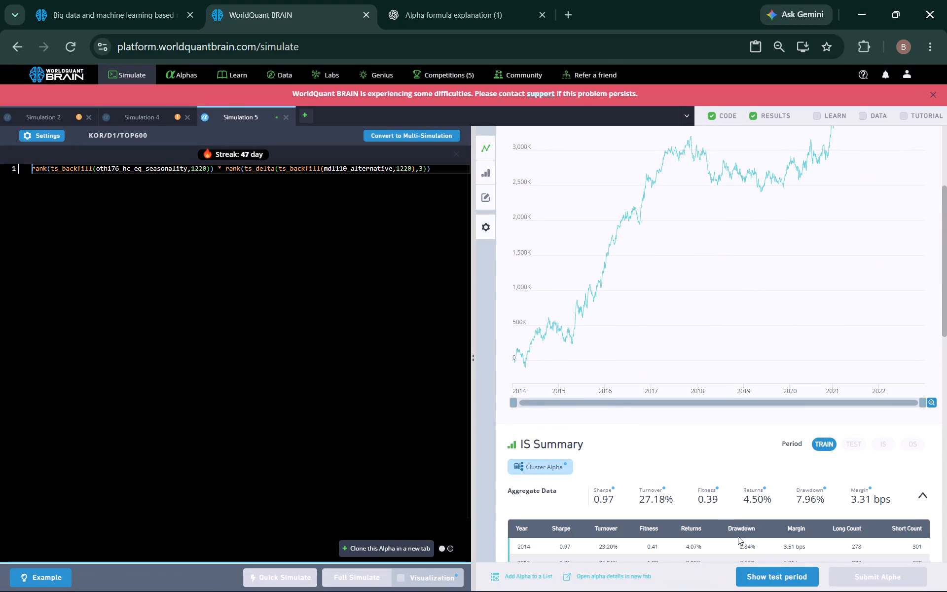
{"action": "left_click", "coordinate": [772, 567]}
{"action": "scroll", "coordinate": [711, 476], "scroll_direction": "down", "scroll_amount": 3}
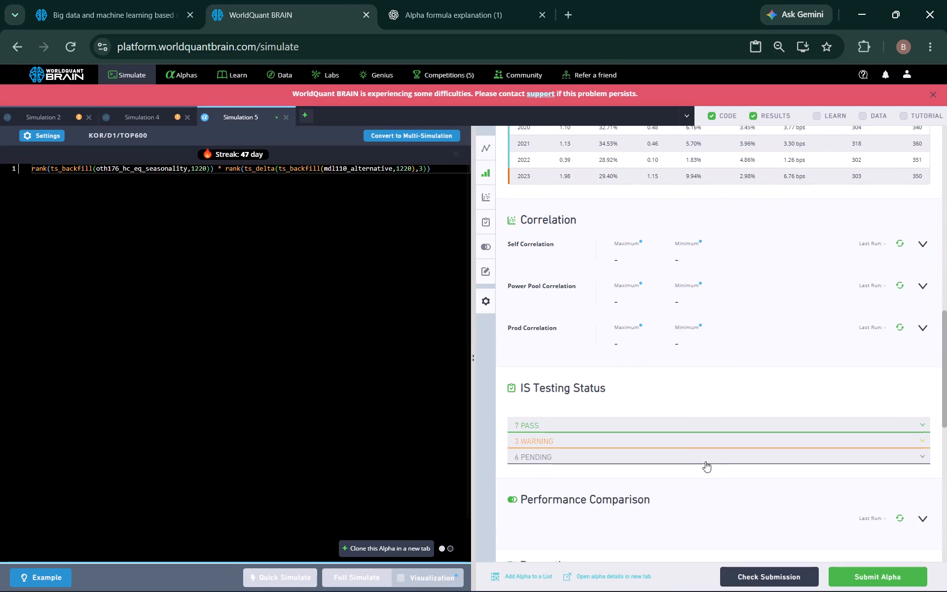
{"action": "left_click", "coordinate": [682, 439]}
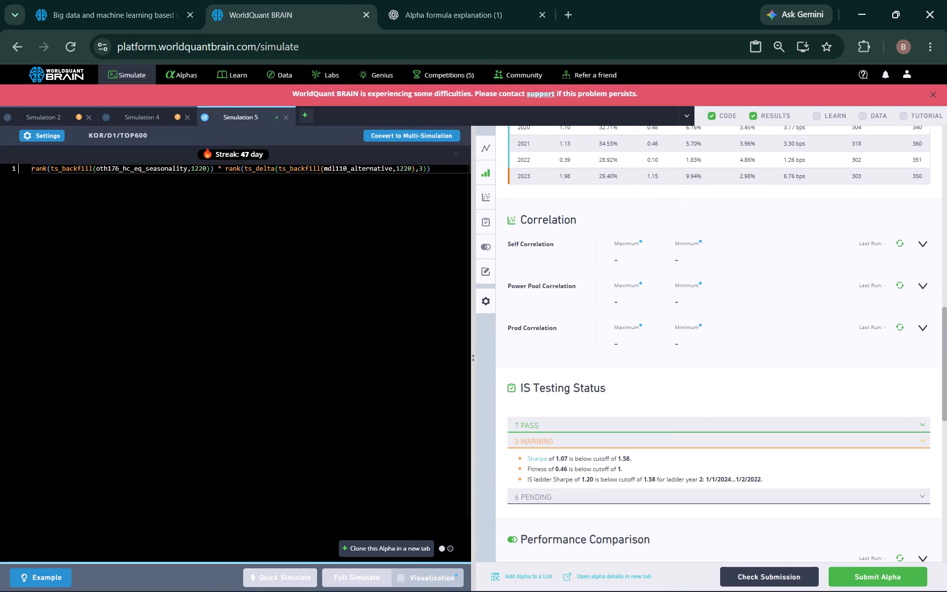
Run the Prod Correlation and Power Pool Correlation checks for the KOR TOP600 alpha.
{"action": "left_click", "coordinate": [200, 167]}
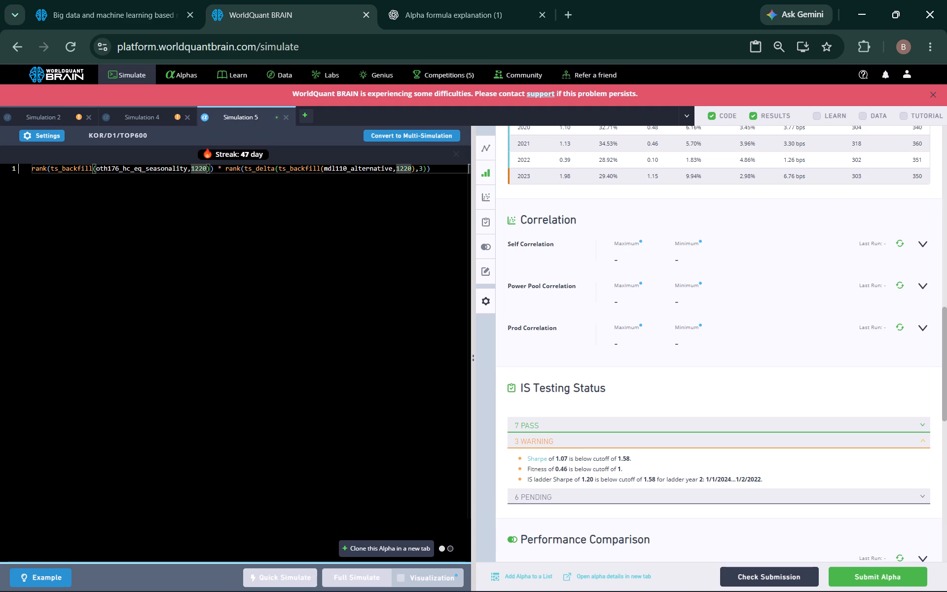
{"action": "left_click", "coordinate": [901, 322]}
{"action": "left_click", "coordinate": [901, 330]}
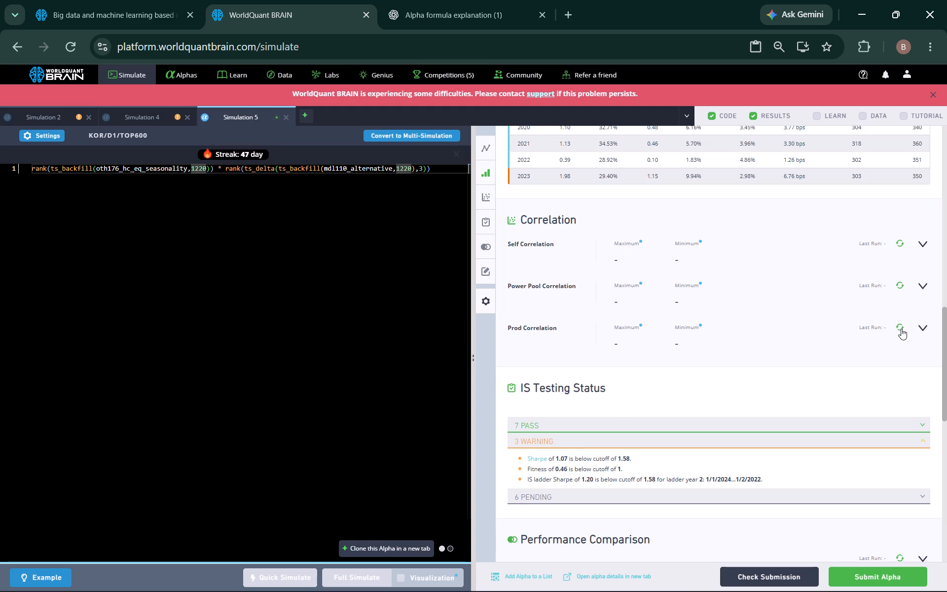
{"action": "left_click", "coordinate": [901, 323]}
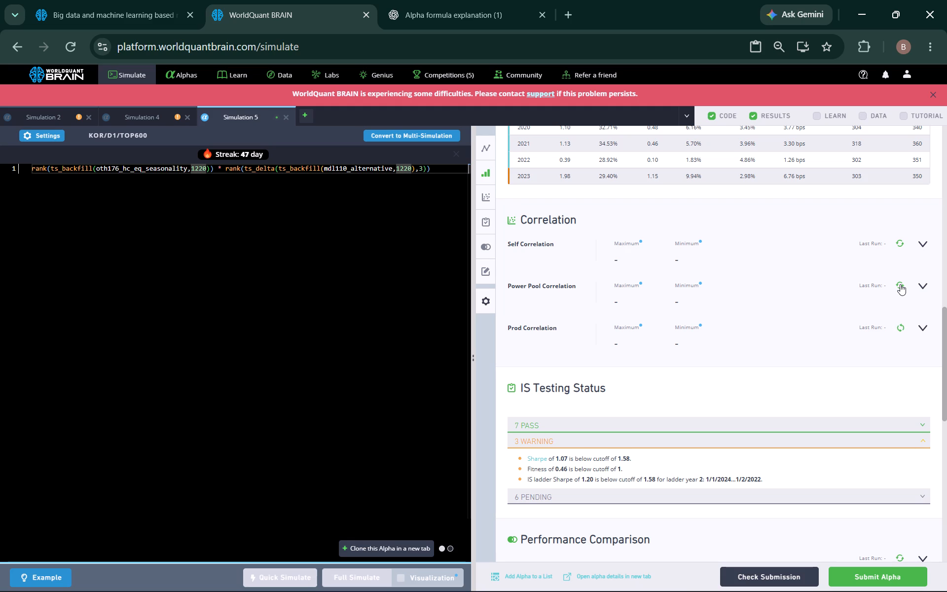
{"action": "left_click", "coordinate": [900, 284]}
Change the backfill windows to 220 for oth176_hc_eq_seasonality and 120 for mdl110_alternative, and run a full simulation.
{"action": "key", "text": "BackSpace"}
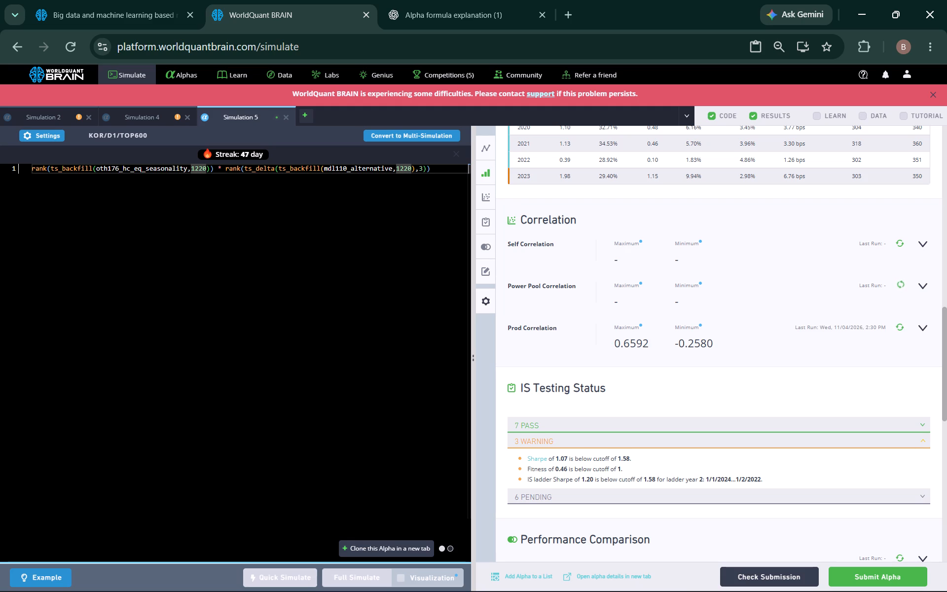
{"action": "left_click", "coordinate": [196, 168]}
{"action": "key", "text": "BackSpace"}
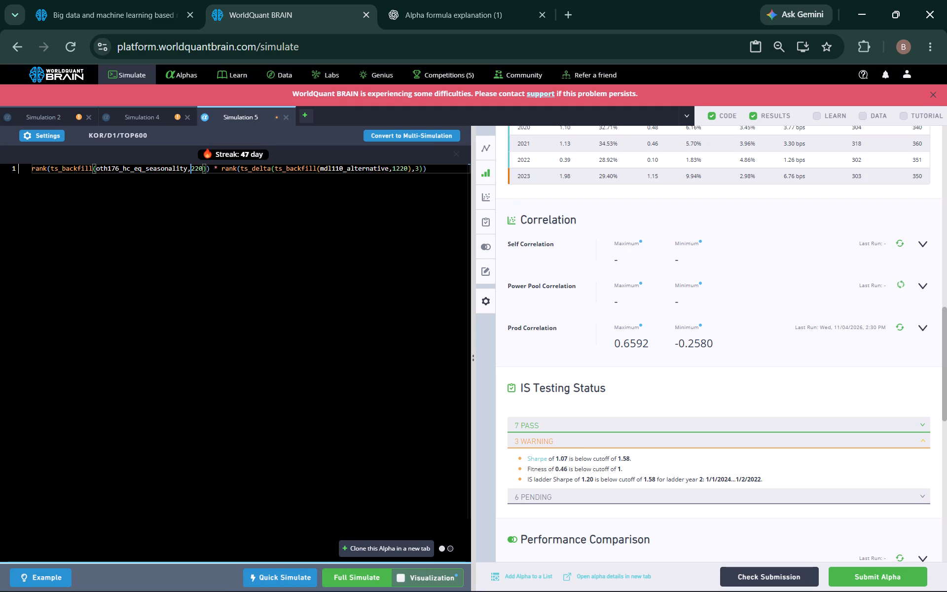
{"action": "left_click", "coordinate": [197, 172]}
{"action": "left_click", "coordinate": [399, 169]}
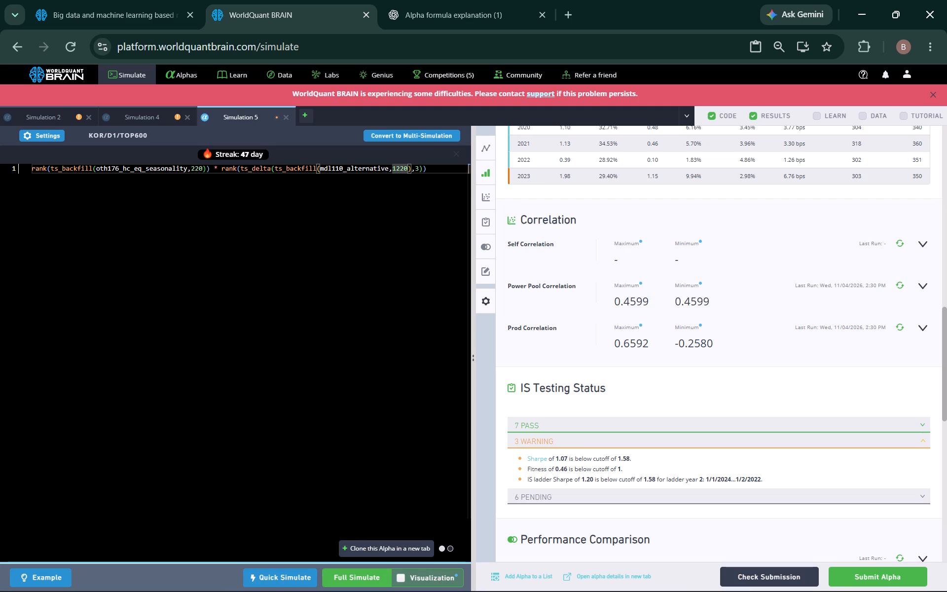
{"action": "key", "text": "BackSpace"}
{"action": "left_click", "coordinate": [359, 579]}
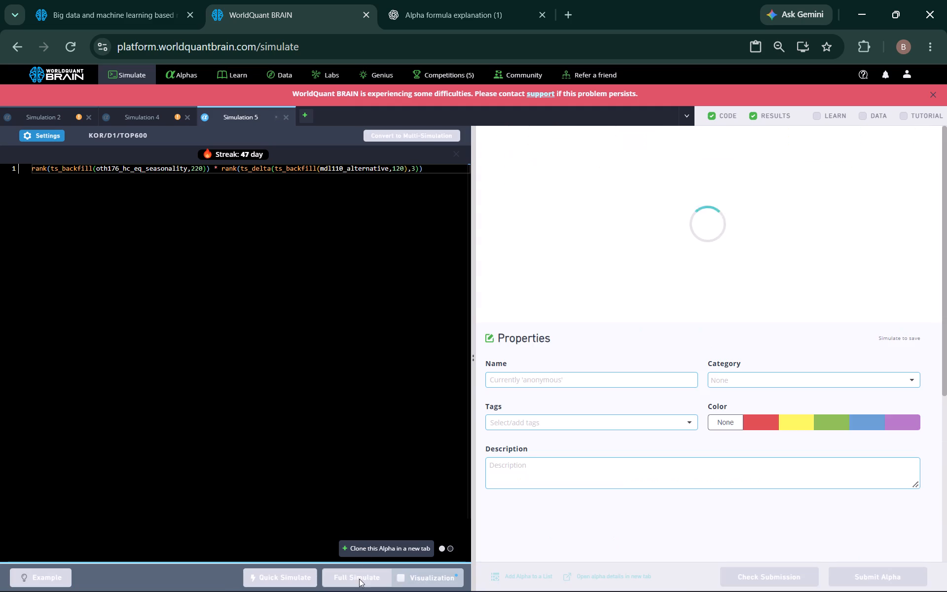
In Simulation 4, show the test period for the HKG TOP800 mdl110_score alpha and run its Prod Correlation check.
{"action": "left_click", "coordinate": [161, 121]}
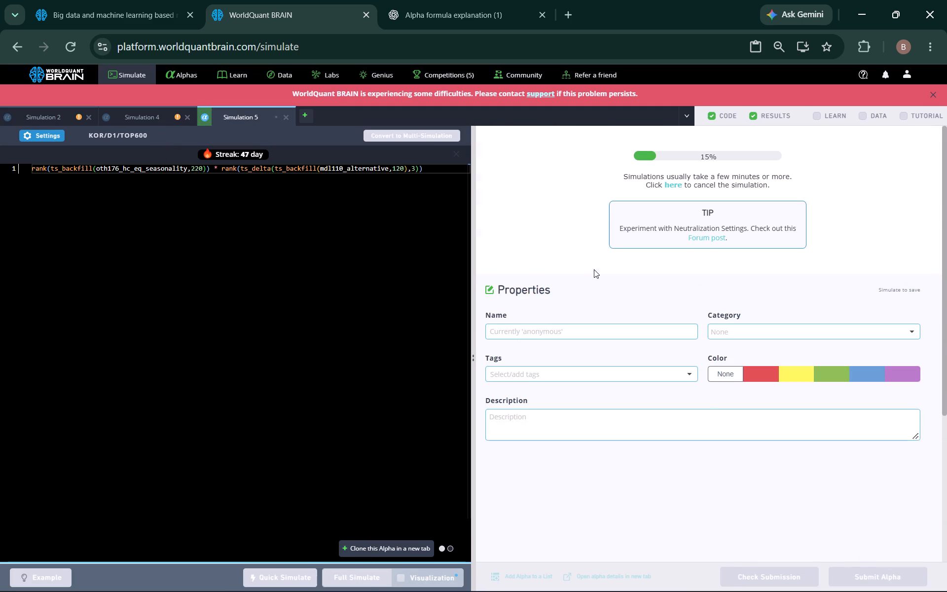
{"action": "scroll", "coordinate": [674, 364], "scroll_direction": "down", "scroll_amount": 3}
{"action": "scroll", "coordinate": [696, 401], "scroll_direction": "up", "scroll_amount": 1}
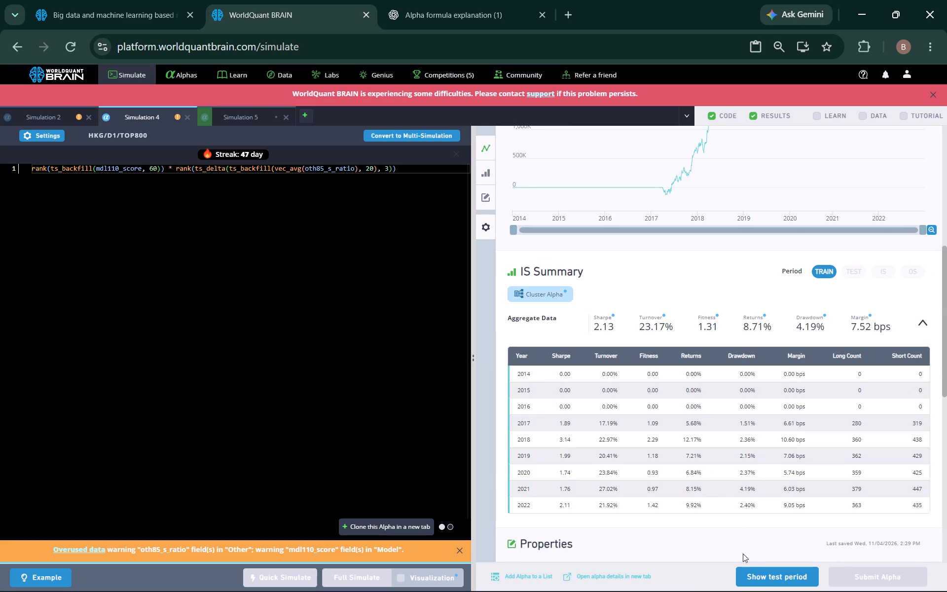
{"action": "left_click", "coordinate": [766, 574]}
{"action": "scroll", "coordinate": [723, 407], "scroll_direction": "down", "scroll_amount": 2}
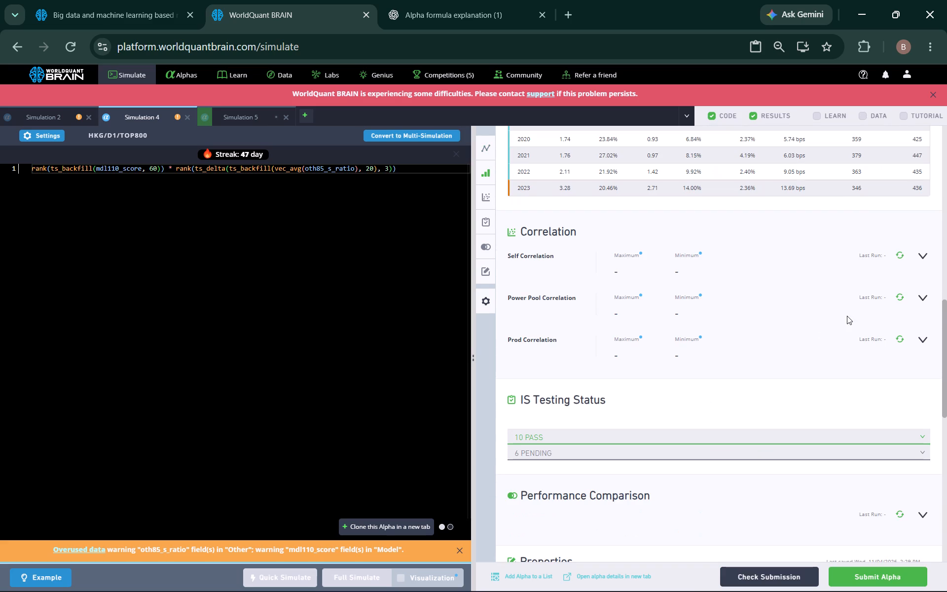
{"action": "left_click", "coordinate": [902, 329]}
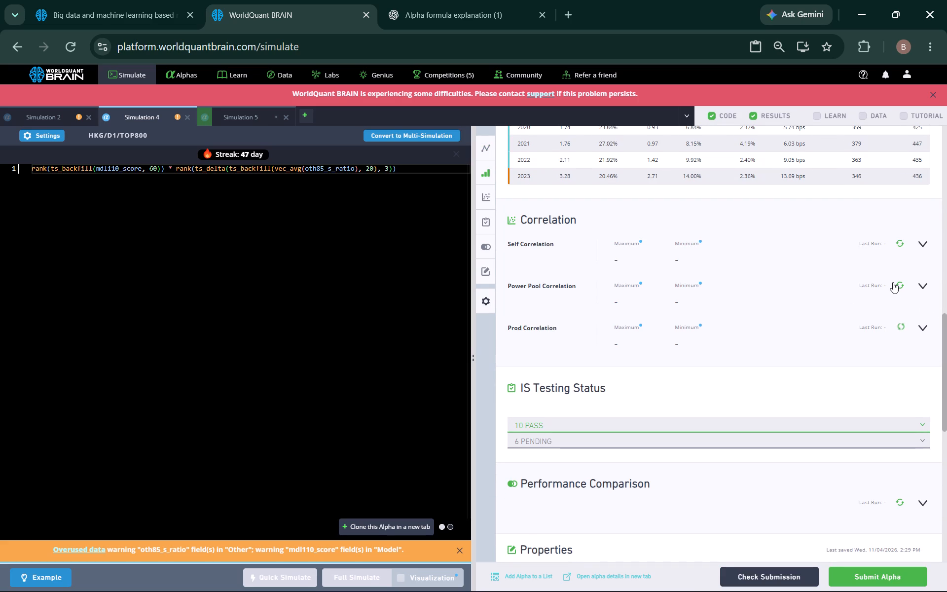
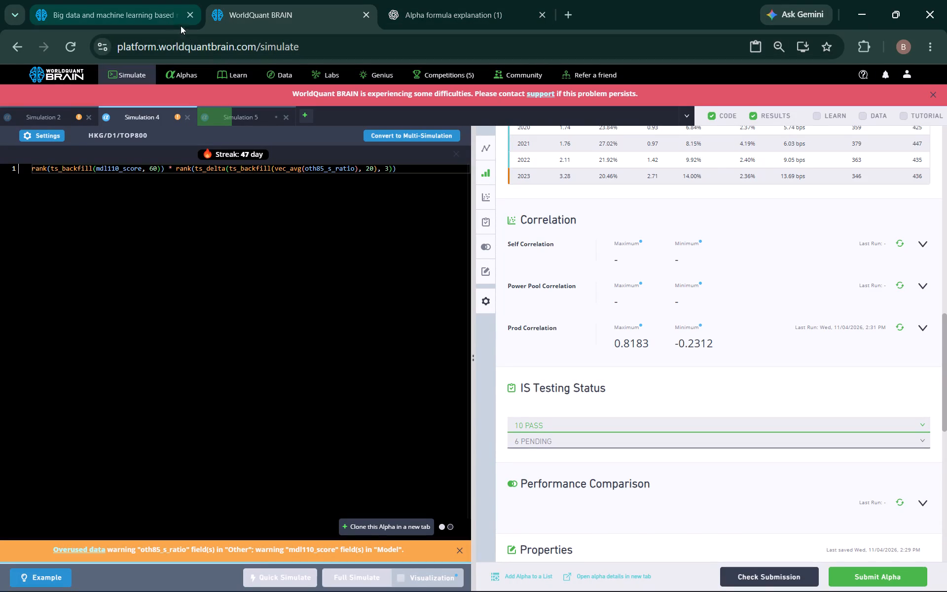
Compare the model110 field list for HKG in the TOP500 universe with the TOP800 universe.
{"action": "left_click", "coordinate": [162, 13]}
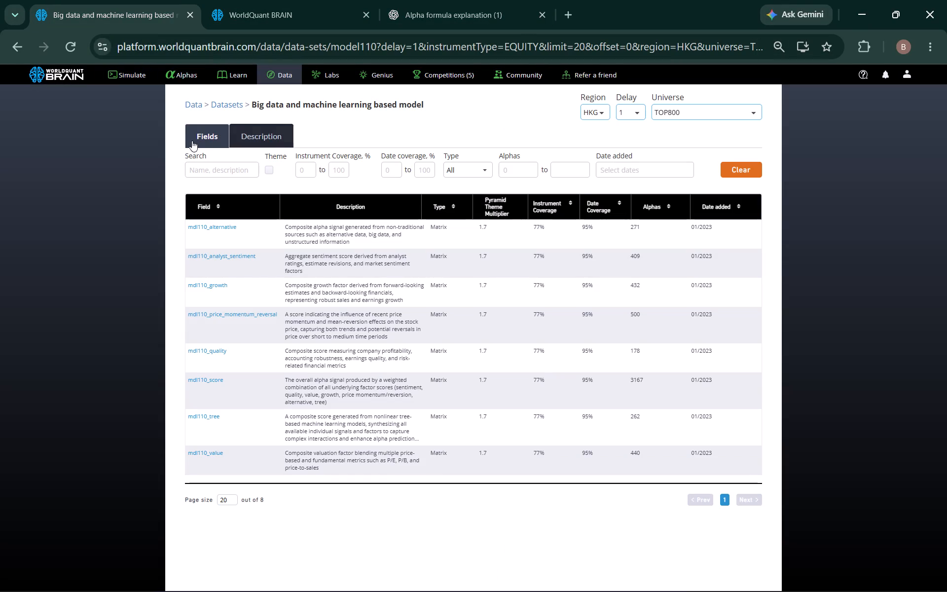
{"action": "left_click", "coordinate": [668, 115]}
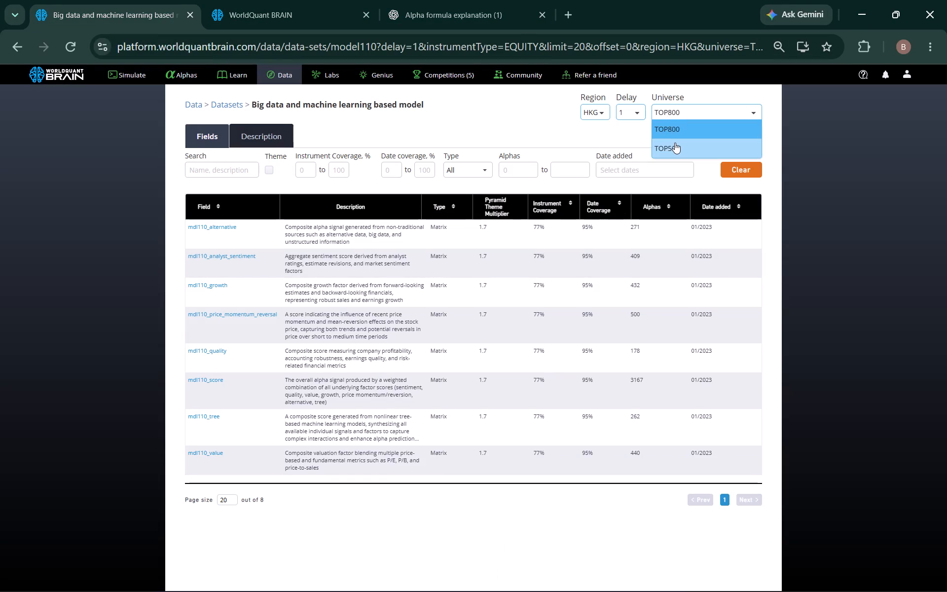
{"action": "left_click", "coordinate": [675, 142]}
{"action": "left_click", "coordinate": [684, 105]}
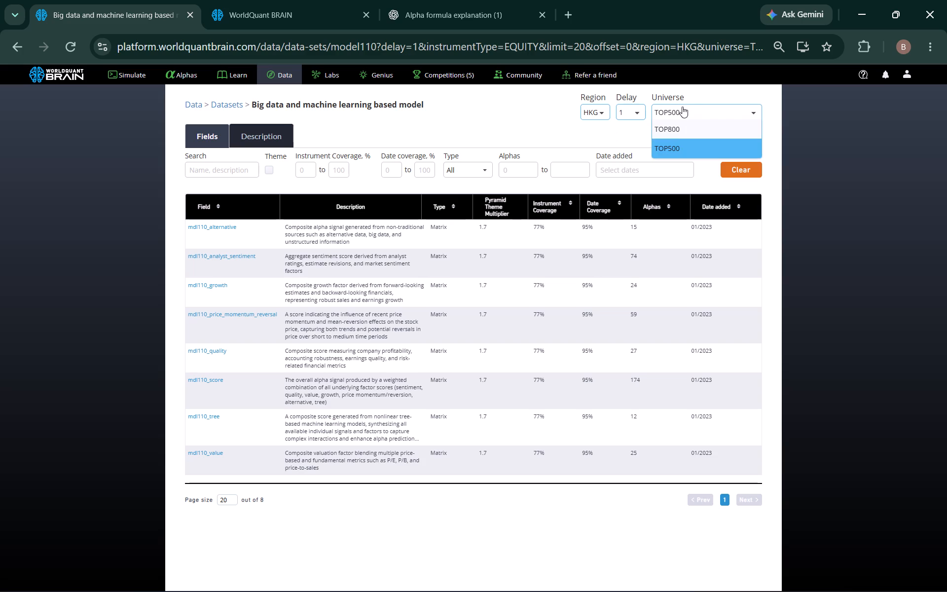
{"action": "left_click", "coordinate": [674, 136]}
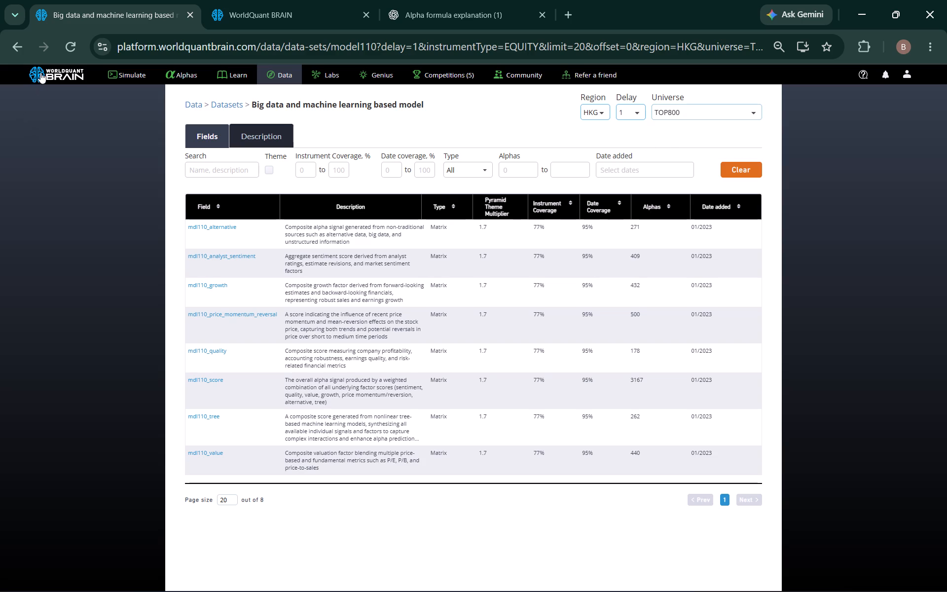
Return to the announcements and find the "KOR/D1 HKG/D1 TWN/D1 Theme" post on page 2.
{"action": "left_click", "coordinate": [19, 52]}
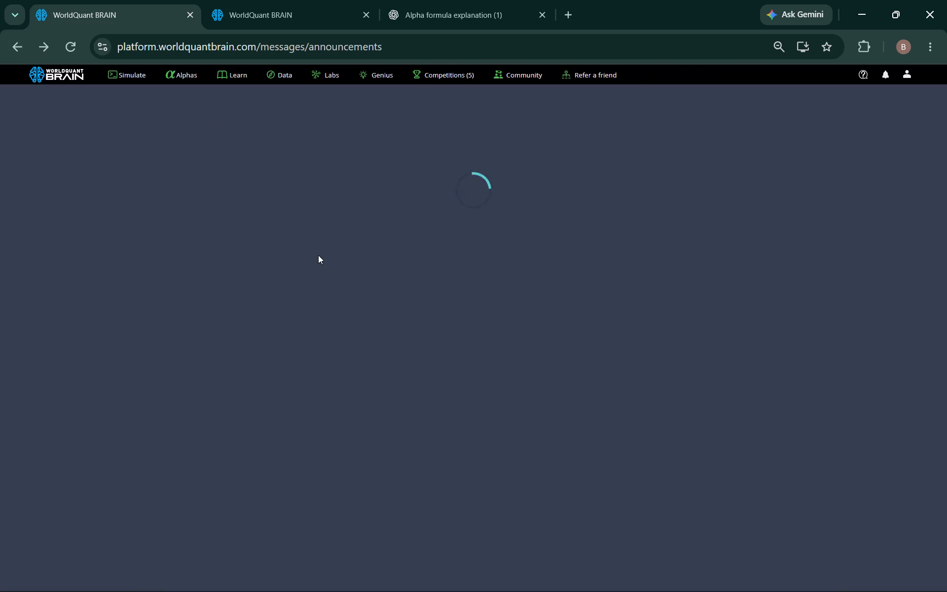
{"action": "scroll", "coordinate": [333, 249], "scroll_direction": "down", "scroll_amount": 19}
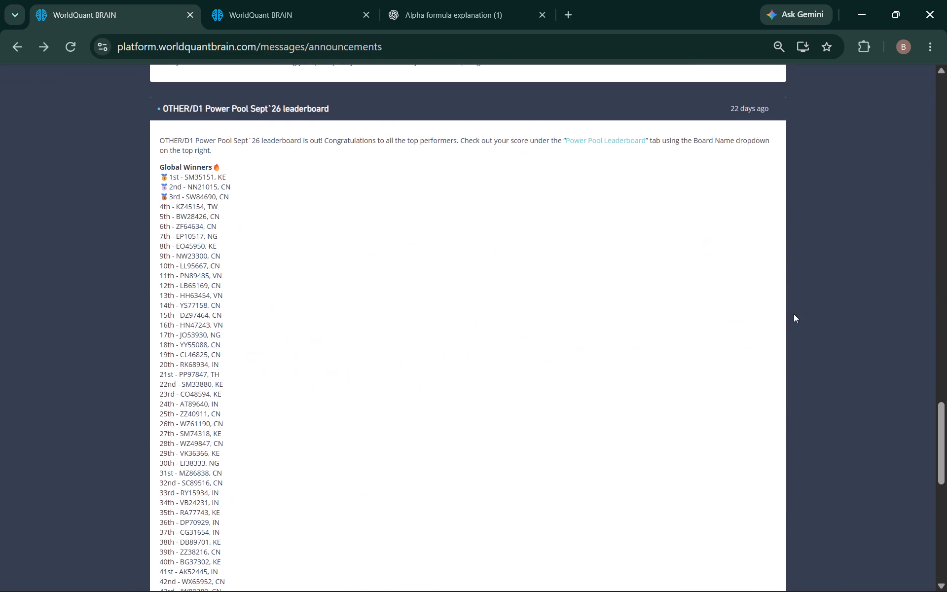
{"action": "scroll", "coordinate": [736, 300], "scroll_direction": "down", "scroll_amount": 15}
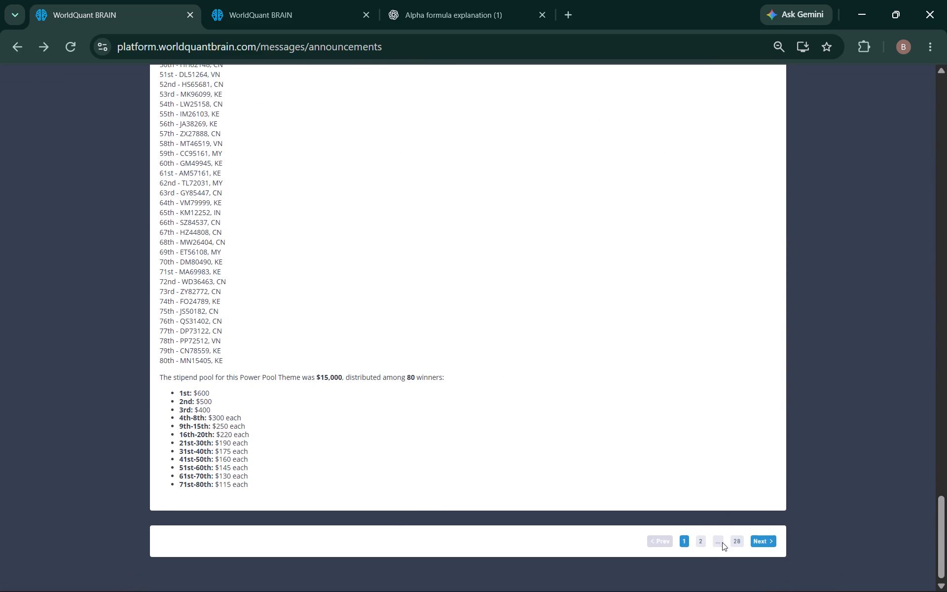
{"action": "left_click", "coordinate": [702, 542]}
{"action": "scroll", "coordinate": [316, 329], "scroll_direction": "down", "scroll_amount": 5}
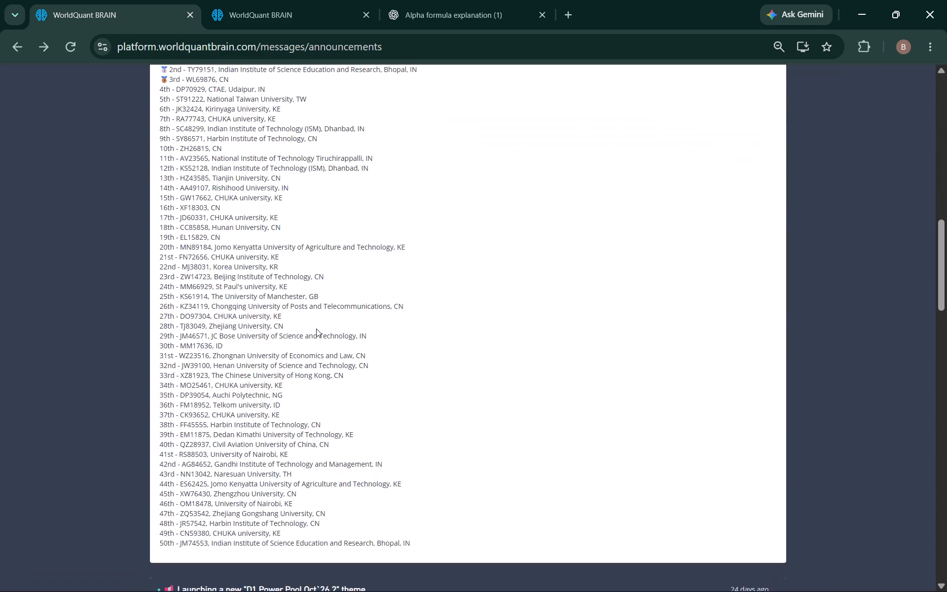
{"action": "scroll", "coordinate": [316, 329], "scroll_direction": "down", "scroll_amount": 4}
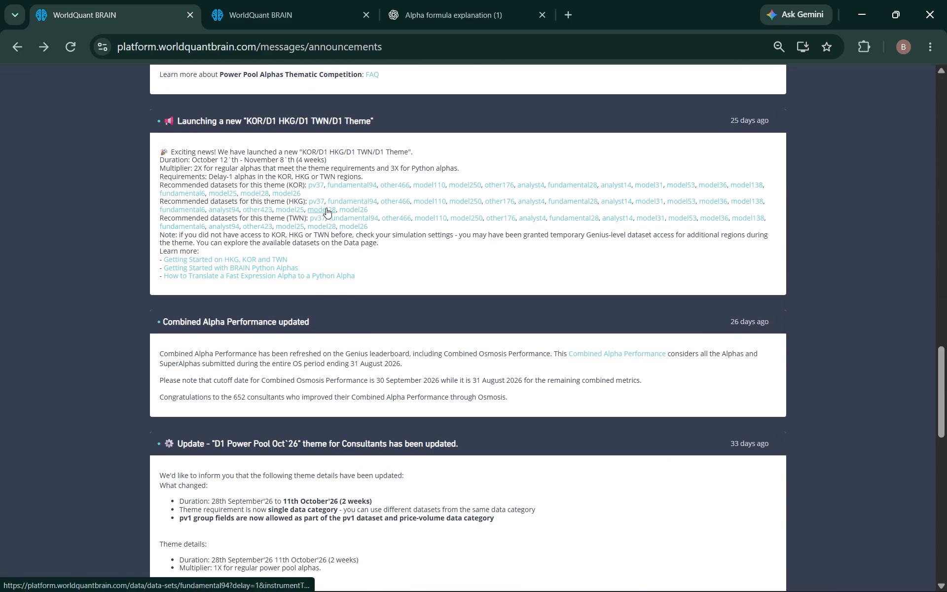
Expand the passed checks under IS Testing Status for the HKG TOP800 mdl110_score alpha in Simulation 4.
{"action": "left_click", "coordinate": [259, 7]}
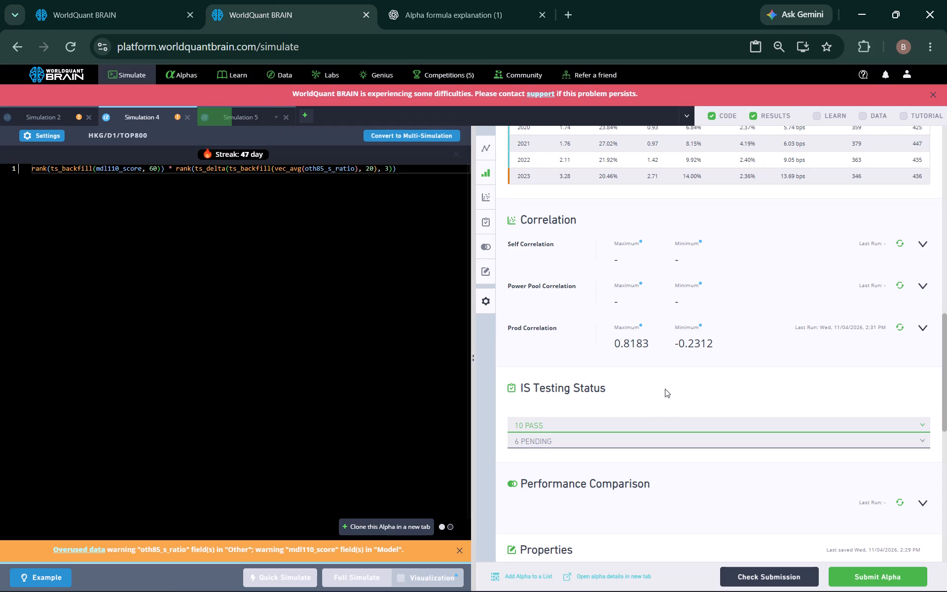
{"action": "left_click", "coordinate": [669, 425]}
{"action": "scroll", "coordinate": [669, 417], "scroll_direction": "down", "scroll_amount": 1}
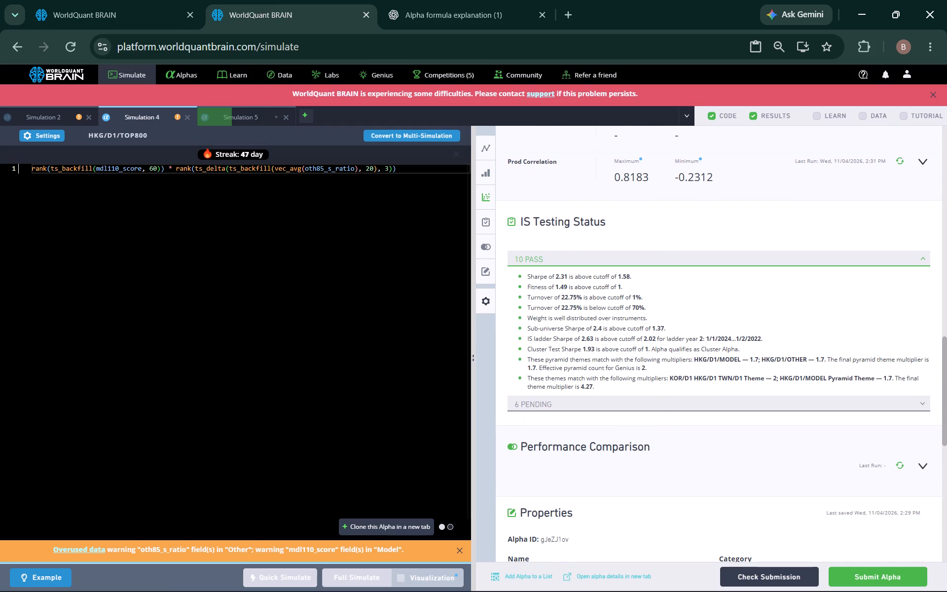
{"action": "left_click", "coordinate": [168, 121]}
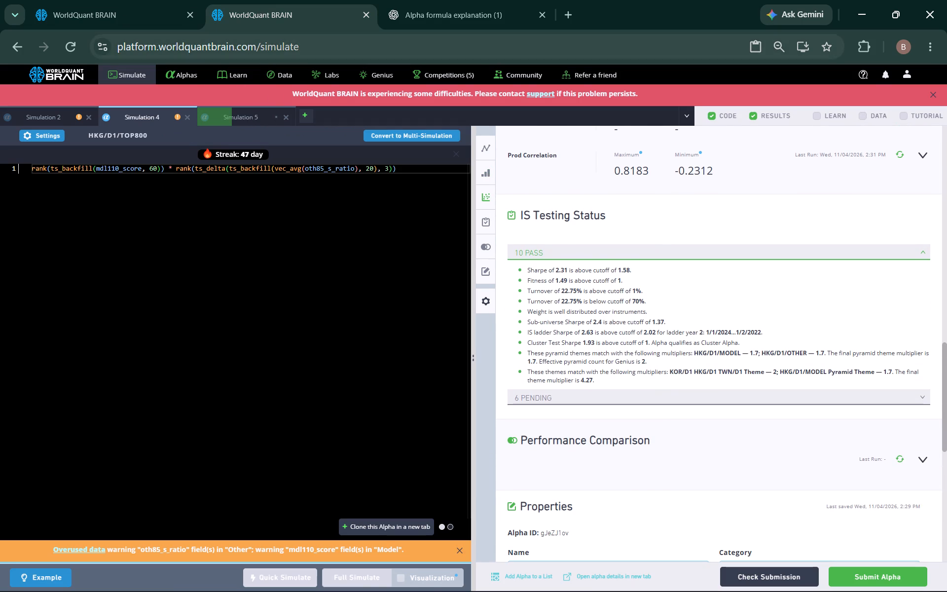
Open the theme's recommended HKG dataset model138 and filter its fields to a maximum of 0 alphas.
{"action": "left_click", "coordinate": [133, 26]}
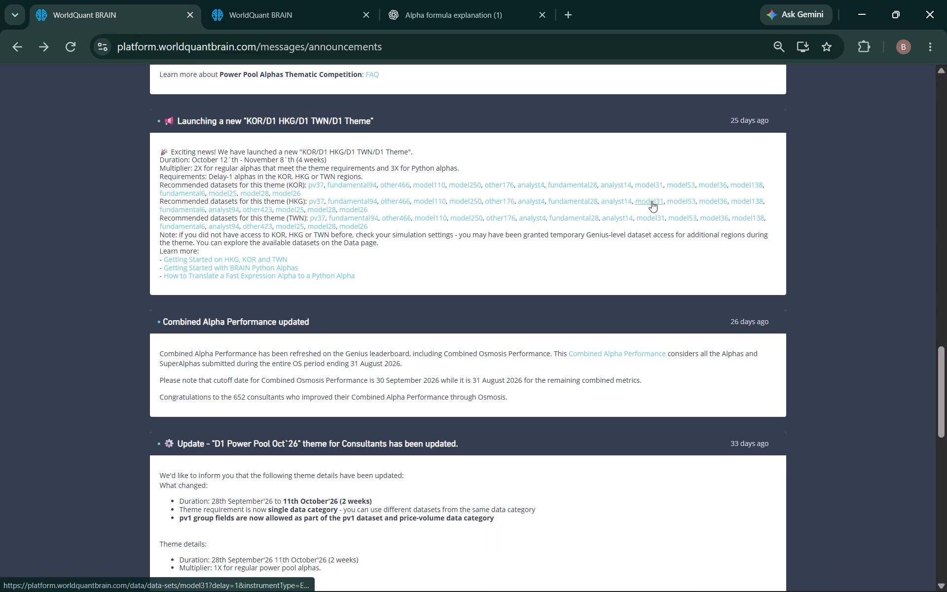
{"action": "left_click", "coordinate": [741, 200]}
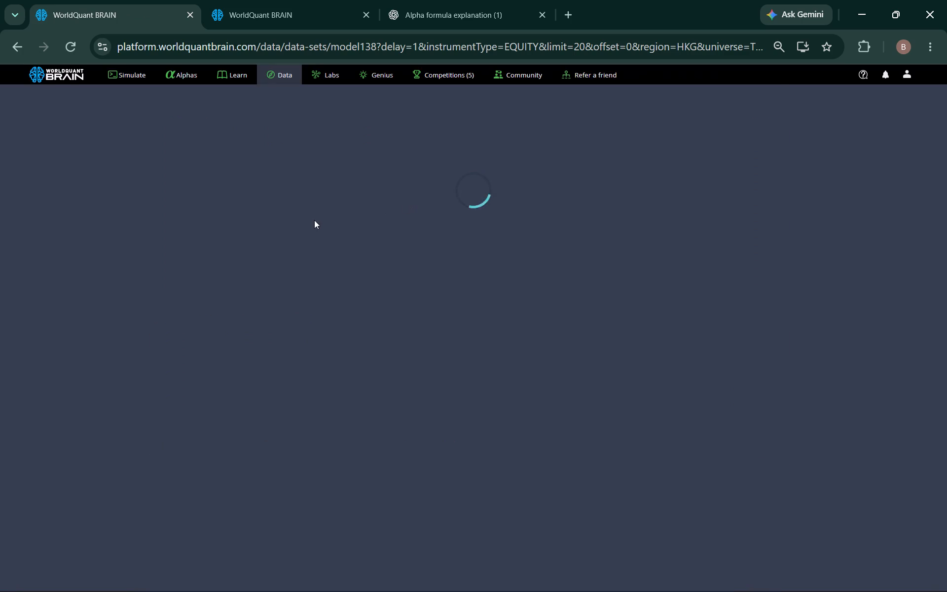
{"action": "left_click", "coordinate": [563, 170]}
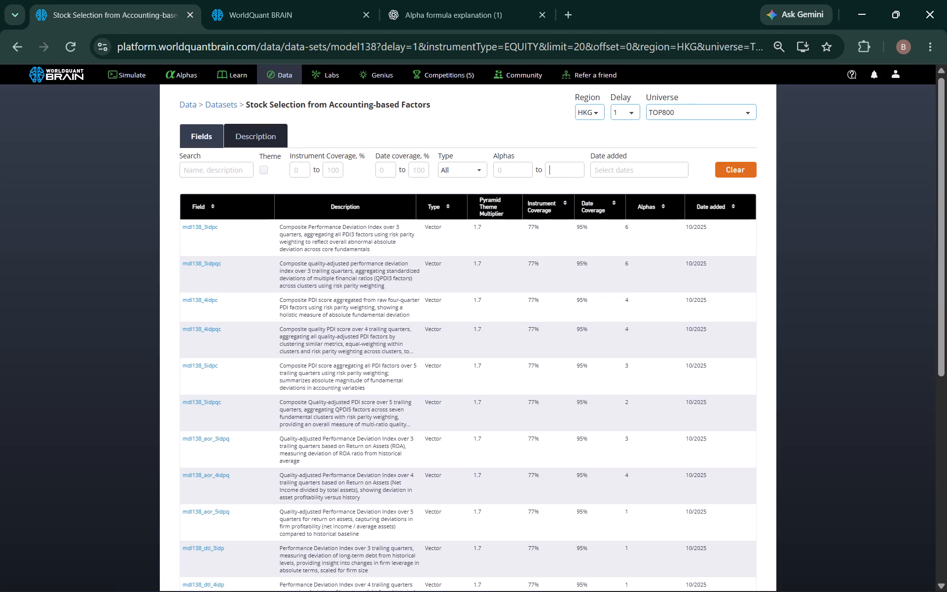
{"action": "key", "text": "0"}
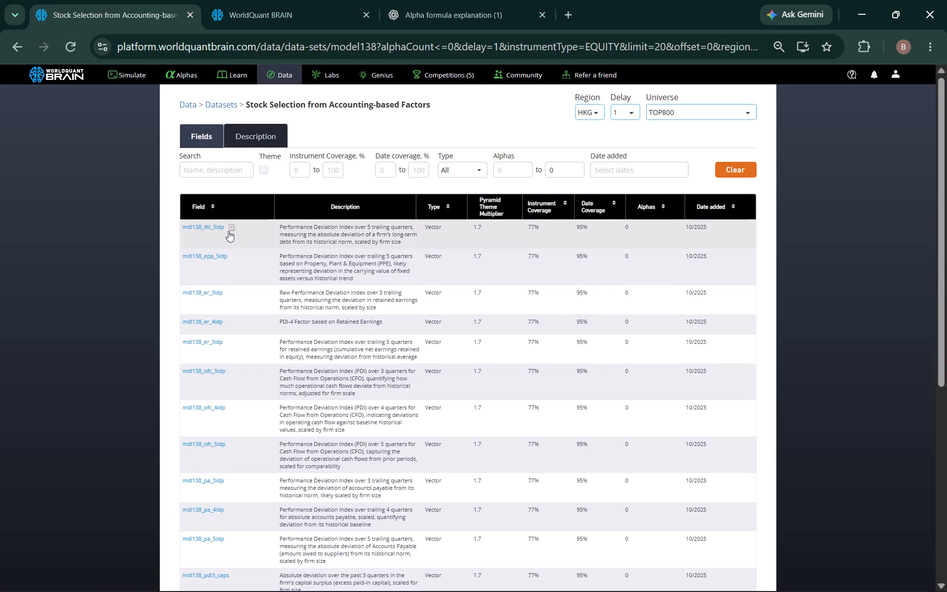
In Simulation 4, replace mdl110_score with mdl138_vd_5idp from the last page of the filtered fields and run a full simulation.
{"action": "scroll", "coordinate": [239, 292], "scroll_direction": "down", "scroll_amount": 4}
{"action": "scroll", "coordinate": [543, 348], "scroll_direction": "down", "scroll_amount": 3}
{"action": "left_click", "coordinate": [715, 553]}
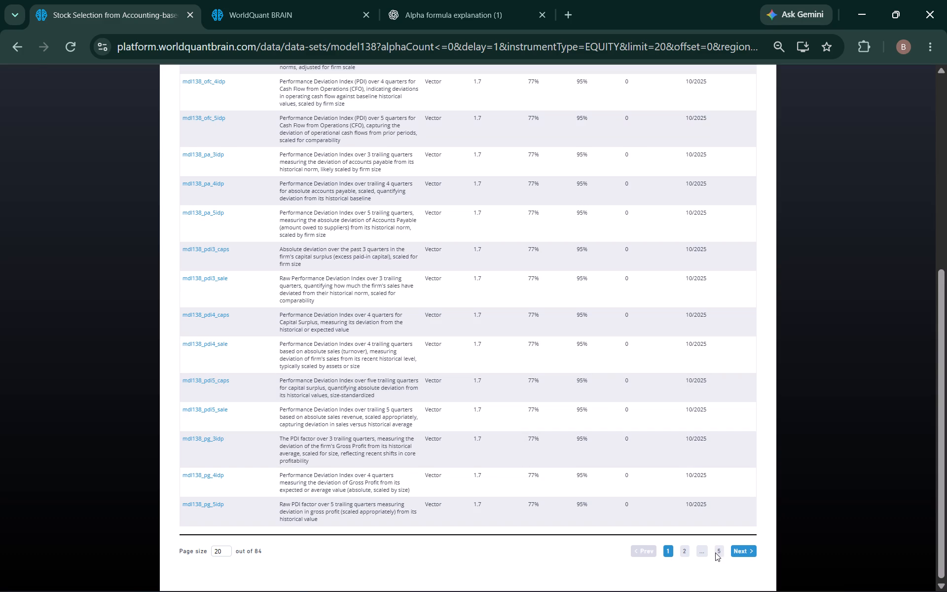
{"action": "scroll", "coordinate": [264, 303], "scroll_direction": "down", "scroll_amount": 3}
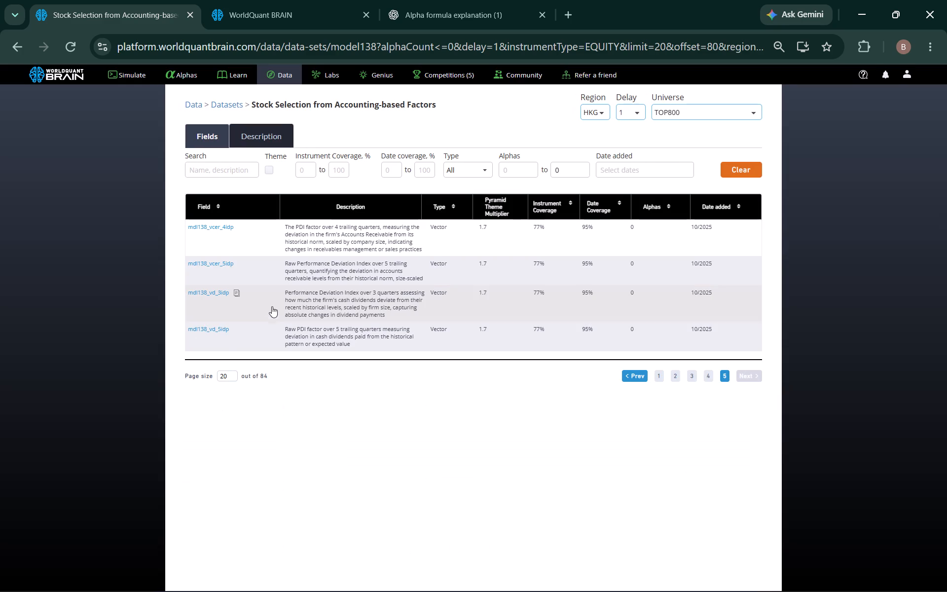
{"action": "left_click", "coordinate": [237, 330]}
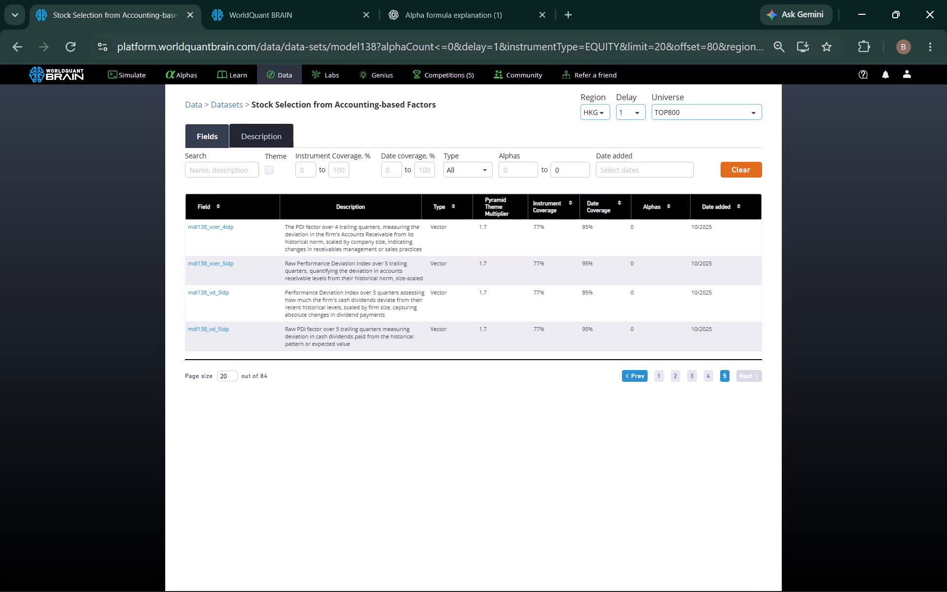
{"action": "left_click", "coordinate": [307, 25]}
{"action": "double_click", "coordinate": [128, 167]}
{"action": "right_click", "coordinate": [128, 167]}
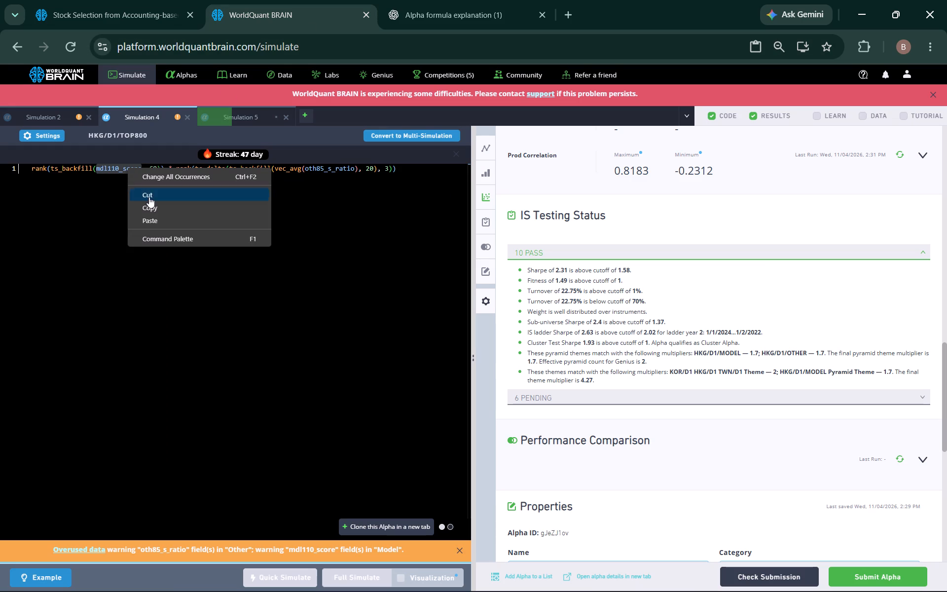
{"action": "left_click", "coordinate": [154, 217]}
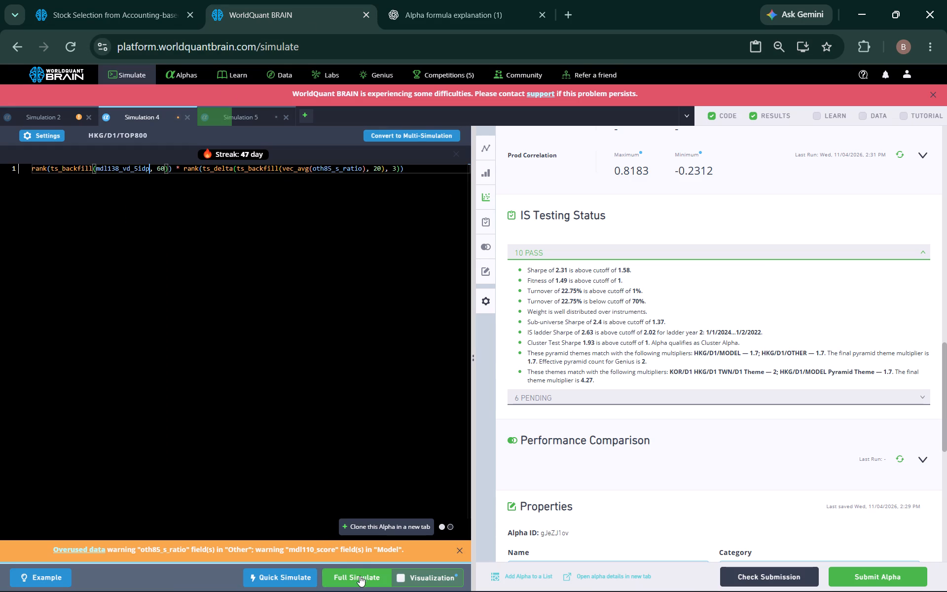
{"action": "left_click", "coordinate": [362, 580]}
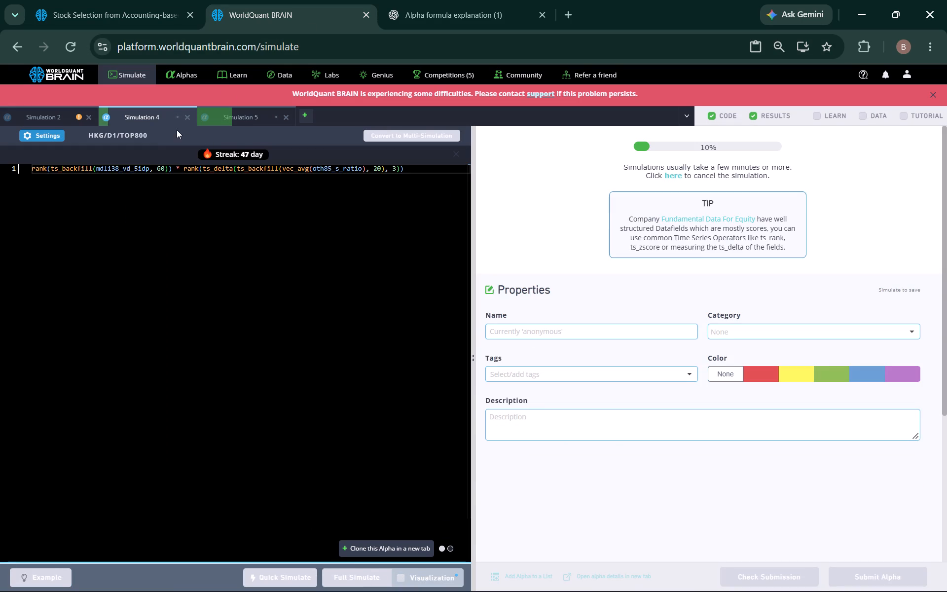
Clone the alpha into a new simulation, replace mdl138_vd_5idp with mdl138_vd_3idp, and run a full simulation.
{"action": "left_click", "coordinate": [377, 544]}
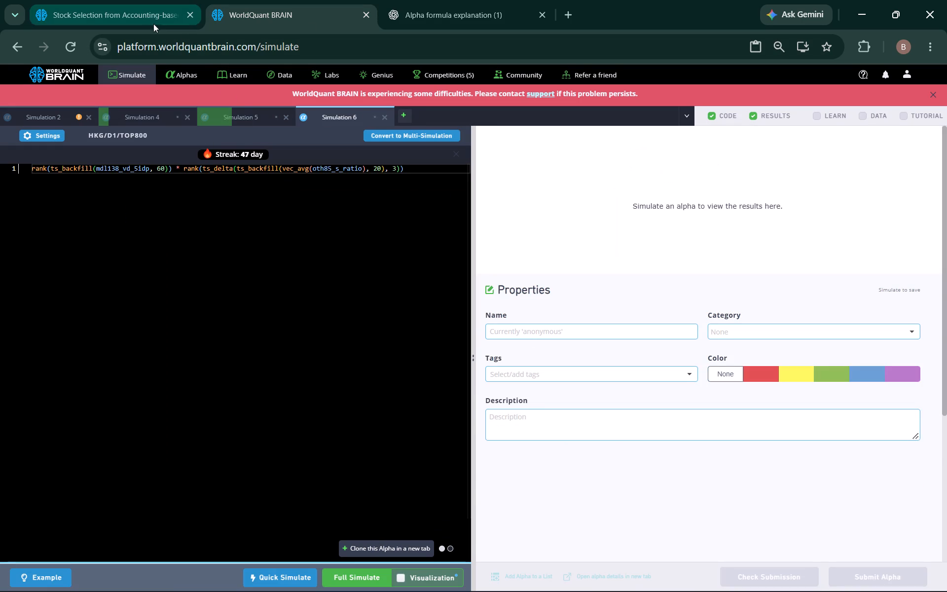
{"action": "left_click", "coordinate": [148, 13]}
{"action": "left_click", "coordinate": [235, 292]}
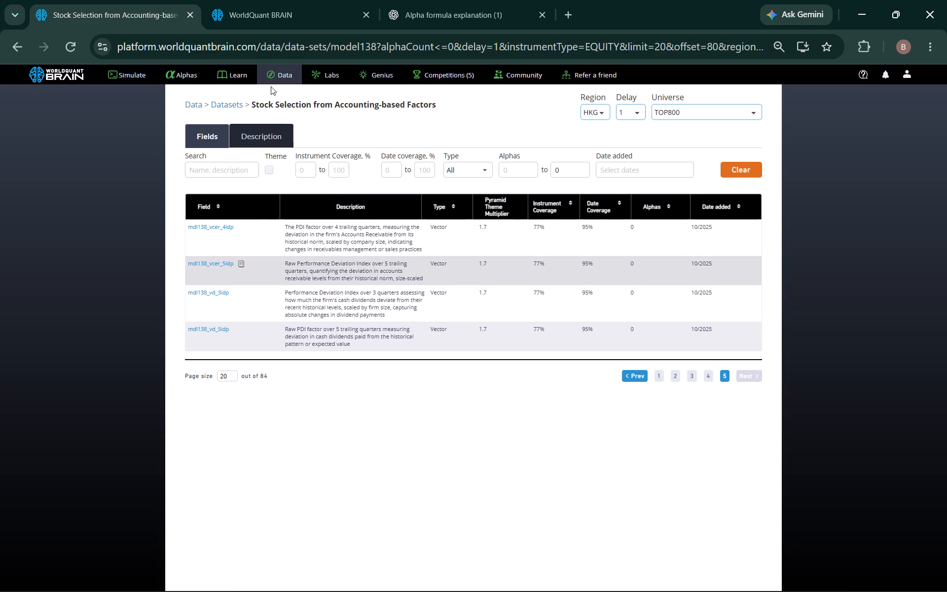
{"action": "left_click", "coordinate": [275, 14]}
{"action": "double_click", "coordinate": [136, 168]}
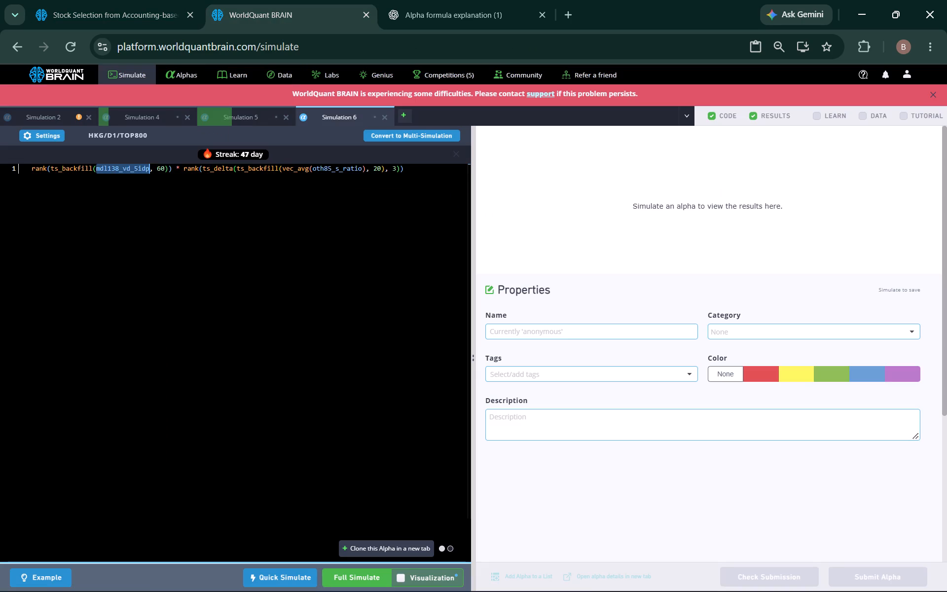
{"action": "right_click", "coordinate": [133, 164]}
{"action": "left_click", "coordinate": [161, 217]}
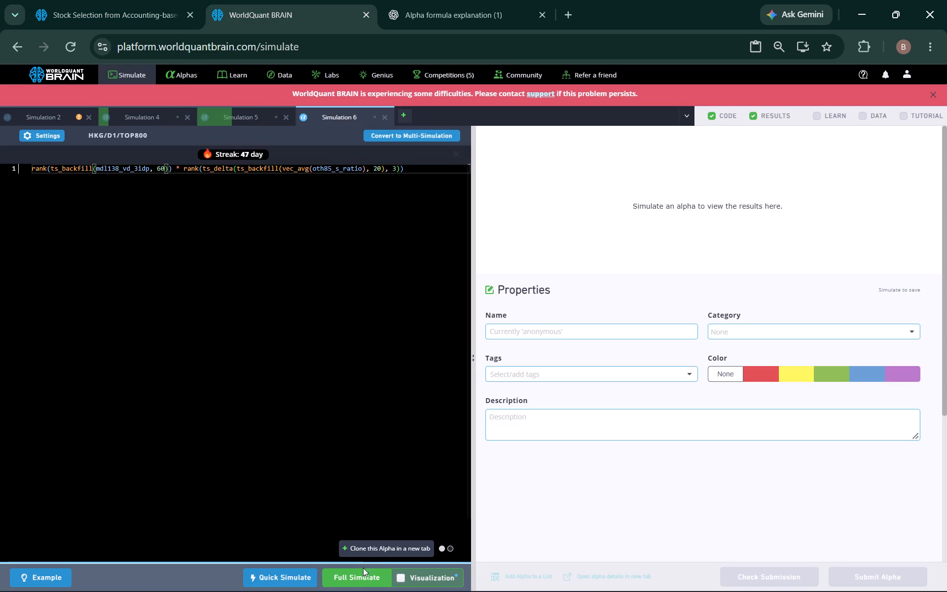
{"action": "left_click", "coordinate": [366, 577]}
Clone the alpha into a new simulation and copy the unused field mdl138_qpdi3_invent_to from page 2 of the filtered model138 fields.
{"action": "left_click", "coordinate": [377, 546]}
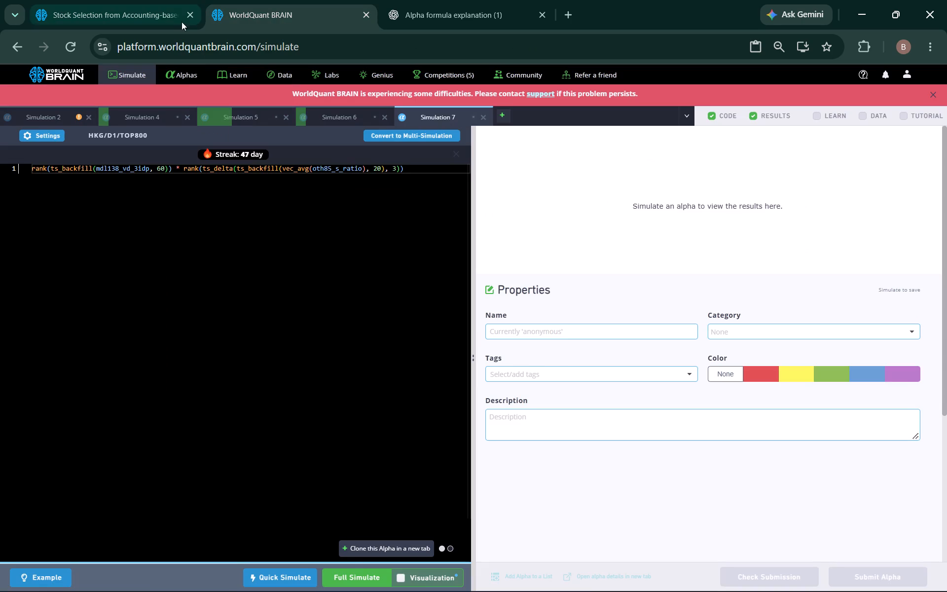
{"action": "left_click", "coordinate": [147, 18]}
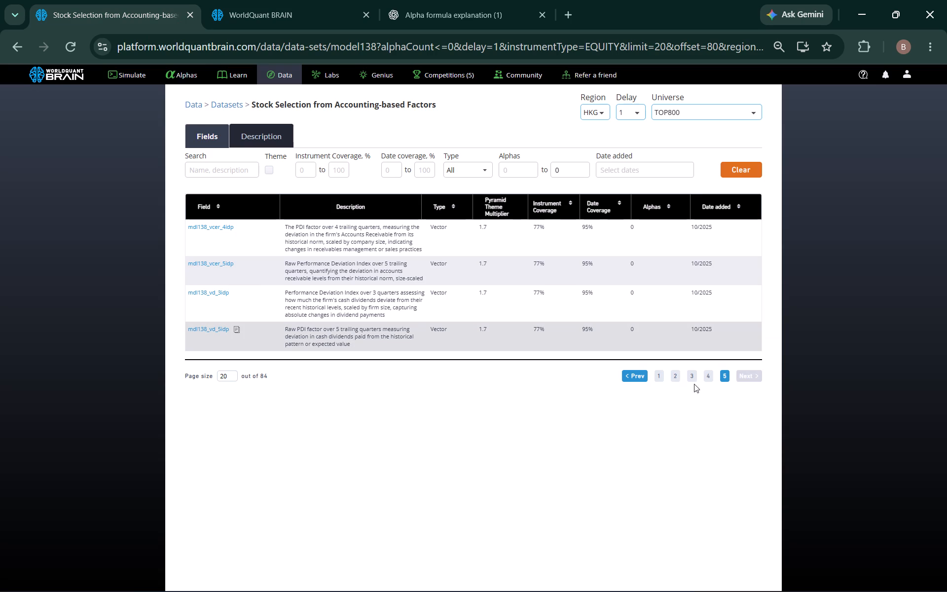
{"action": "left_click", "coordinate": [709, 378]}
{"action": "scroll", "coordinate": [243, 319], "scroll_direction": "down", "scroll_amount": 2}
{"action": "scroll", "coordinate": [241, 421], "scroll_direction": "down", "scroll_amount": 3}
{"action": "scroll", "coordinate": [226, 436], "scroll_direction": "up", "scroll_amount": 3}
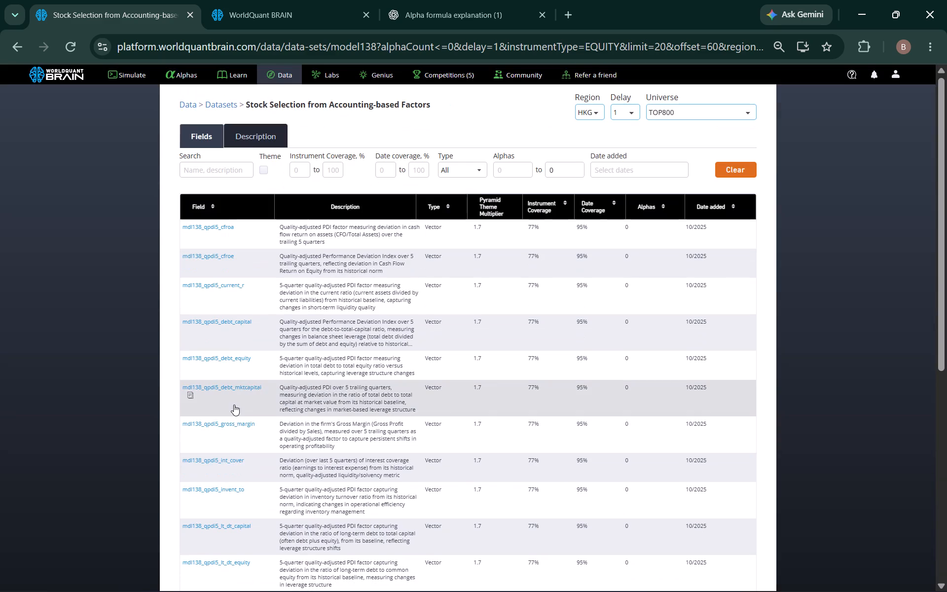
{"action": "scroll", "coordinate": [301, 385], "scroll_direction": "down", "scroll_amount": 5}
{"action": "left_click", "coordinate": [685, 553]}
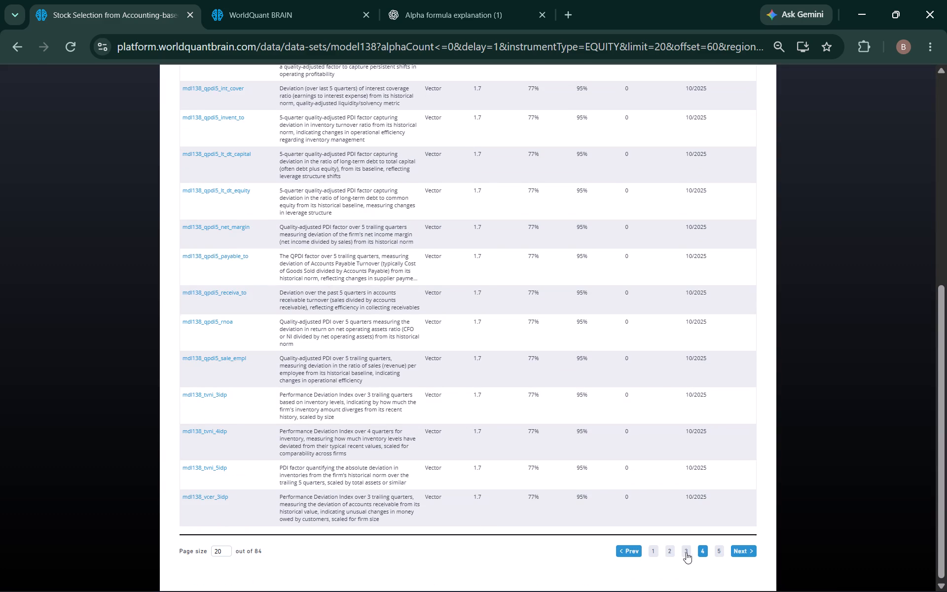
{"action": "scroll", "coordinate": [316, 333], "scroll_direction": "down", "scroll_amount": 2}
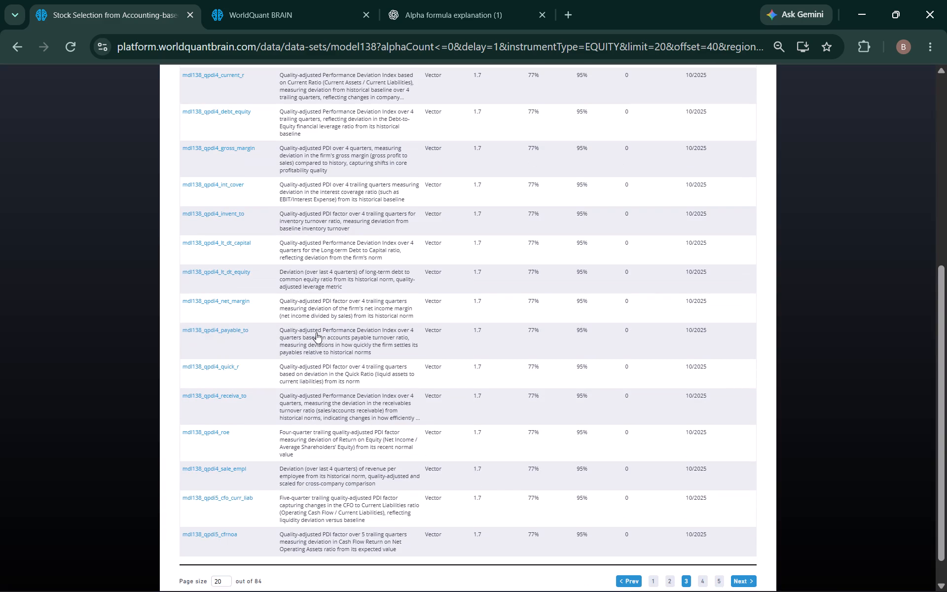
{"action": "scroll", "coordinate": [316, 333], "scroll_direction": "down", "scroll_amount": 2}
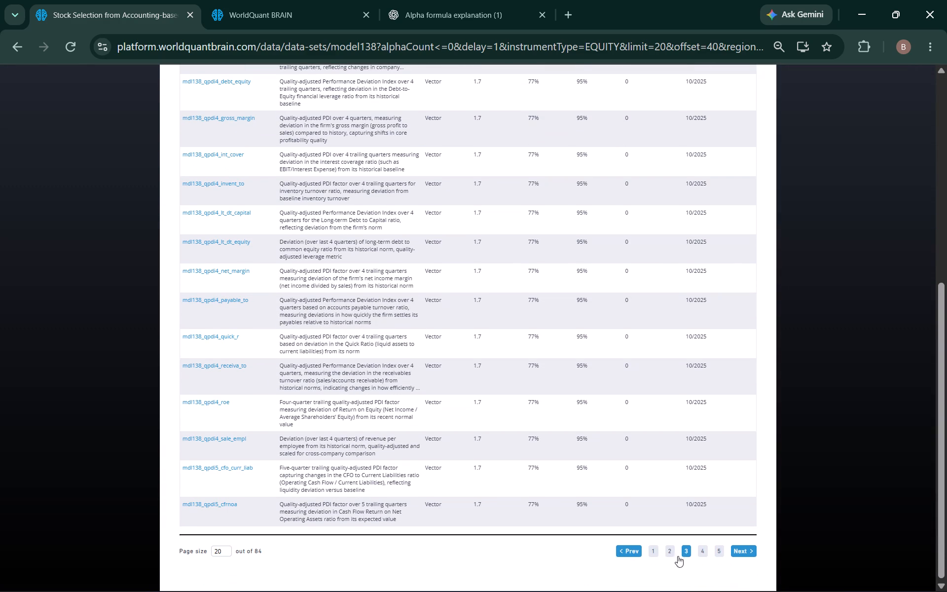
{"action": "left_click", "coordinate": [667, 550]}
{"action": "scroll", "coordinate": [277, 351], "scroll_direction": "down", "scroll_amount": 2}
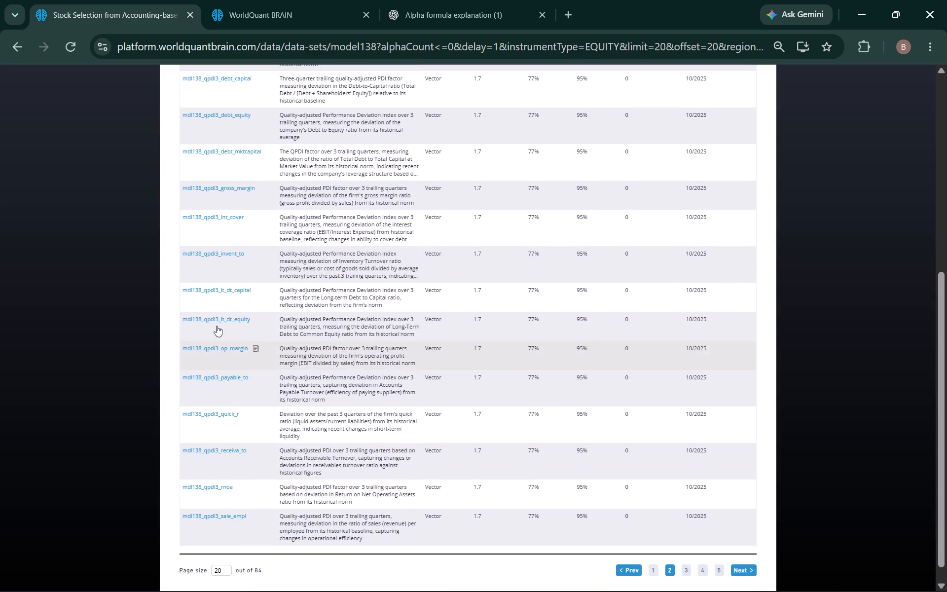
{"action": "left_click", "coordinate": [249, 250]}
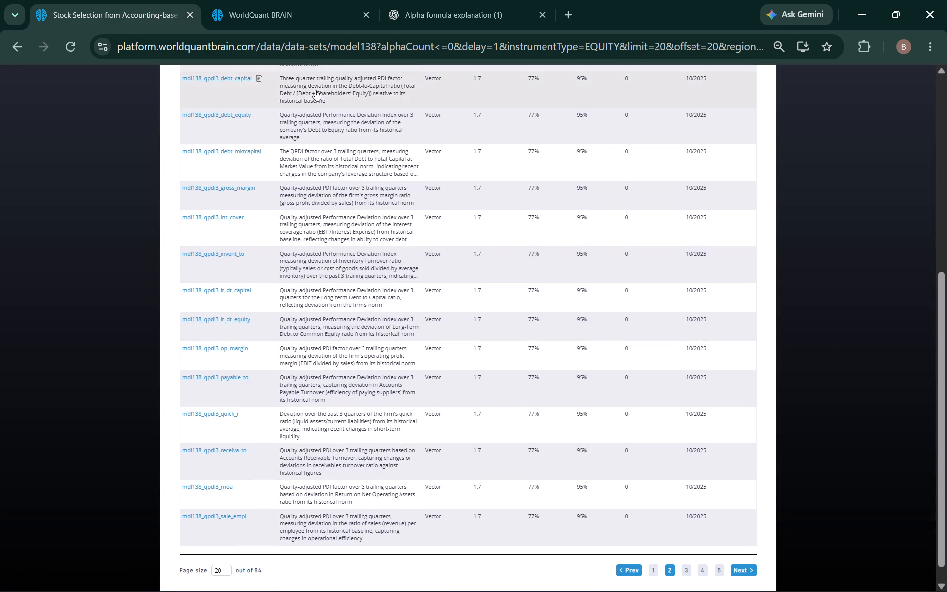
In Simulation 7, replace mdl138_vd_3idp with mdl138_qpdi3_invent_to and run a full simulation.
{"action": "left_click", "coordinate": [307, 12]}
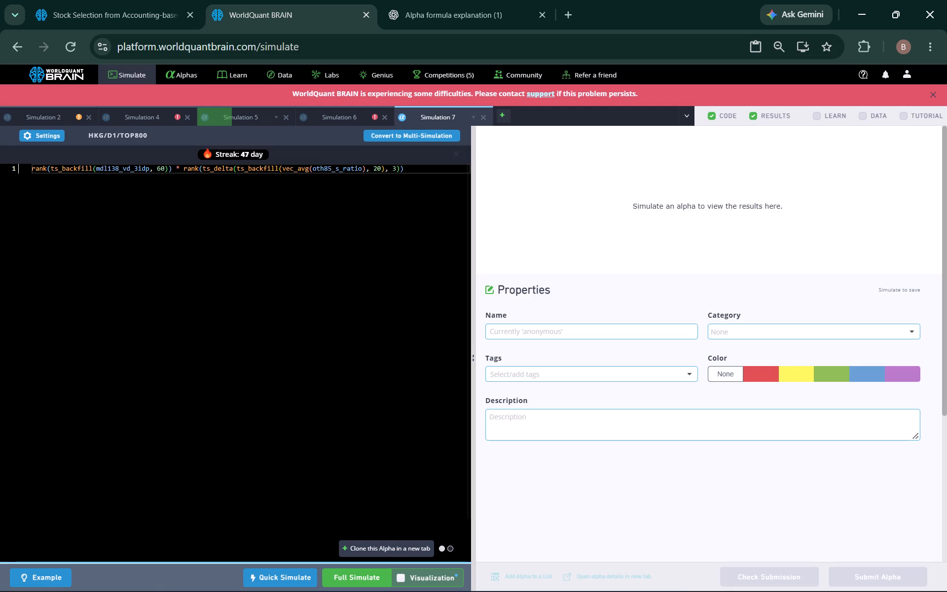
{"action": "double_click", "coordinate": [139, 171]}
{"action": "right_click", "coordinate": [138, 170]}
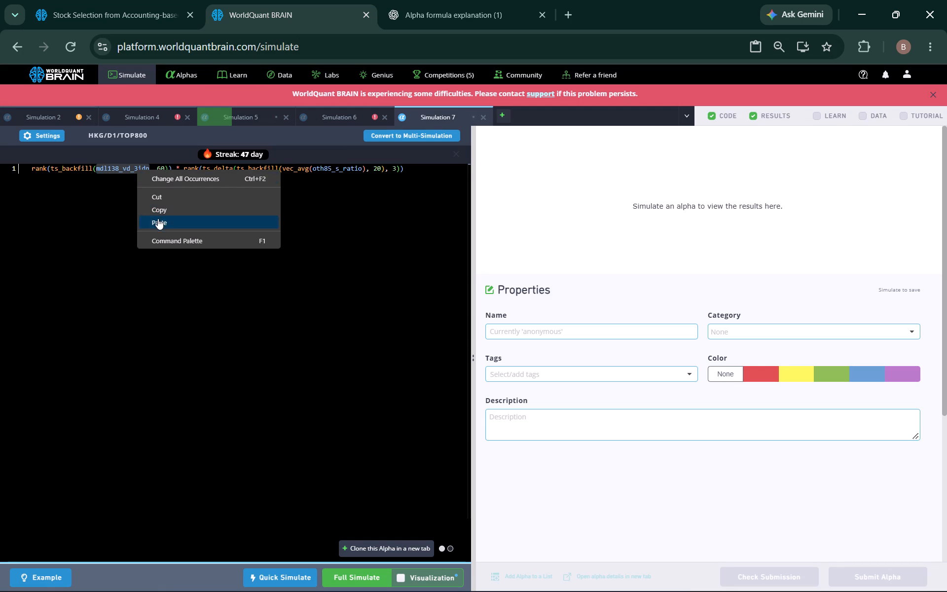
{"action": "left_click", "coordinate": [158, 219]}
{"action": "left_click", "coordinate": [339, 575]}
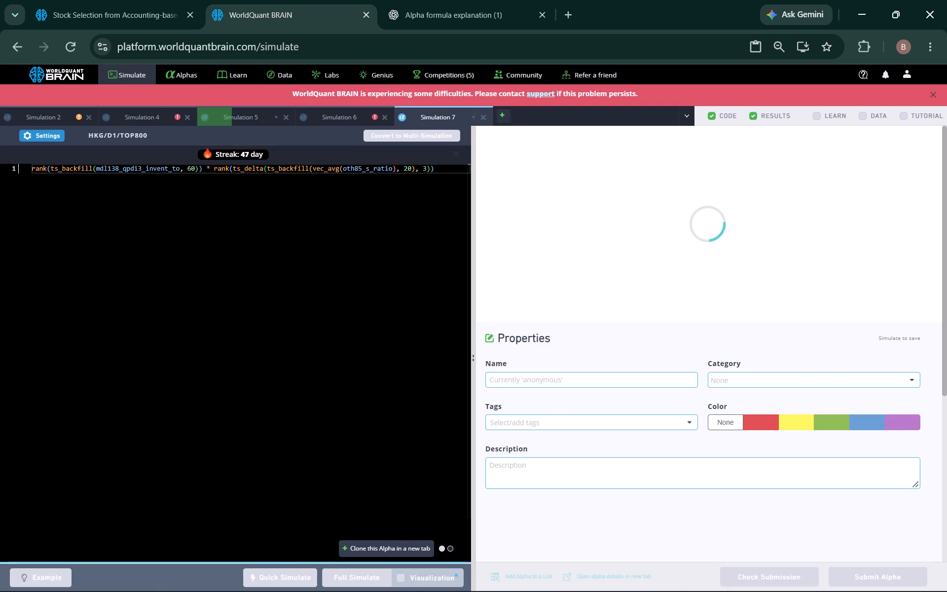
In Simulation 4, wrap mdl138_vd_5idp in vector_neut inside the 60-day ts_backfill and run a full simulation.
{"action": "left_click", "coordinate": [164, 109]}
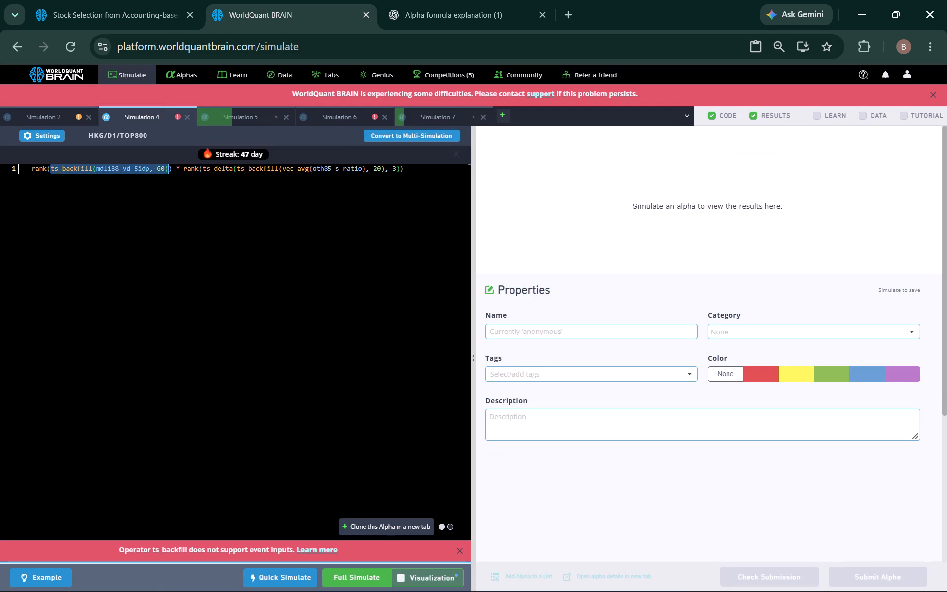
{"action": "left_click", "coordinate": [93, 170]}
{"action": "left_click", "coordinate": [106, 182]}
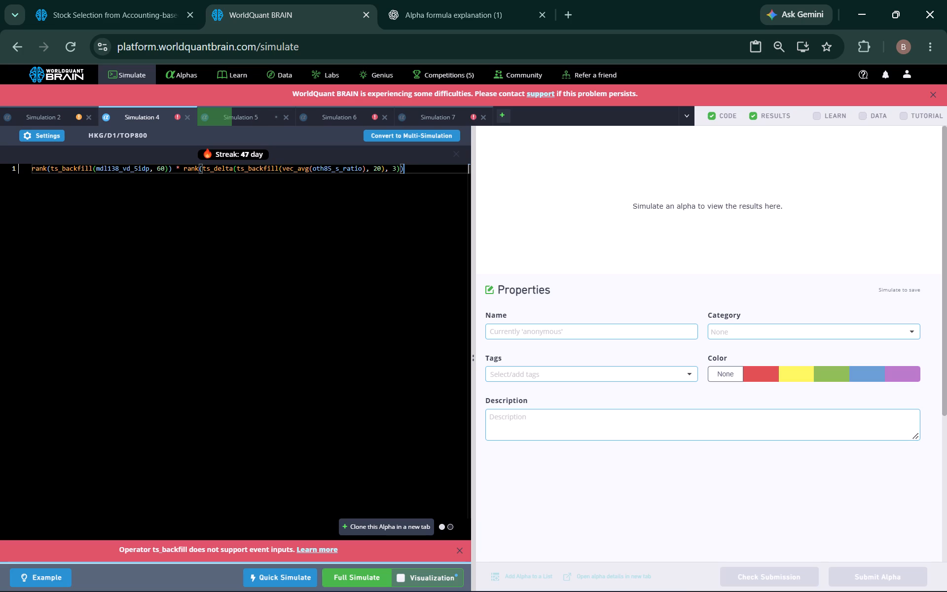
{"action": "left_click", "coordinate": [92, 165]}
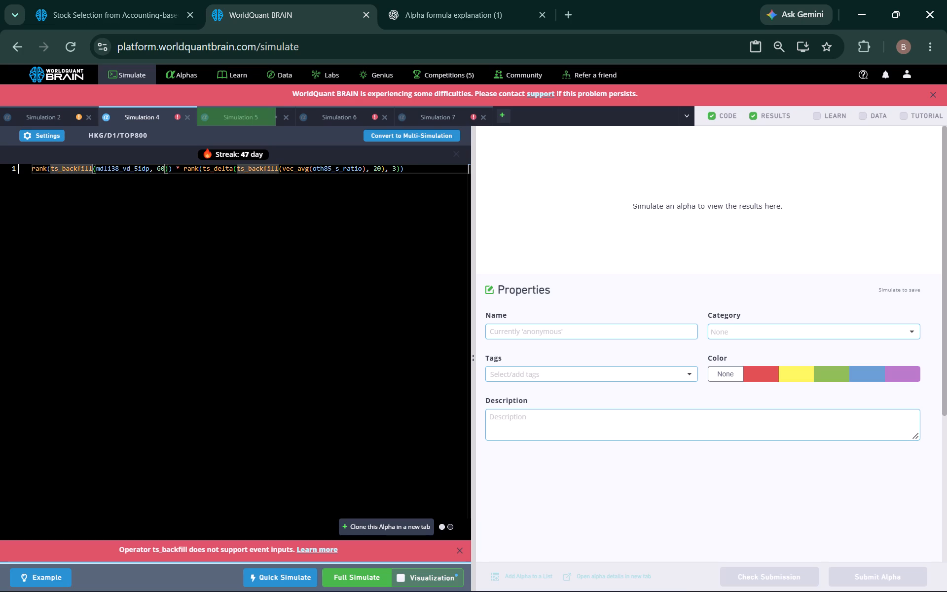
{"action": "key", "text": "shift+parenleft"}
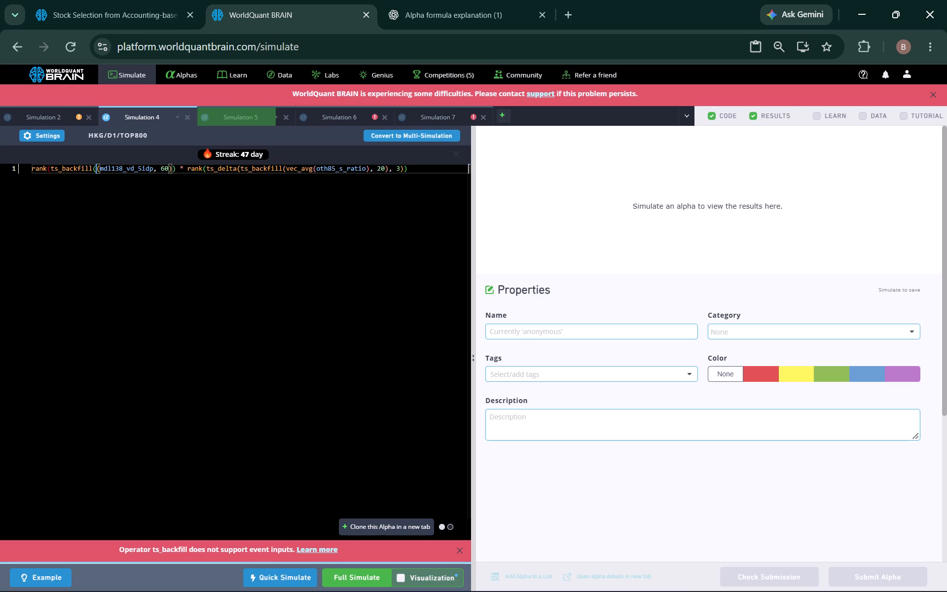
{"action": "type", "text": "VEC"}
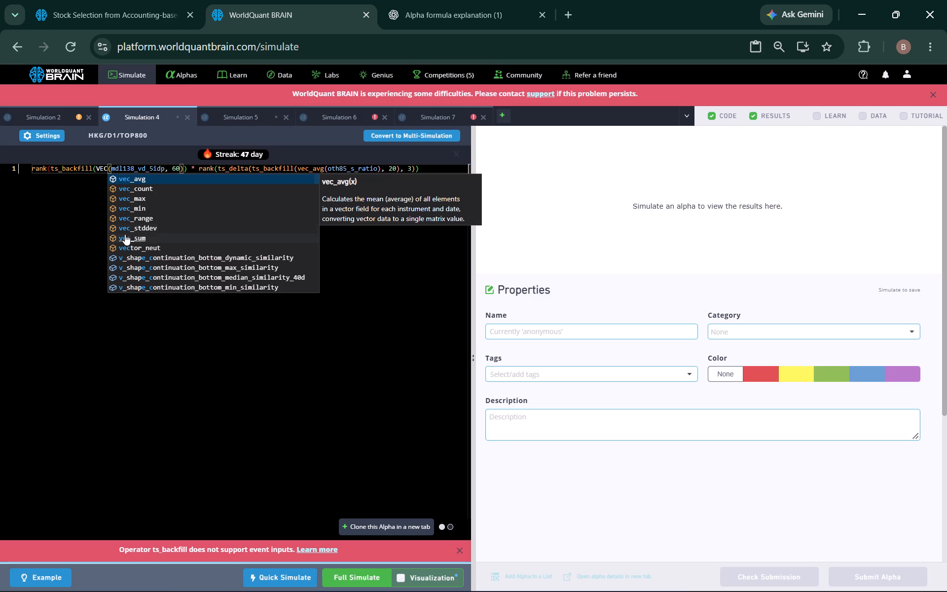
{"action": "left_click", "coordinate": [145, 248]}
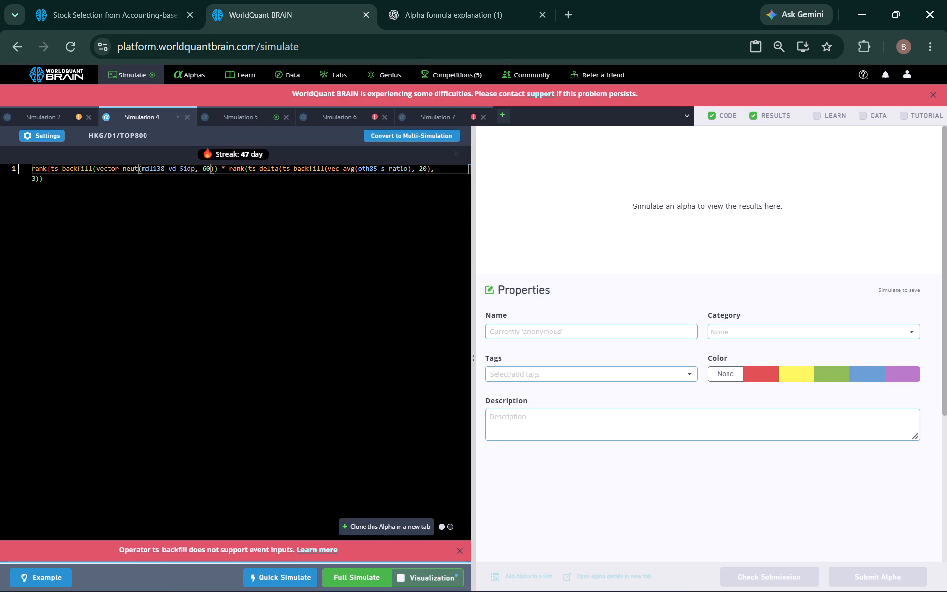
{"action": "left_click", "coordinate": [196, 169]}
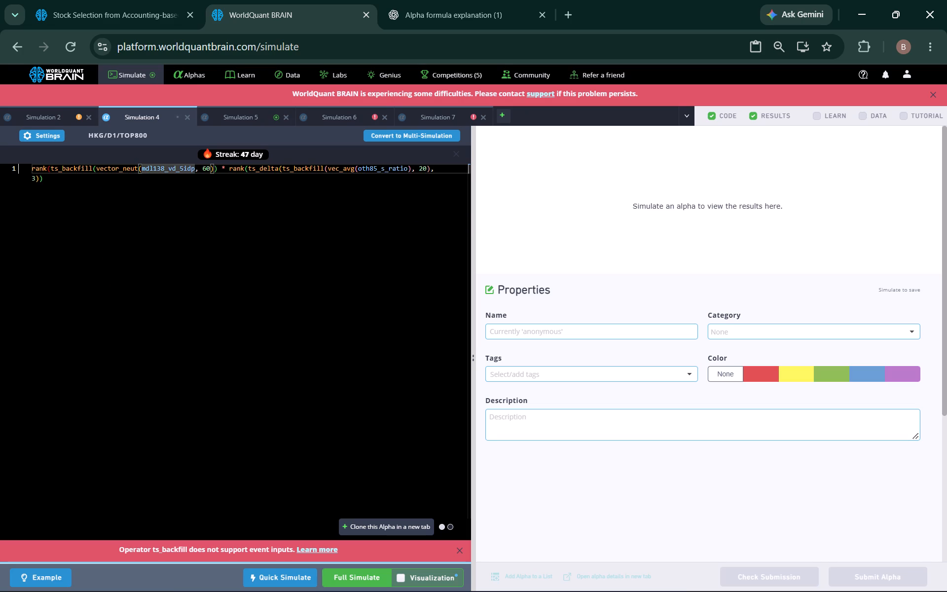
{"action": "key", "text": "shift+parenright"}
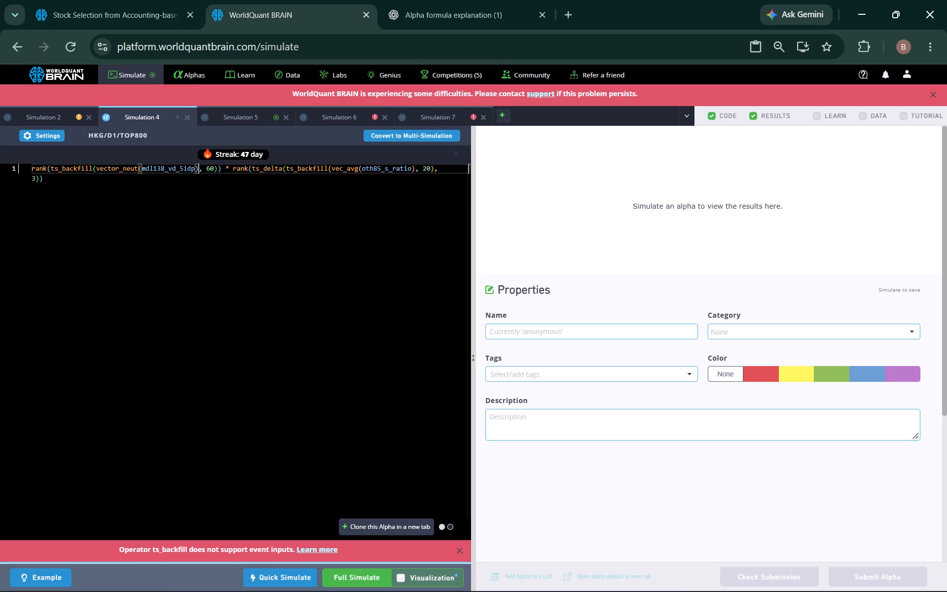
{"action": "left_click", "coordinate": [353, 576]}
In Simulation 6, wrap mdl138_vd_3idp in vec_range inside the 60-day ts_backfill and run a full simulation.
{"action": "left_click", "coordinate": [338, 118]}
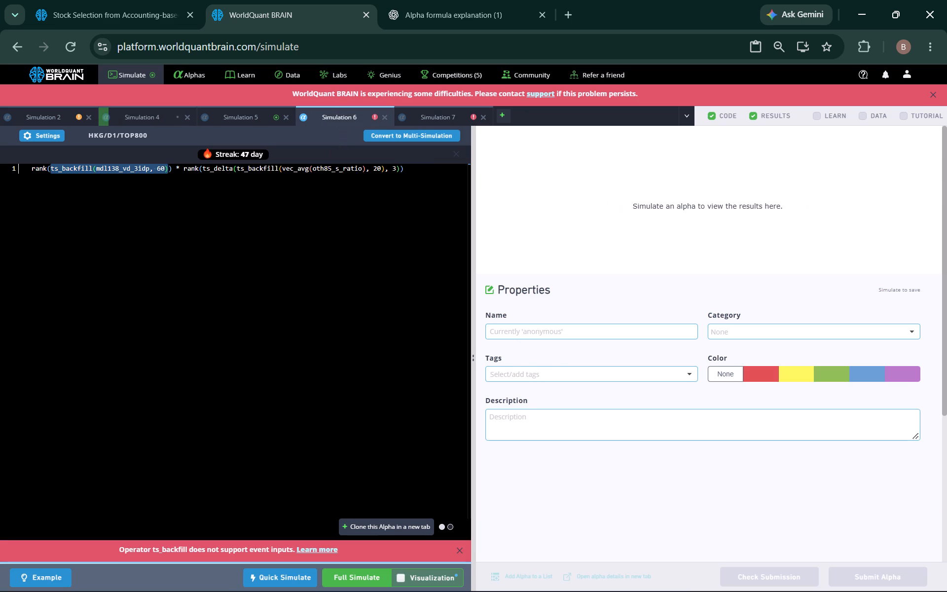
{"action": "left_click", "coordinate": [92, 168]}
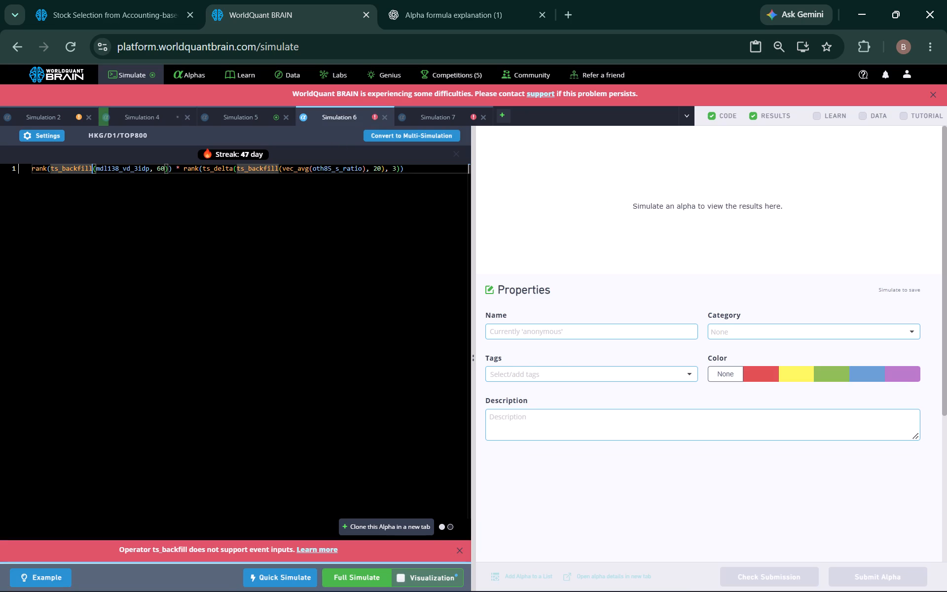
{"action": "key", "text": "shift+parenleft"}
{"action": "type", "text": "VEC"}
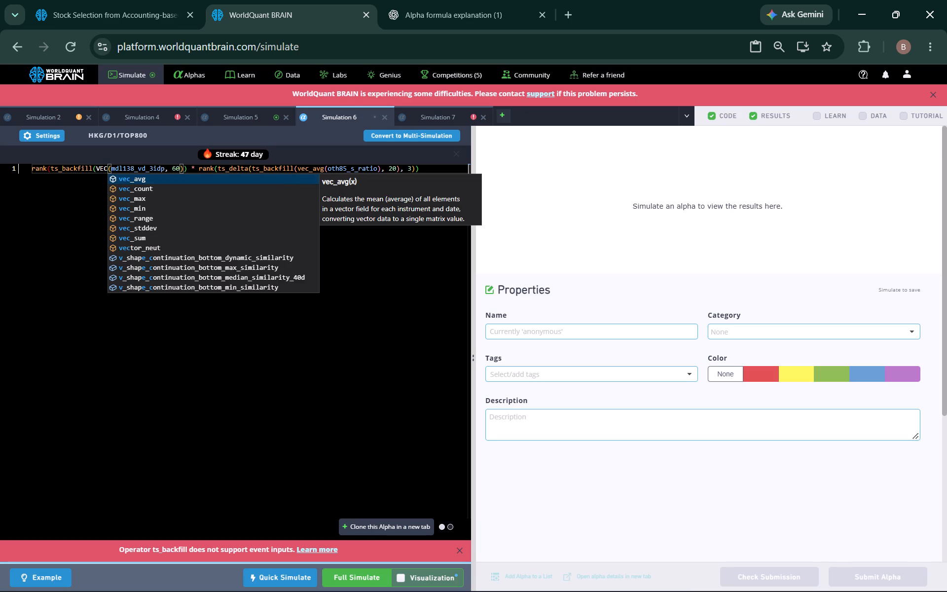
{"action": "left_click", "coordinate": [136, 218]}
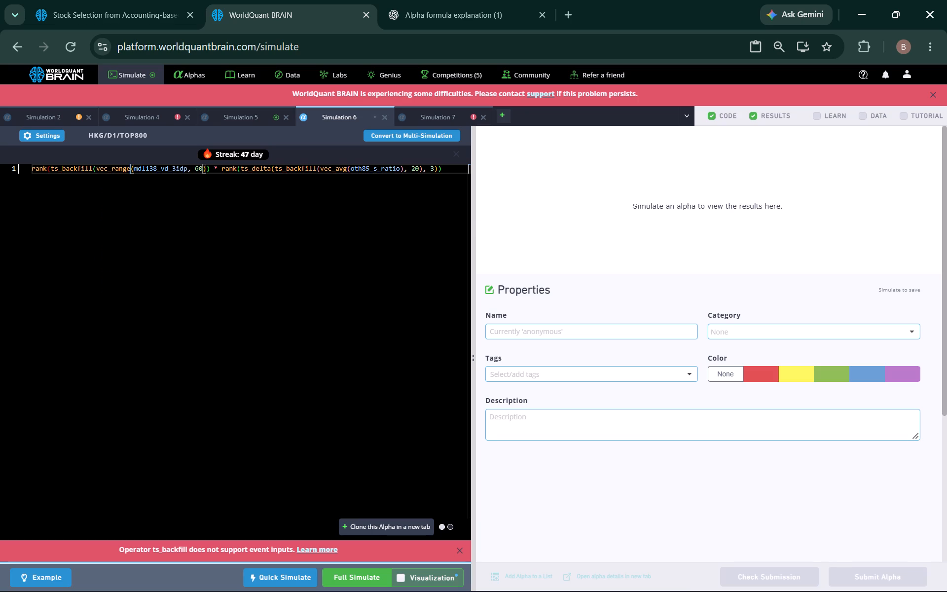
{"action": "left_click", "coordinate": [187, 168]}
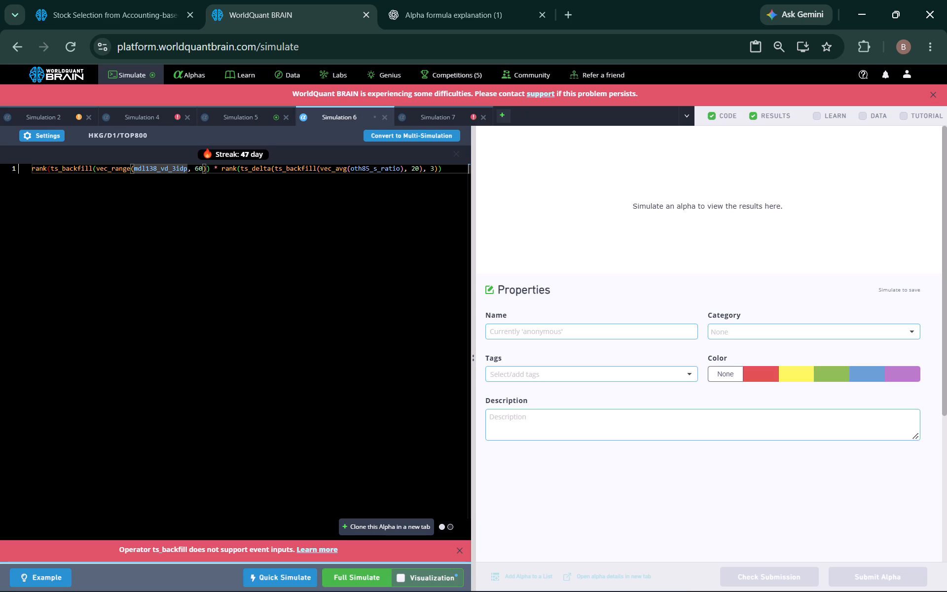
{"action": "key", "text": "shift+parenleft"}
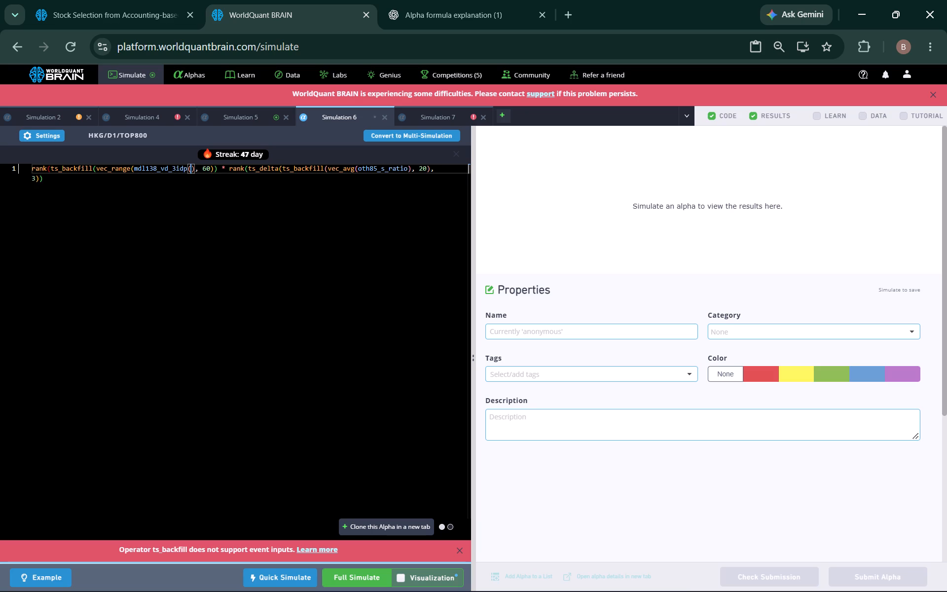
{"action": "key", "text": "BackSpace"}
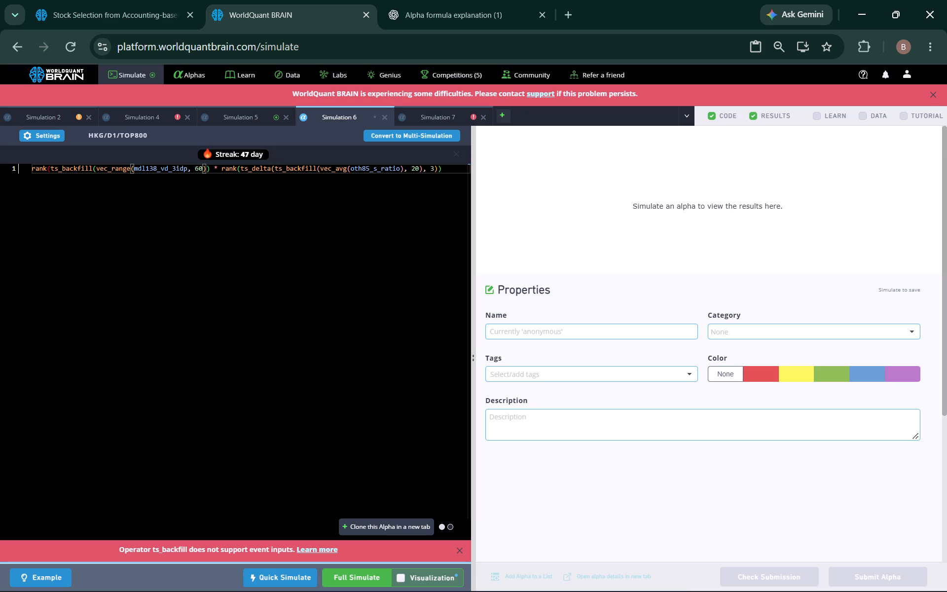
{"action": "key", "text": "shift+parenright"}
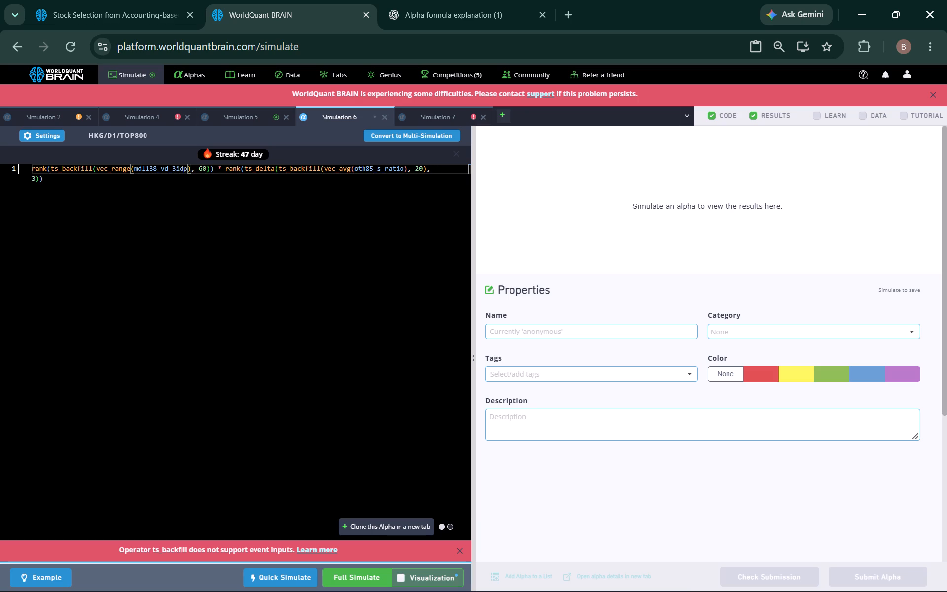
{"action": "left_click", "coordinate": [376, 577]}
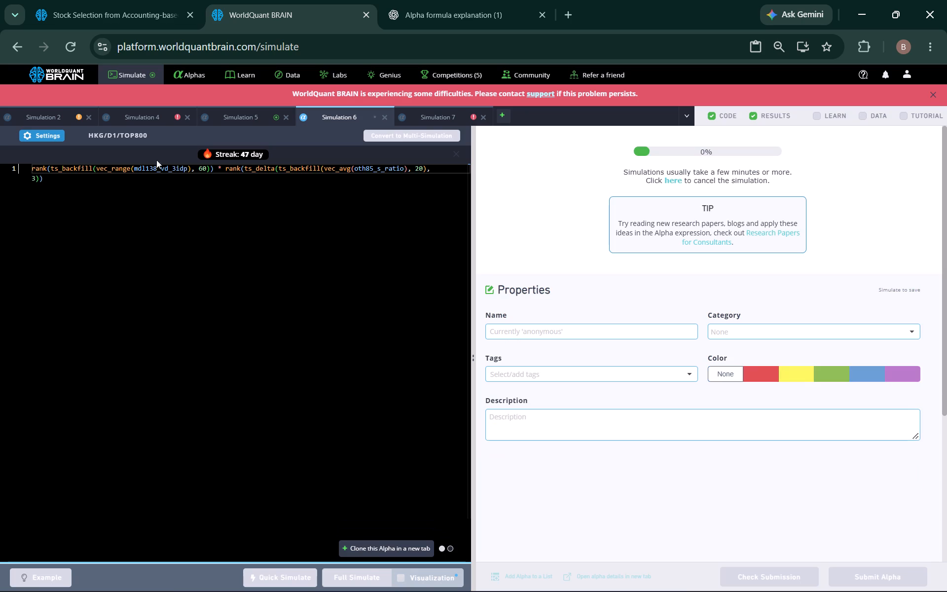
Check the run status of Simulation 4 and Simulation 7.
{"action": "left_click", "coordinate": [150, 116]}
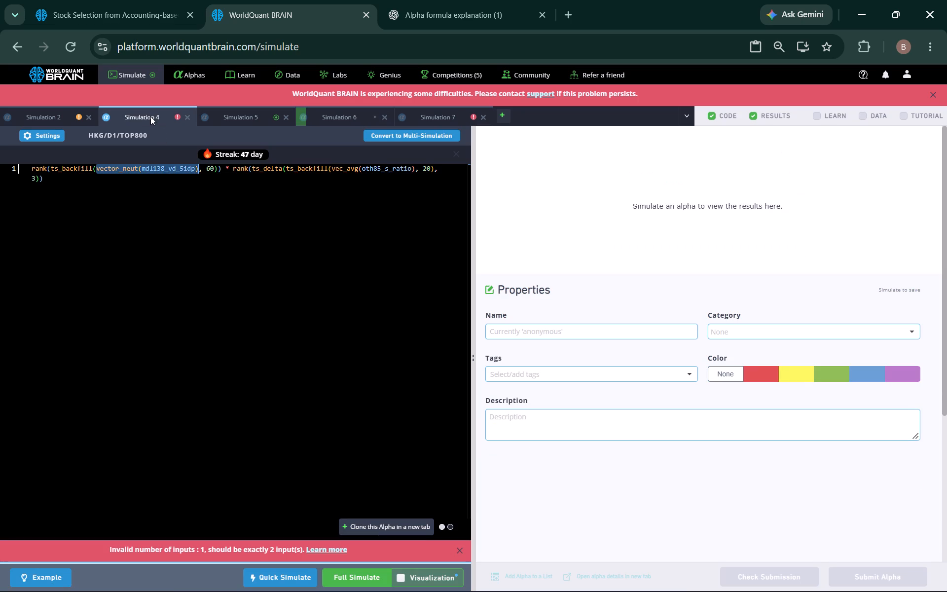
{"action": "left_click", "coordinate": [429, 116]}
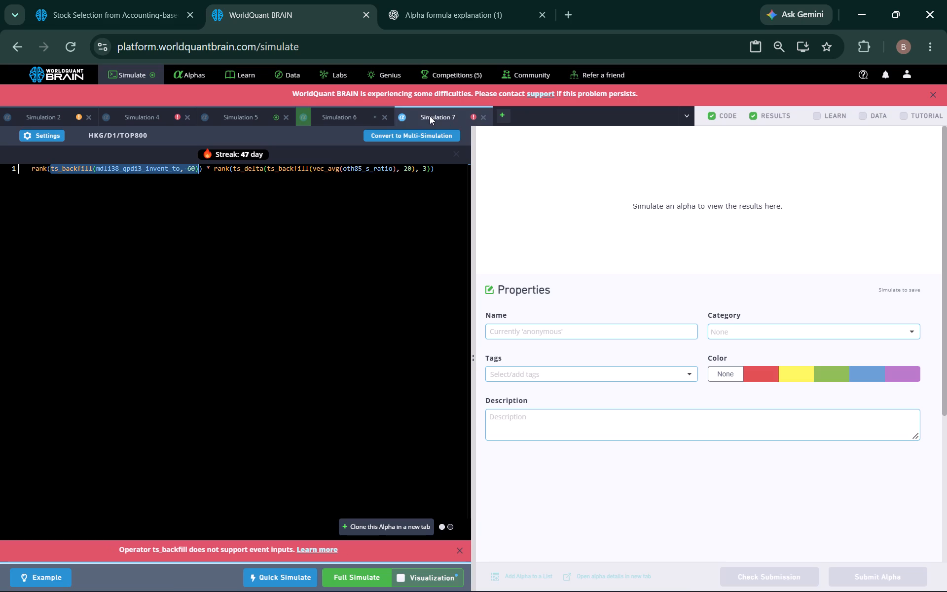
Show the test period of the KOR TOP600 alpha in Simulation 5 and review its yearly summary and IS Testing Status warnings.
{"action": "left_click", "coordinate": [257, 113]}
{"action": "scroll", "coordinate": [576, 271], "scroll_direction": "down", "scroll_amount": 1}
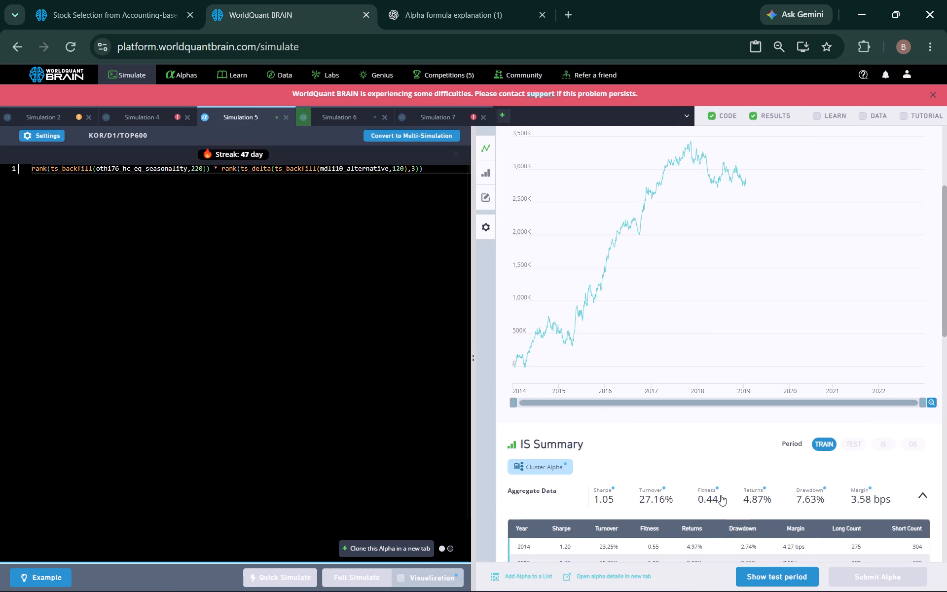
{"action": "left_click", "coordinate": [771, 573]}
{"action": "scroll", "coordinate": [748, 407], "scroll_direction": "down", "scroll_amount": 3}
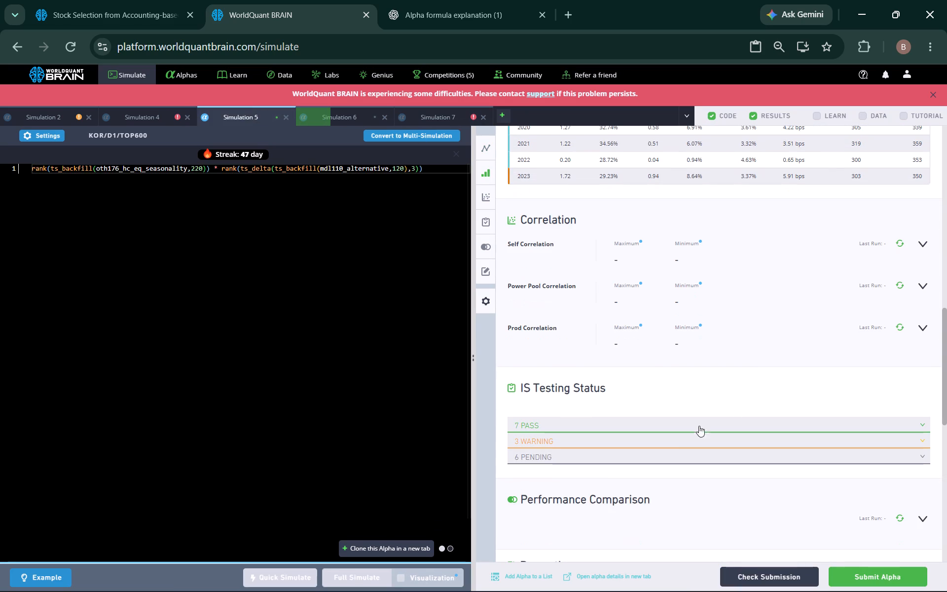
{"action": "left_click", "coordinate": [670, 445]}
{"action": "scroll", "coordinate": [683, 412], "scroll_direction": "up", "scroll_amount": 1}
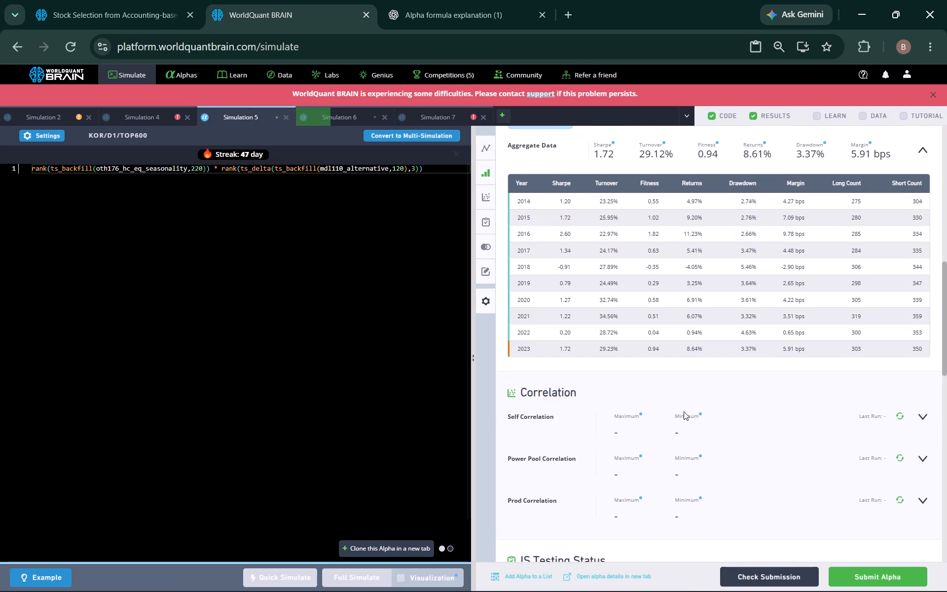
{"action": "scroll", "coordinate": [684, 411], "scroll_direction": "up", "scroll_amount": 1}
{"action": "scroll", "coordinate": [770, 359], "scroll_direction": "down", "scroll_amount": 2}
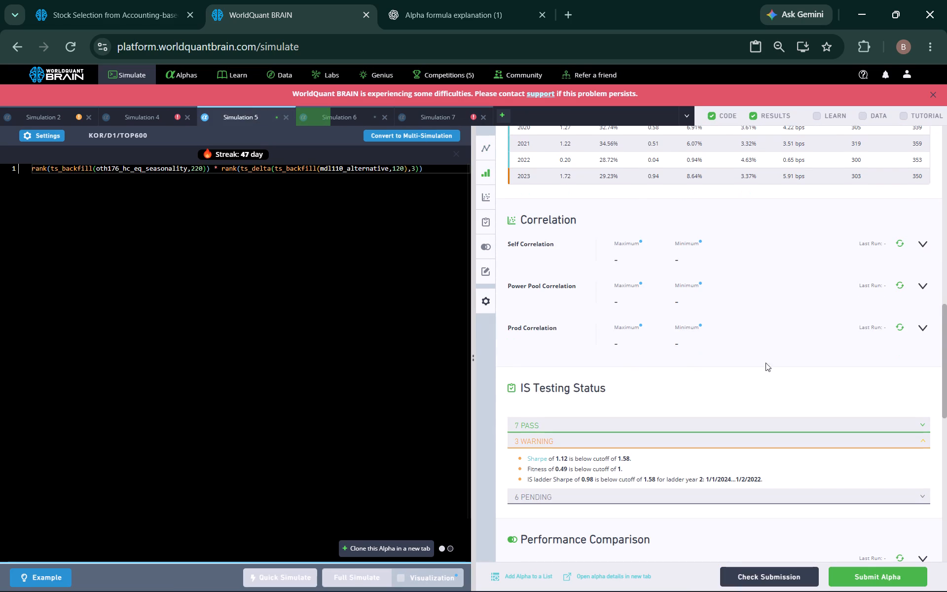
In Simulation 5, set the oth176_hc_eq_seasonality backfill to 20 and the mdl110_alternative backfill to 10, and run a full simulation.
{"action": "left_click", "coordinate": [195, 167]}
{"action": "key", "text": "BackSpace"}
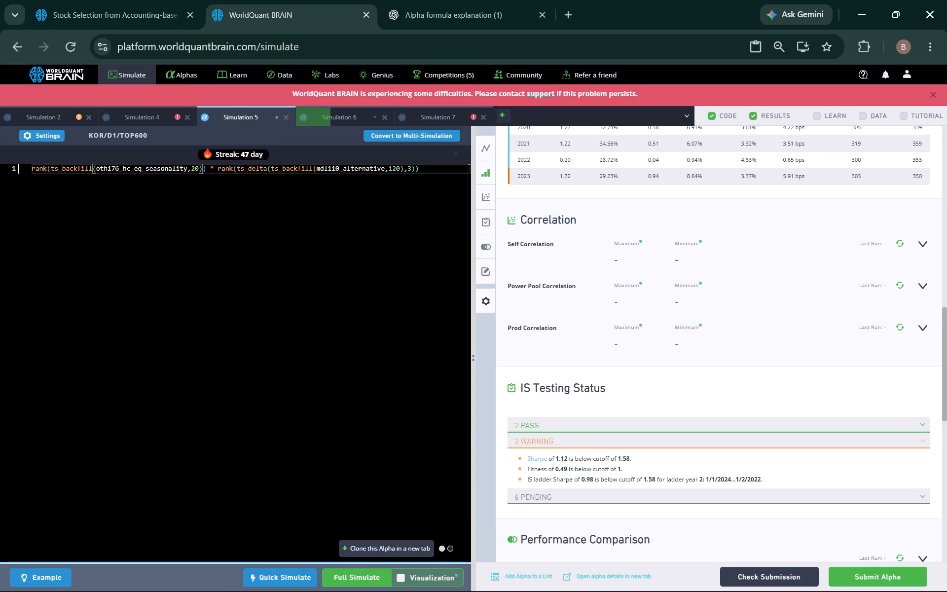
{"action": "left_click", "coordinate": [396, 167]}
{"action": "key", "text": "BackSpace"}
{"action": "left_click", "coordinate": [364, 573]}
{"action": "left_click", "coordinate": [168, 117]}
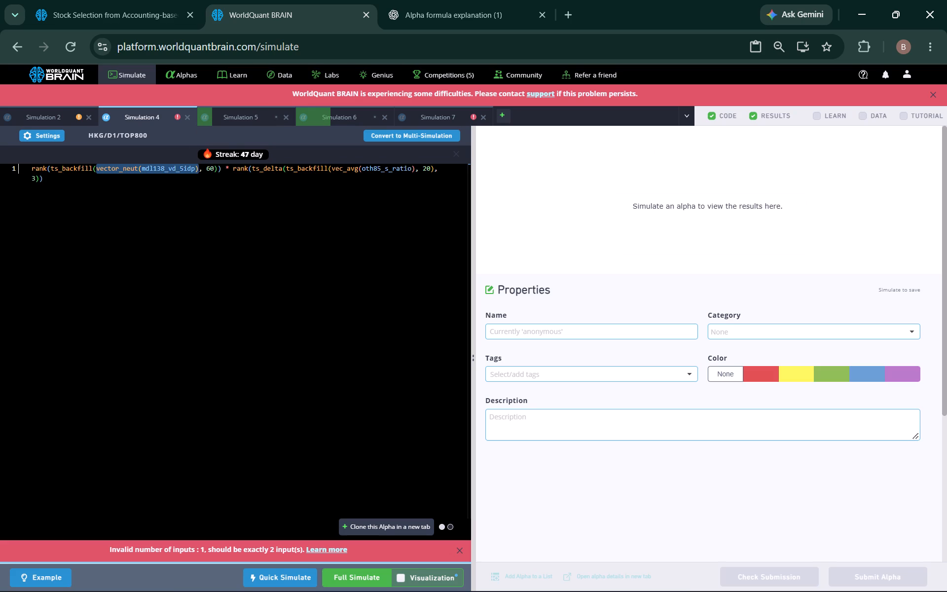
{"action": "left_click", "coordinate": [158, 202]}
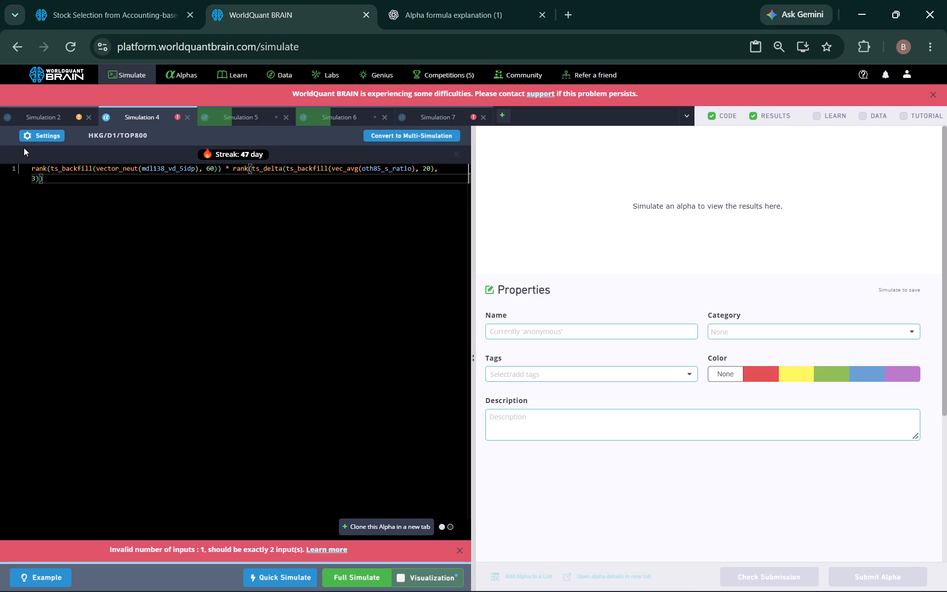
{"action": "key", "text": "Print"}
{"action": "left_click_drag", "start_coordinate": [0, 100], "coordinate": [481, 589]}
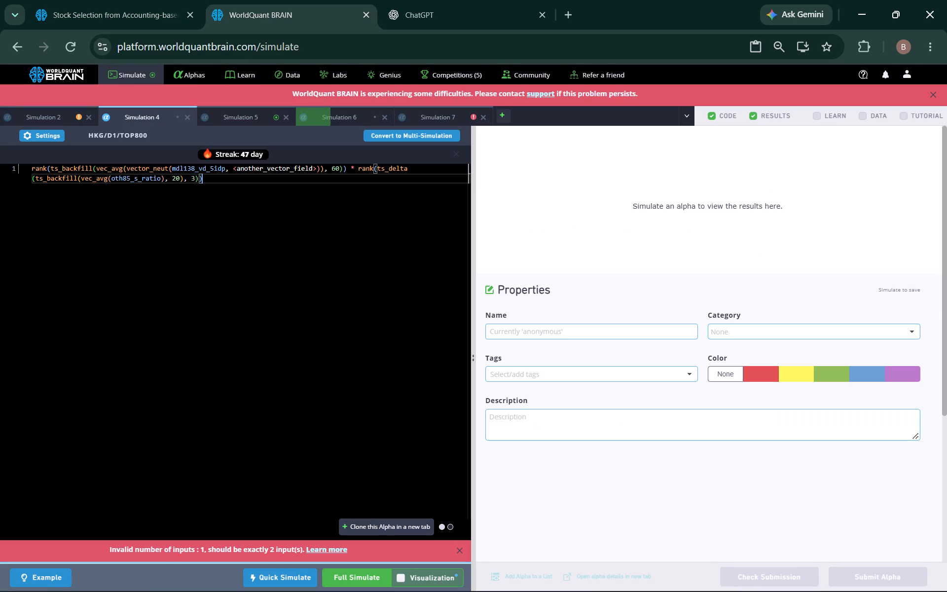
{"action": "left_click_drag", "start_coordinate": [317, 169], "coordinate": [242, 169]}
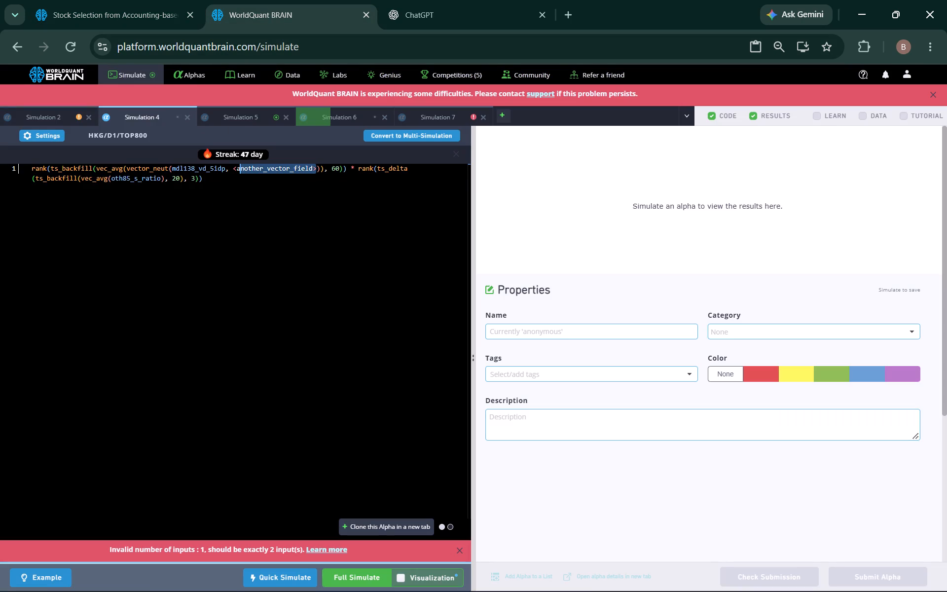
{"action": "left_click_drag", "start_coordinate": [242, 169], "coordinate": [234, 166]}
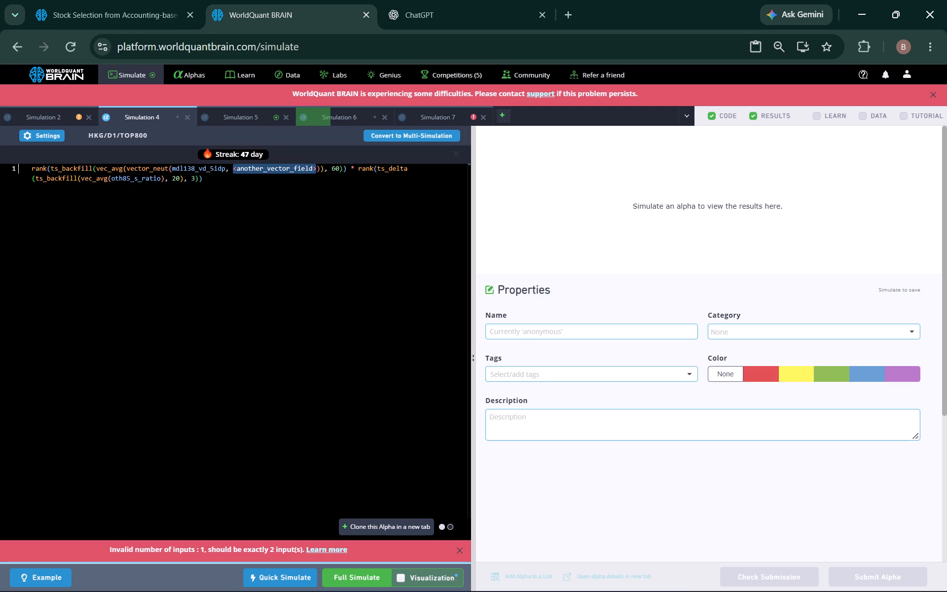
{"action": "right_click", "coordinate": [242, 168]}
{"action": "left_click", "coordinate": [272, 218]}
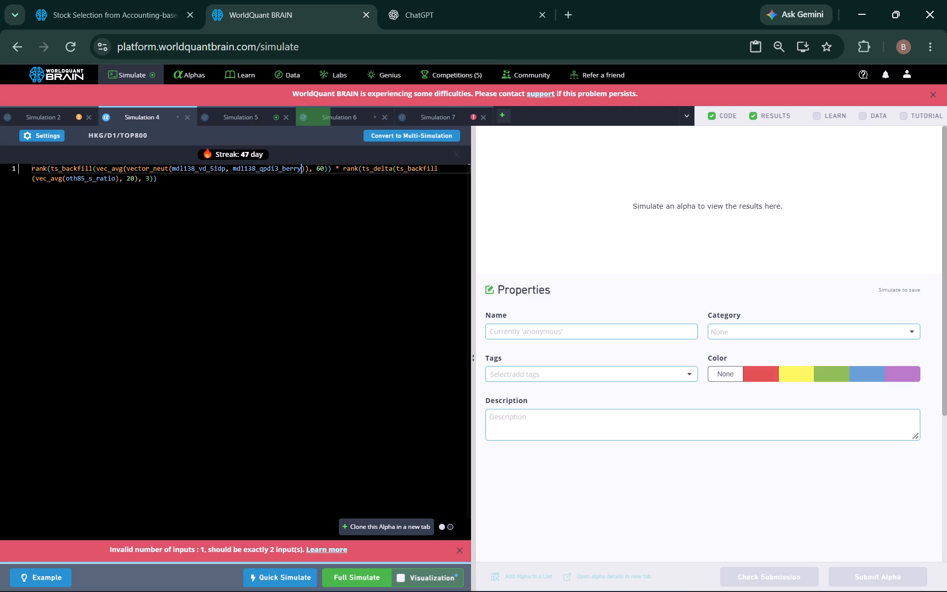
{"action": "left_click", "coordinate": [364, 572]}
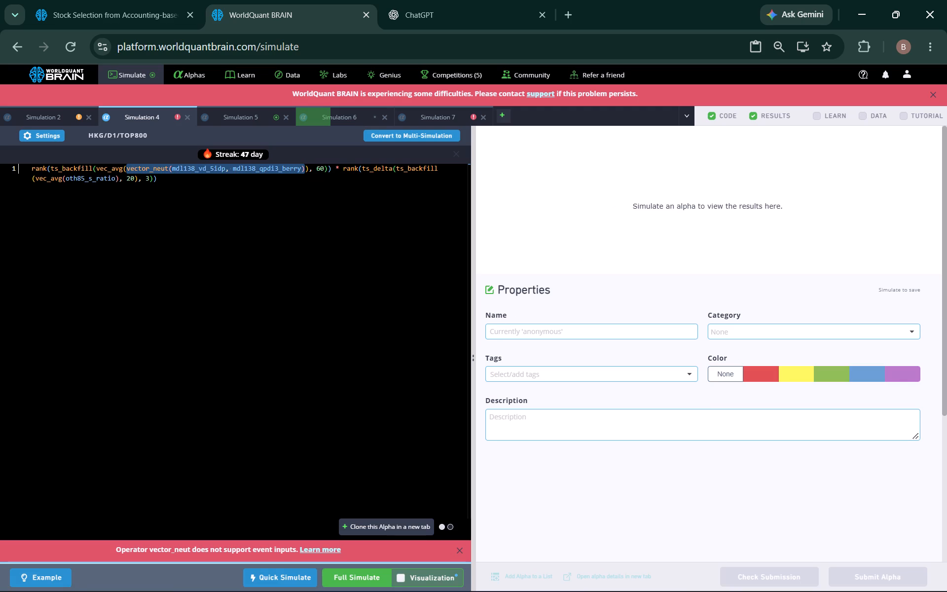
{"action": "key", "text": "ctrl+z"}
Replace Simulation 4's whole expression with the earlier copied version using vec_avg(mdl138_vd_5idp), and run a full simulation.
{"action": "left_click_drag", "start_coordinate": [224, 189], "coordinate": [41, 168]}
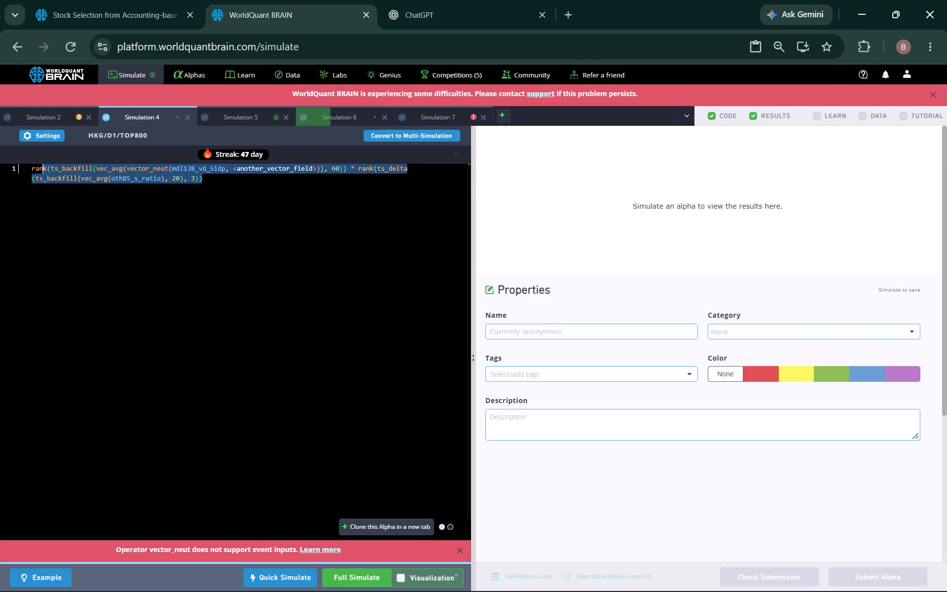
{"action": "left_click_drag", "start_coordinate": [41, 168], "coordinate": [31, 167]}
{"action": "key", "text": "super+v"}
{"action": "scroll", "coordinate": [146, 346], "scroll_direction": "down", "scroll_amount": 1}
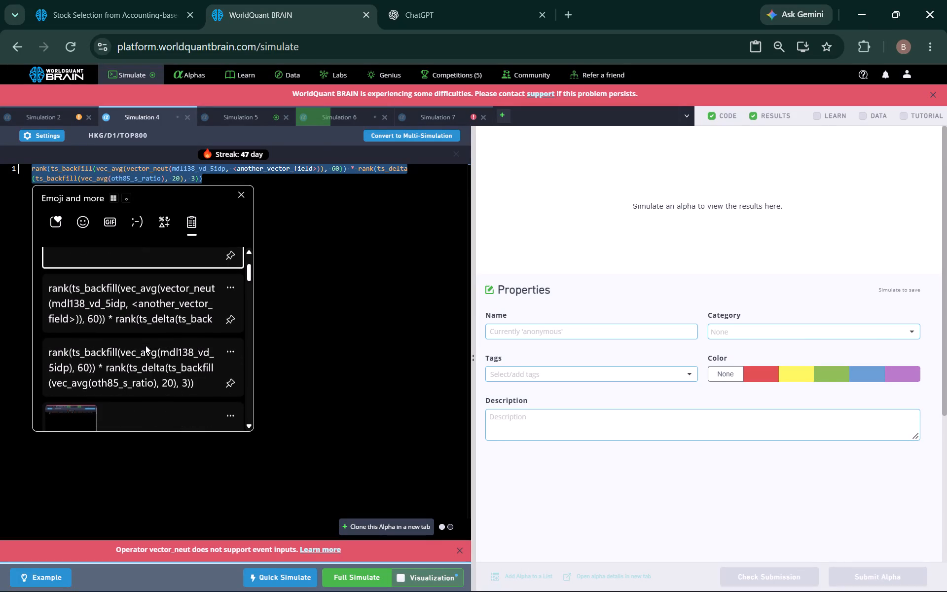
{"action": "left_click", "coordinate": [155, 362]}
{"action": "key", "text": "ctrl+v"}
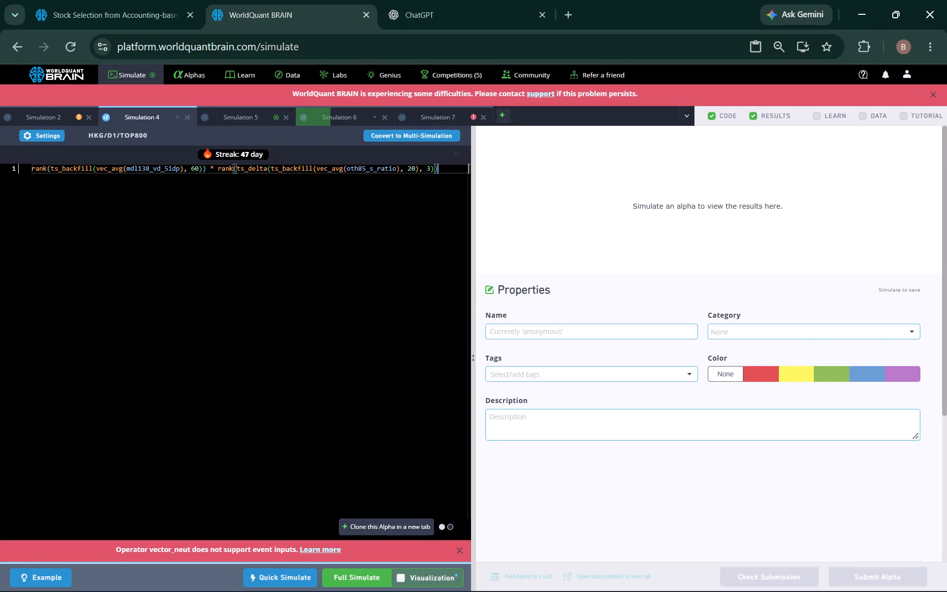
{"action": "left_click", "coordinate": [365, 579]}
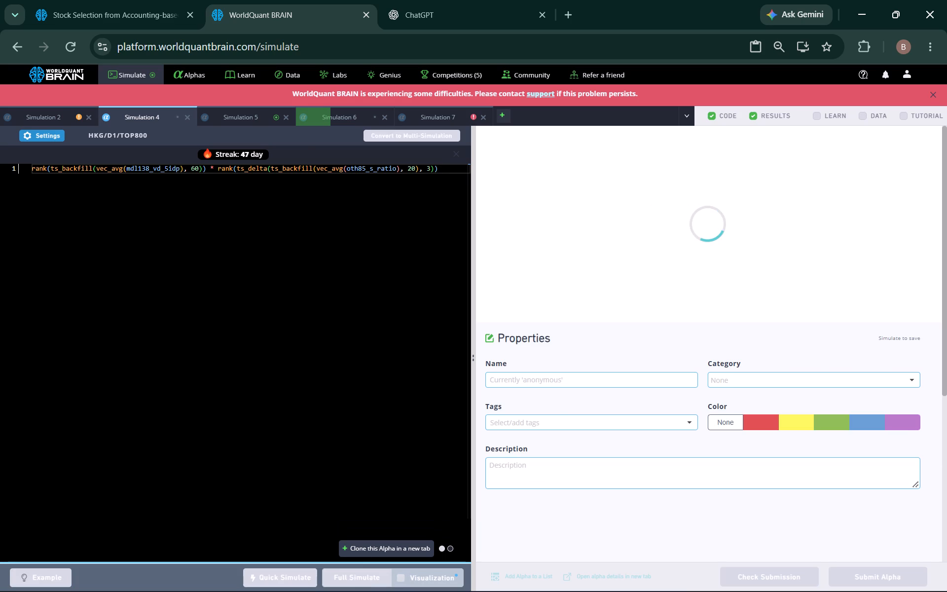
In Simulation 7, wrap mdl138_qpdi3_invent_to in vec_avg() inside the first ts_backfill, and run a full simulation.
{"action": "left_click", "coordinate": [430, 116]}
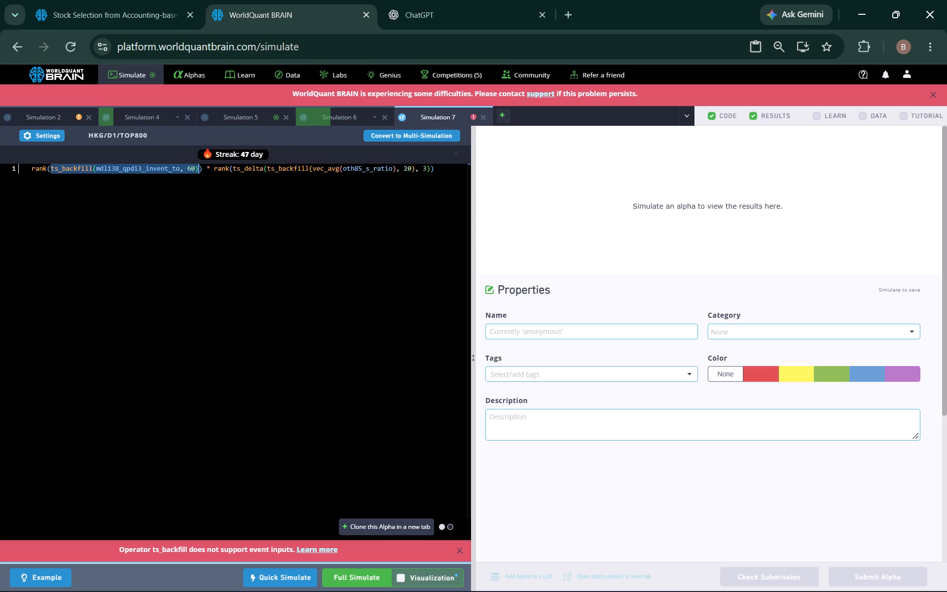
{"action": "left_click", "coordinate": [115, 239]}
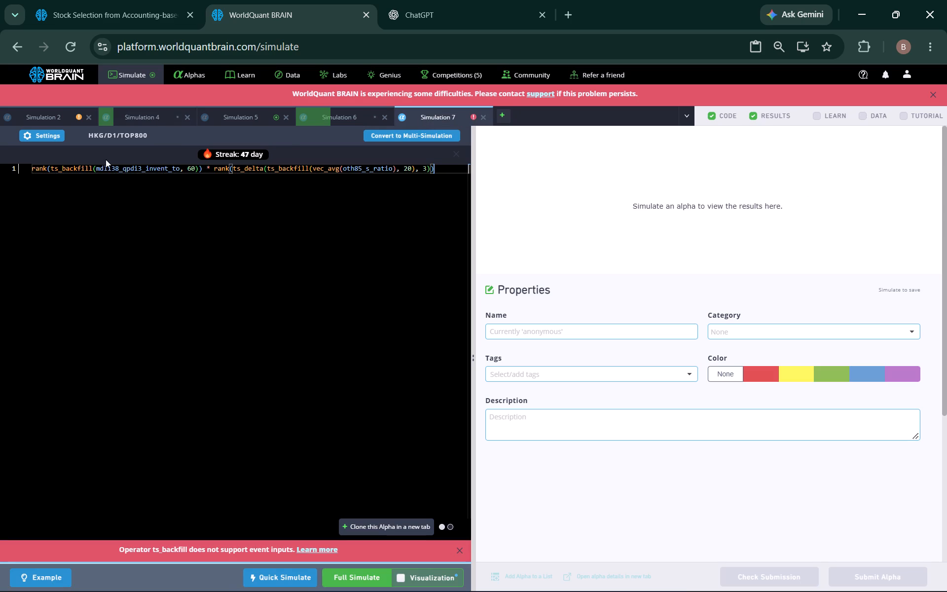
{"action": "left_click", "coordinate": [93, 169]}
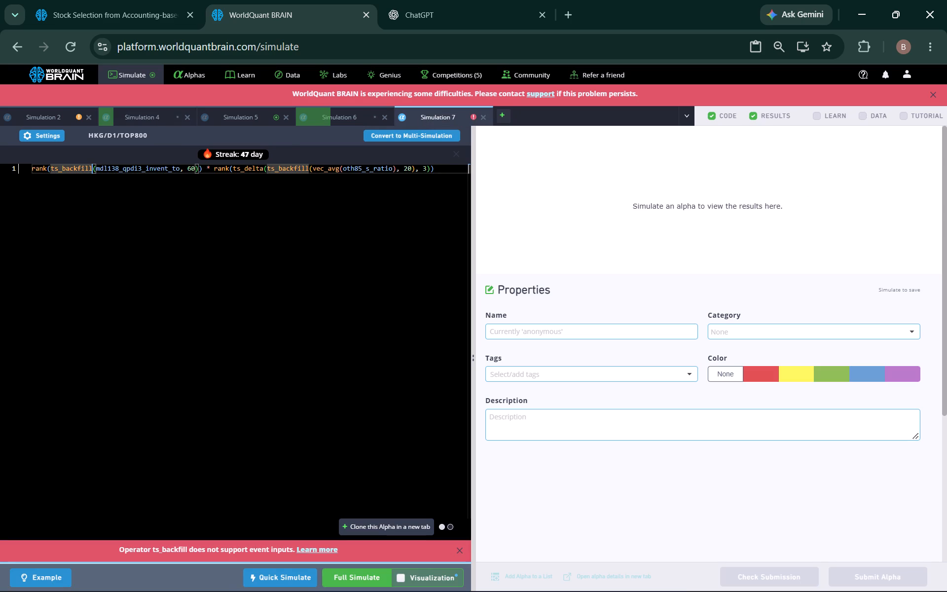
{"action": "type", "text": "(VEC"}
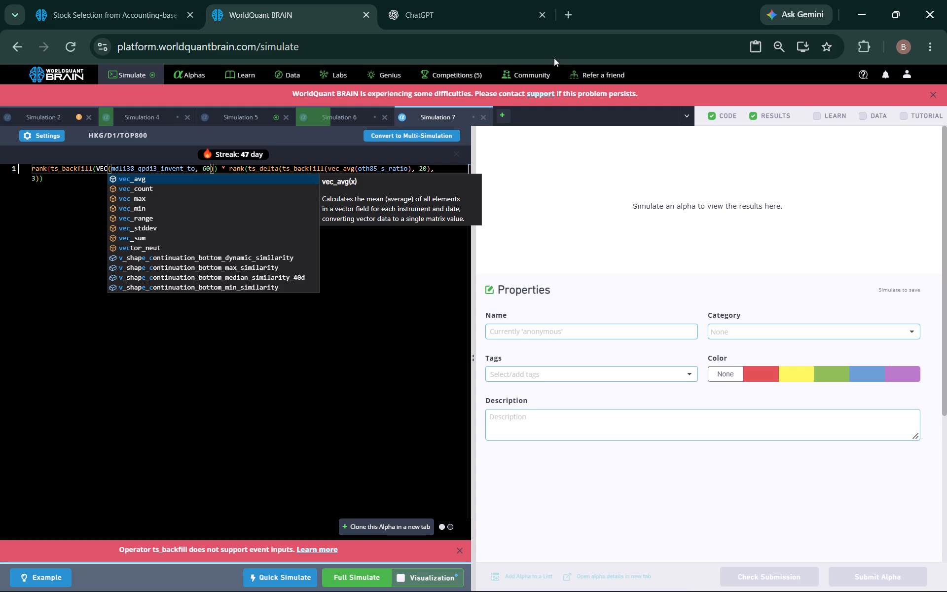
{"action": "left_click", "coordinate": [138, 176]}
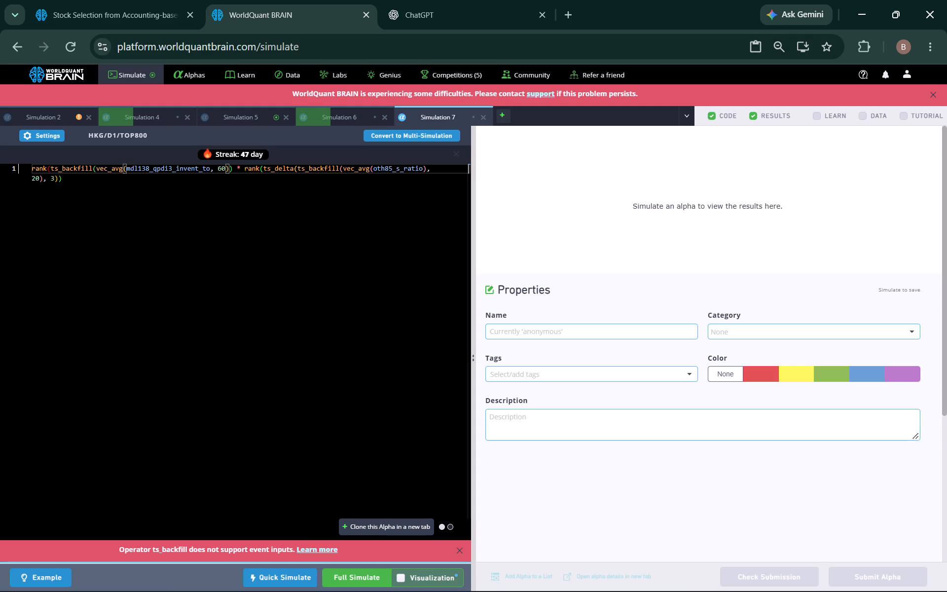
{"action": "left_click", "coordinate": [210, 165]}
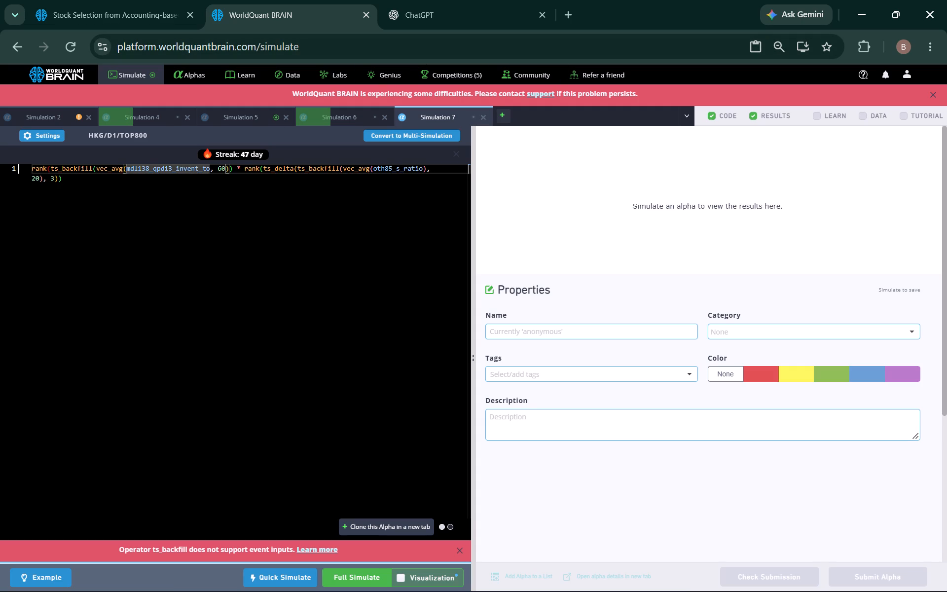
{"action": "key", "text": "shift+underscore"}
{"action": "key", "text": "BackSpace"}
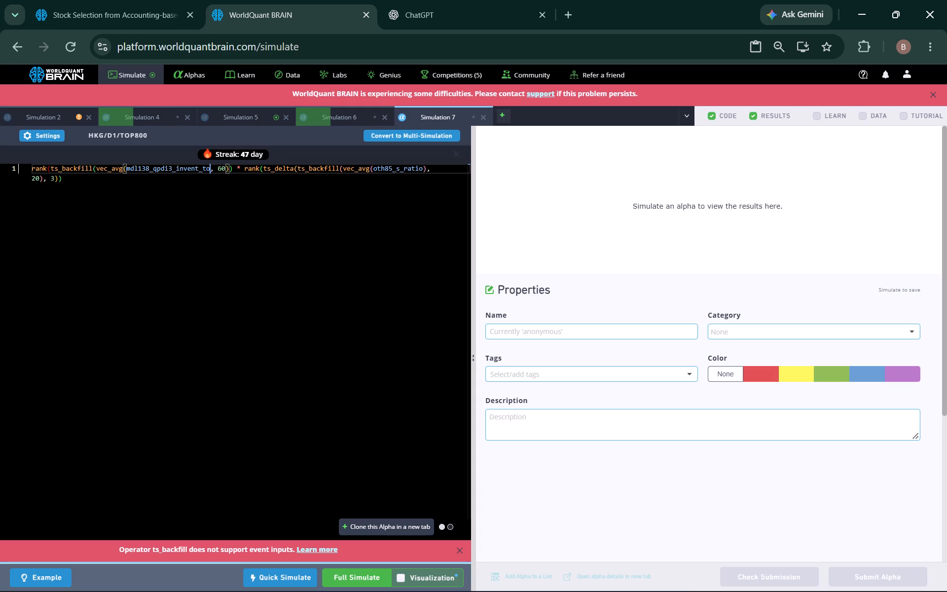
{"action": "key", "text": "shift+parenright"}
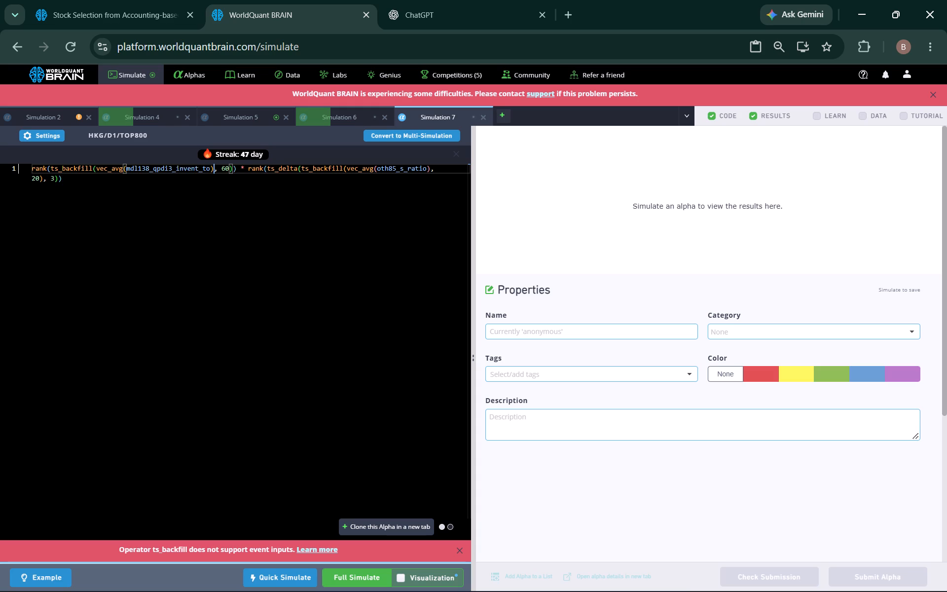
{"action": "left_click", "coordinate": [353, 577]}
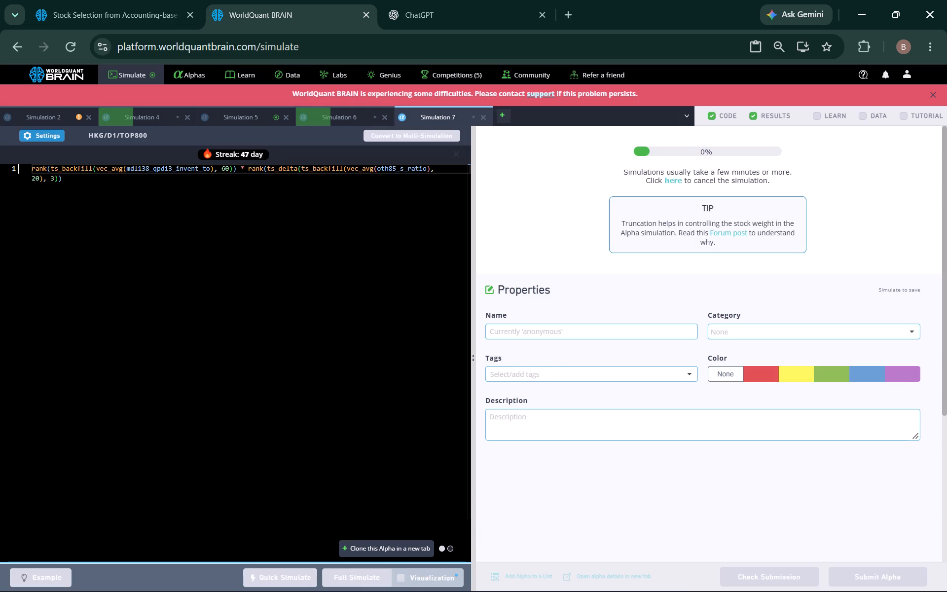
Show the test period for Simulation 5's KOR TOP600 alpha and expand the warnings in its IS Testing Status.
{"action": "left_click", "coordinate": [271, 119]}
{"action": "scroll", "coordinate": [676, 310], "scroll_direction": "down", "scroll_amount": 3}
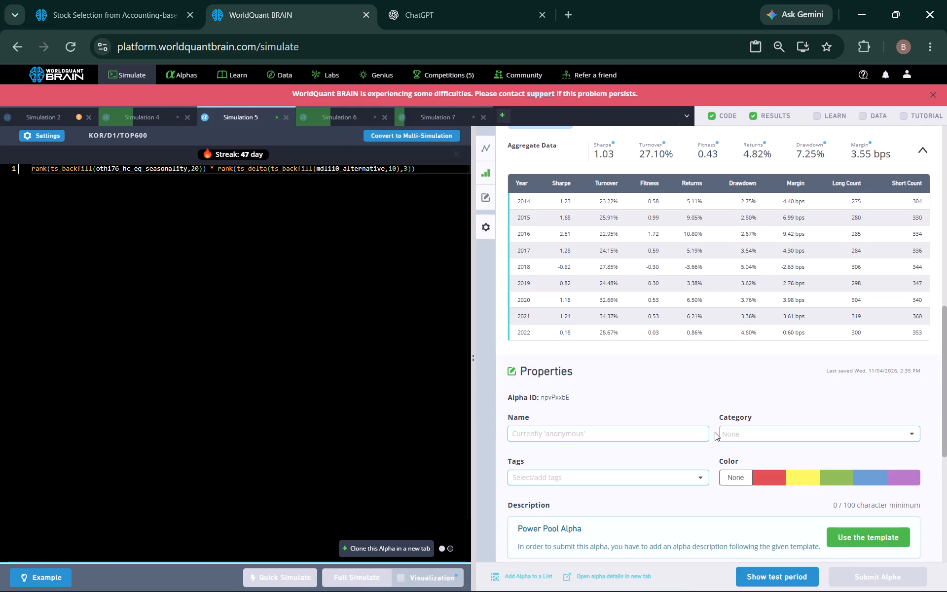
{"action": "scroll", "coordinate": [721, 469], "scroll_direction": "up", "scroll_amount": 1}
{"action": "left_click", "coordinate": [764, 570]}
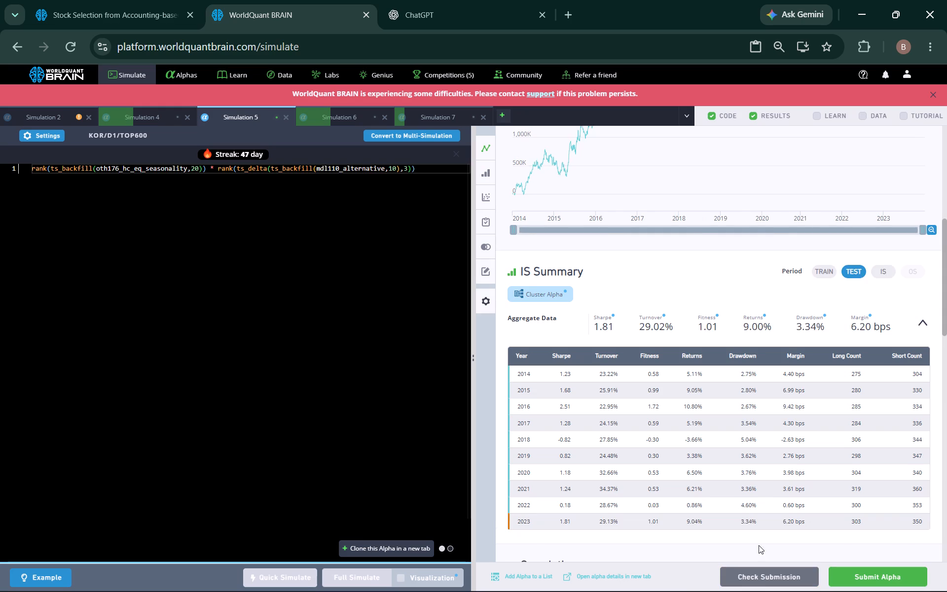
{"action": "scroll", "coordinate": [718, 320], "scroll_direction": "down", "scroll_amount": 2}
{"action": "left_click", "coordinate": [723, 441]}
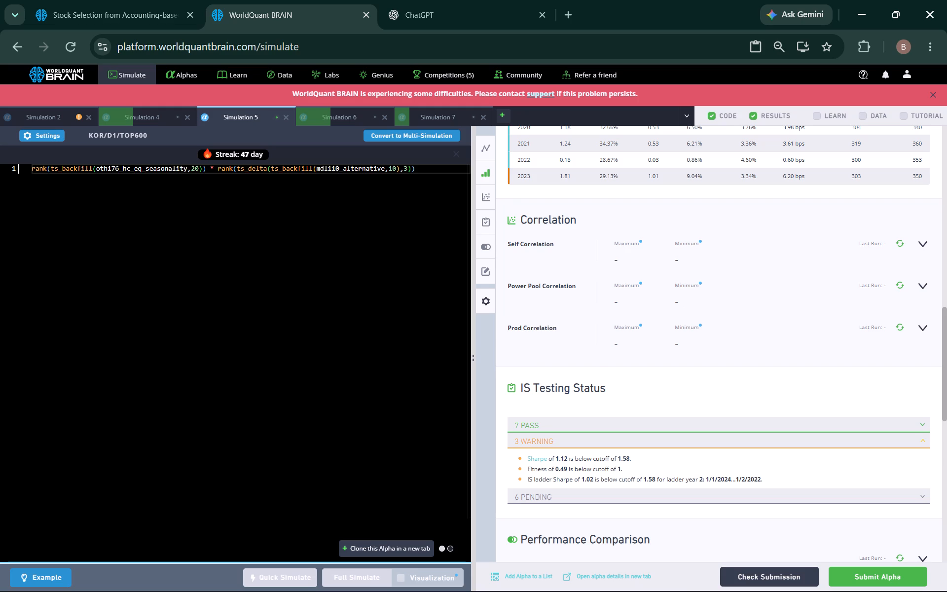
Set the ts_delta lookback in Simulation 5's expression to 10 and run a full simulation.
{"action": "left_click", "coordinate": [406, 168]}
{"action": "key", "text": "BackSpace"}
{"action": "key", "text": "1"}
{"action": "key", "text": "0"}
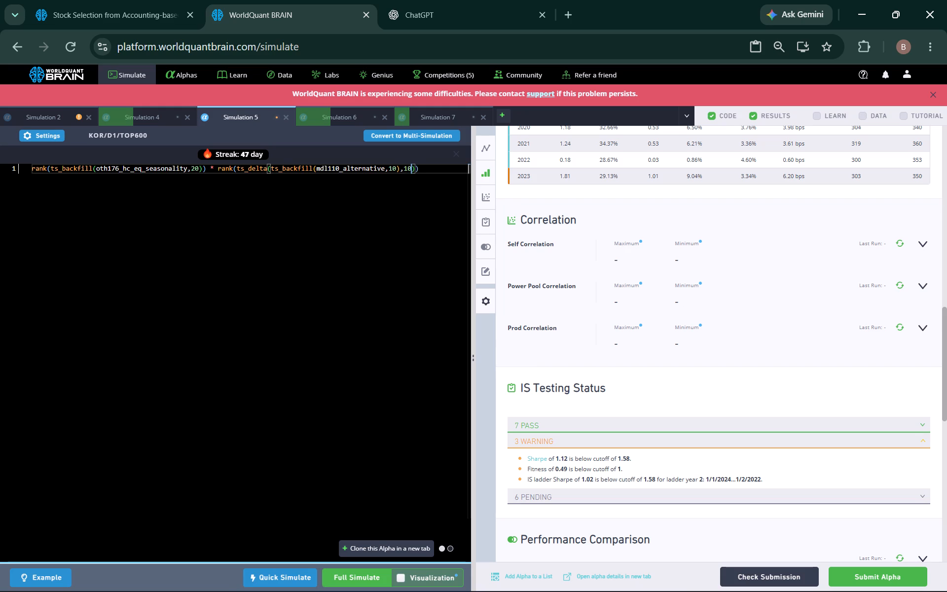
{"action": "left_click", "coordinate": [350, 570]}
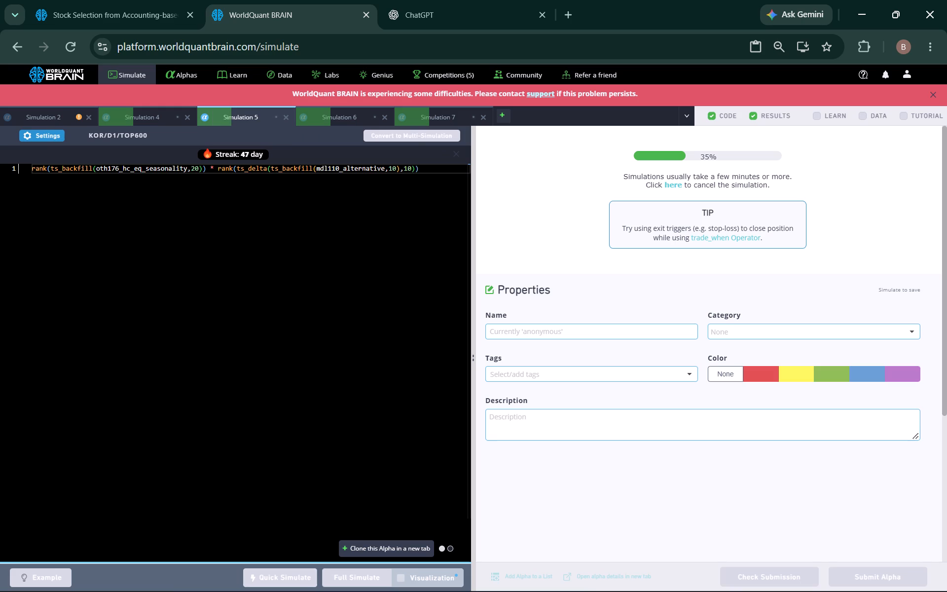
Start the submission check for Simulation 2's GLB alpha, review its correlation and IS testing status, and return to Simulation 4.
{"action": "left_click", "coordinate": [59, 119]}
{"action": "scroll", "coordinate": [785, 309], "scroll_direction": "down", "scroll_amount": 2}
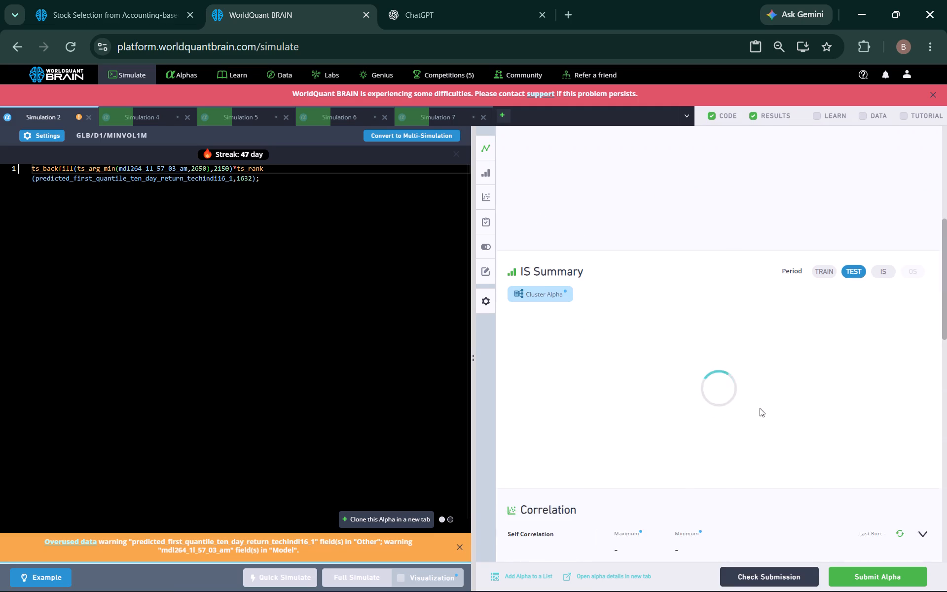
{"action": "left_click", "coordinate": [762, 571]}
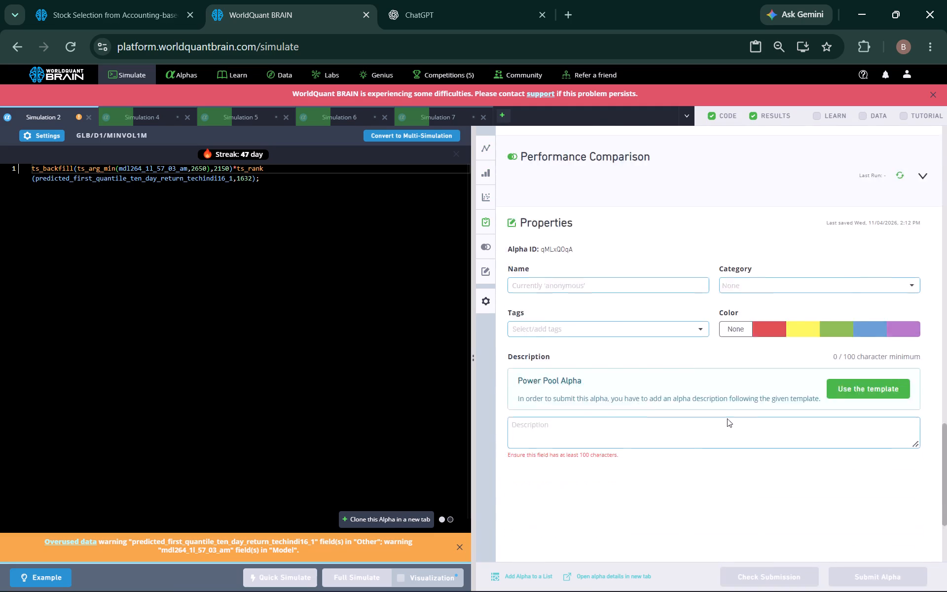
{"action": "scroll", "coordinate": [717, 369], "scroll_direction": "up", "scroll_amount": 1}
{"action": "scroll", "coordinate": [663, 321], "scroll_direction": "up", "scroll_amount": 2}
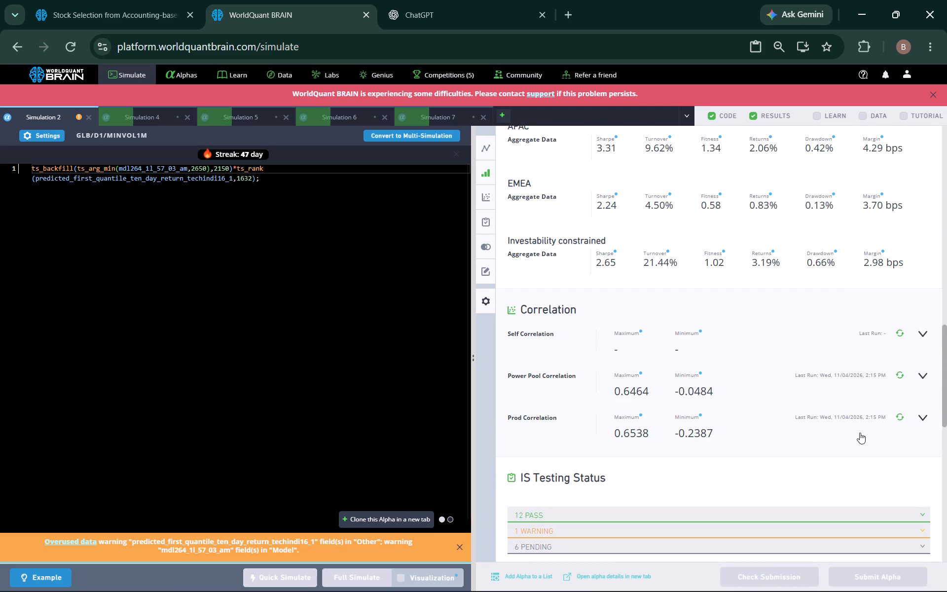
{"action": "scroll", "coordinate": [728, 448], "scroll_direction": "down", "scroll_amount": 1}
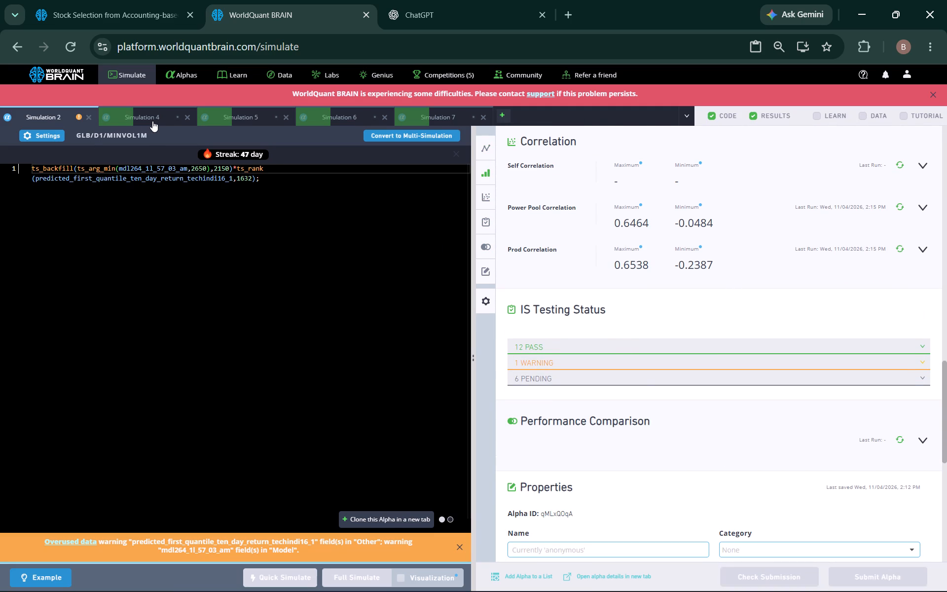
{"action": "left_click", "coordinate": [152, 121]}
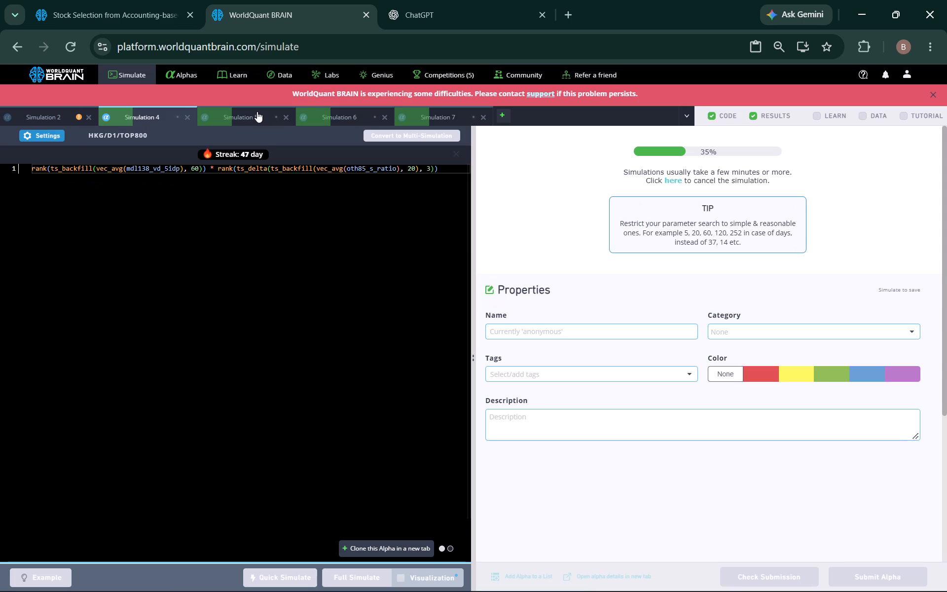
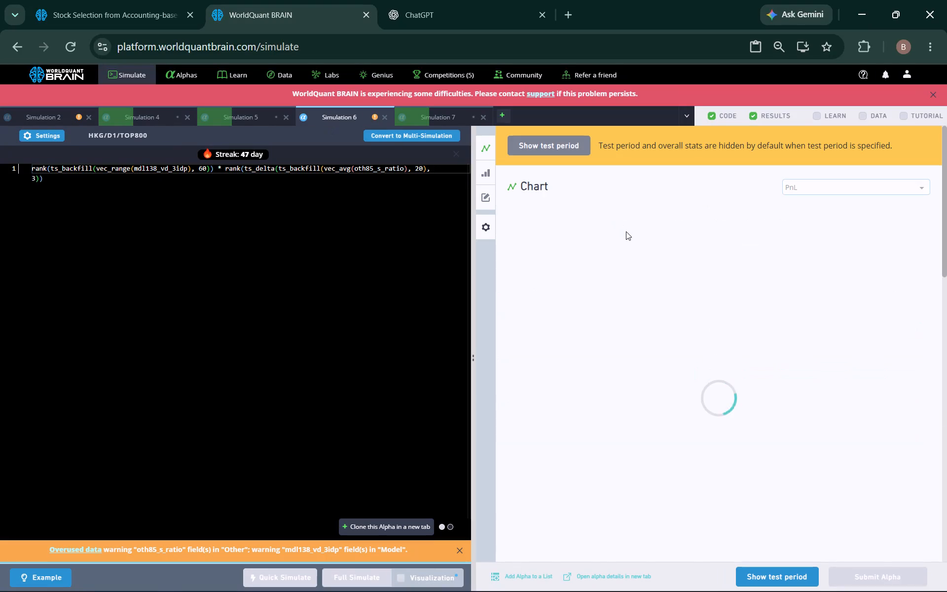
Show the test period for Simulation 6's HKG TOP800 alpha and expand the warnings in its IS Testing Status.
{"action": "scroll", "coordinate": [632, 261], "scroll_direction": "down", "scroll_amount": 2}
{"action": "left_click", "coordinate": [770, 575]}
{"action": "scroll", "coordinate": [709, 338], "scroll_direction": "down", "scroll_amount": 1}
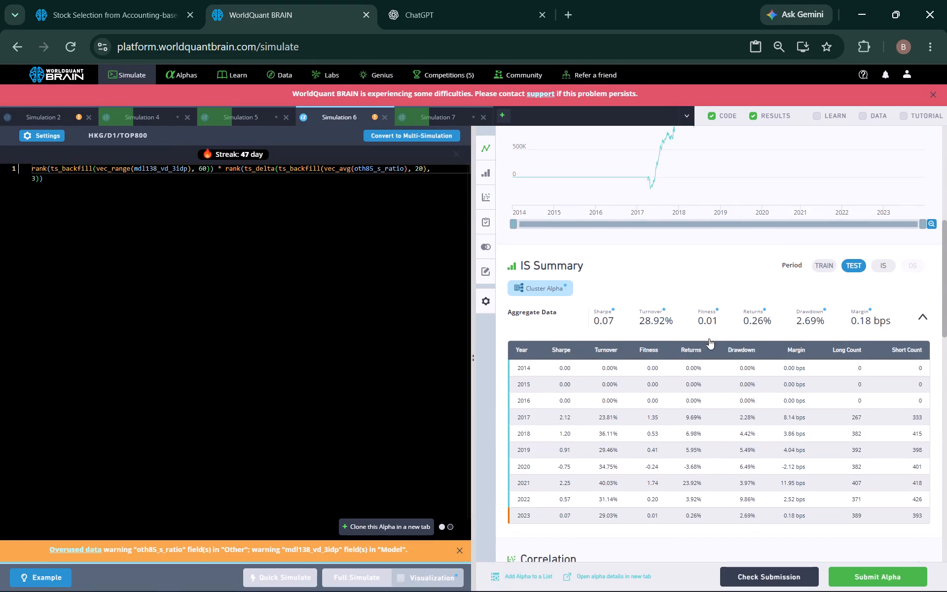
{"action": "scroll", "coordinate": [709, 338], "scroll_direction": "down", "scroll_amount": 1}
{"action": "left_click", "coordinate": [585, 447]}
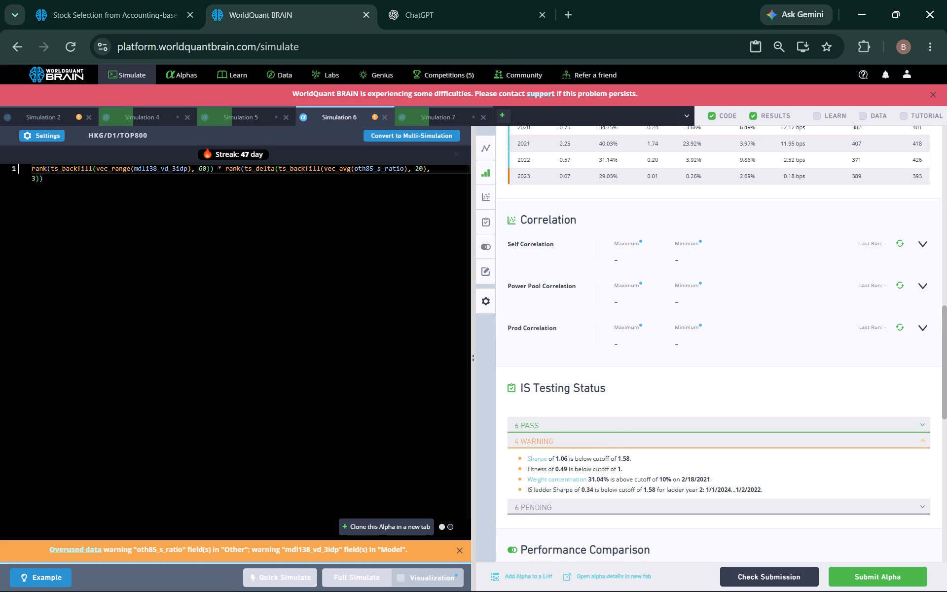
Set Simulation 6's universe to TOP500 and its neutralization to Subindustry, and run a full simulation.
{"action": "left_click", "coordinate": [43, 134]}
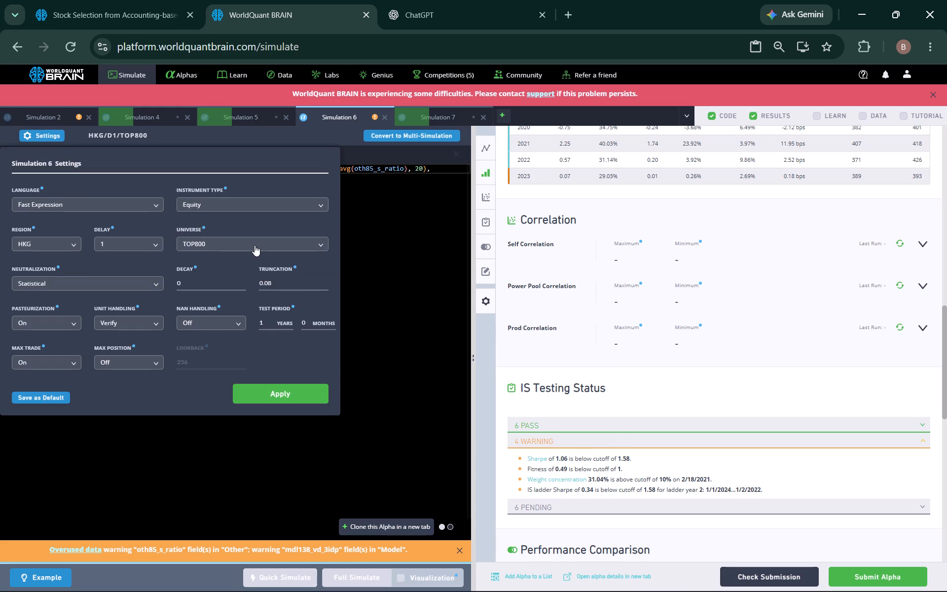
{"action": "left_click", "coordinate": [255, 245]}
{"action": "left_click", "coordinate": [260, 270]}
{"action": "left_click", "coordinate": [108, 285]}
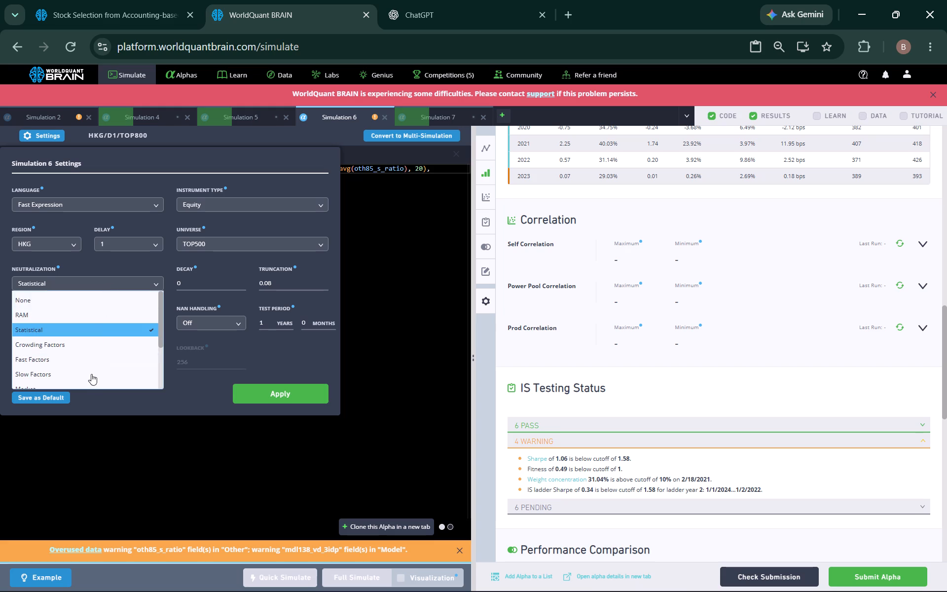
{"action": "scroll", "coordinate": [90, 372], "scroll_direction": "down", "scroll_amount": 3}
{"action": "left_click", "coordinate": [82, 358]}
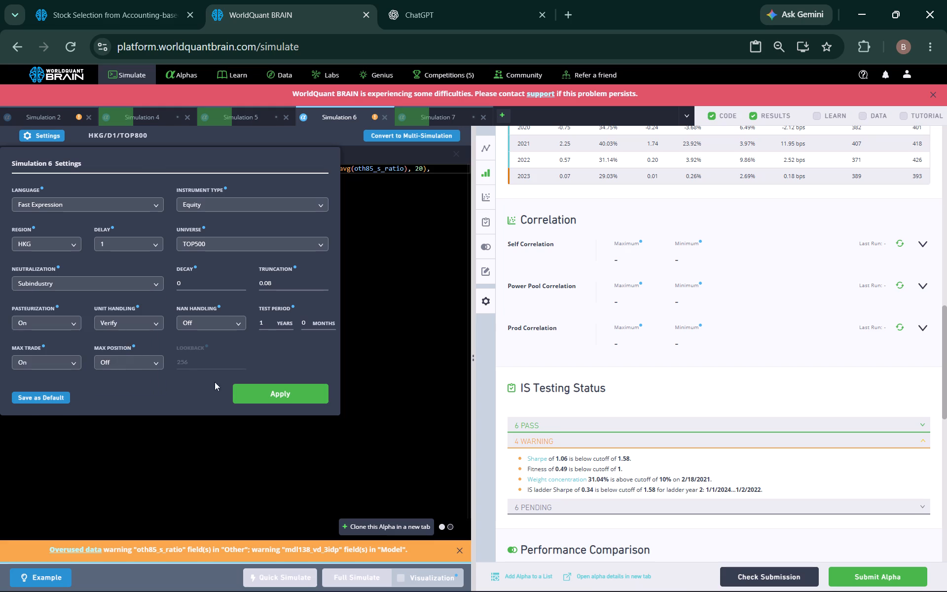
{"action": "left_click", "coordinate": [250, 388]}
{"action": "left_click", "coordinate": [369, 574]}
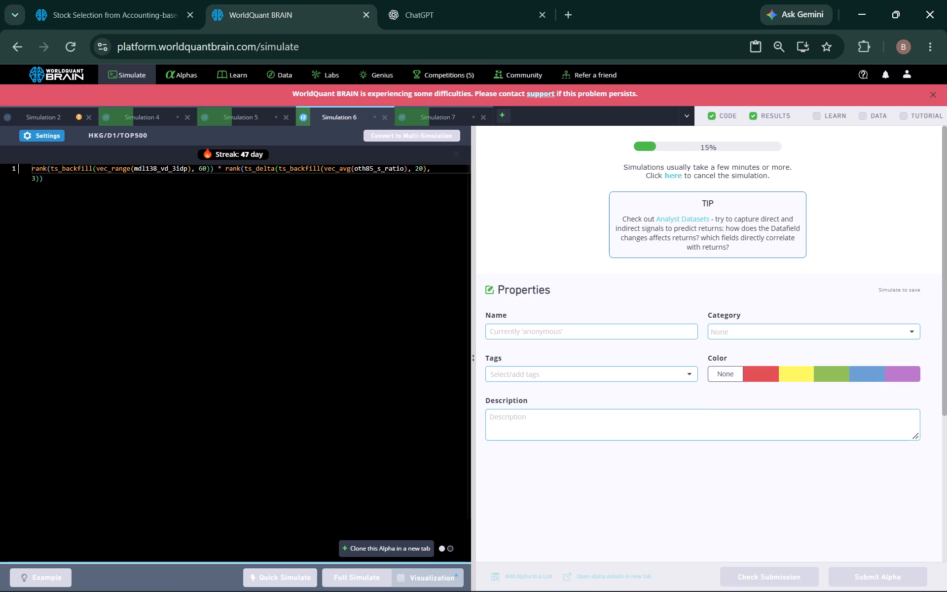
Show the test period for Simulation 7's alpha, run its Prod Correlation check, and review its yearly summary.
{"action": "left_click", "coordinate": [434, 113]}
{"action": "scroll", "coordinate": [680, 305], "scroll_direction": "down", "scroll_amount": 3}
{"action": "scroll", "coordinate": [638, 337], "scroll_direction": "down", "scroll_amount": 1}
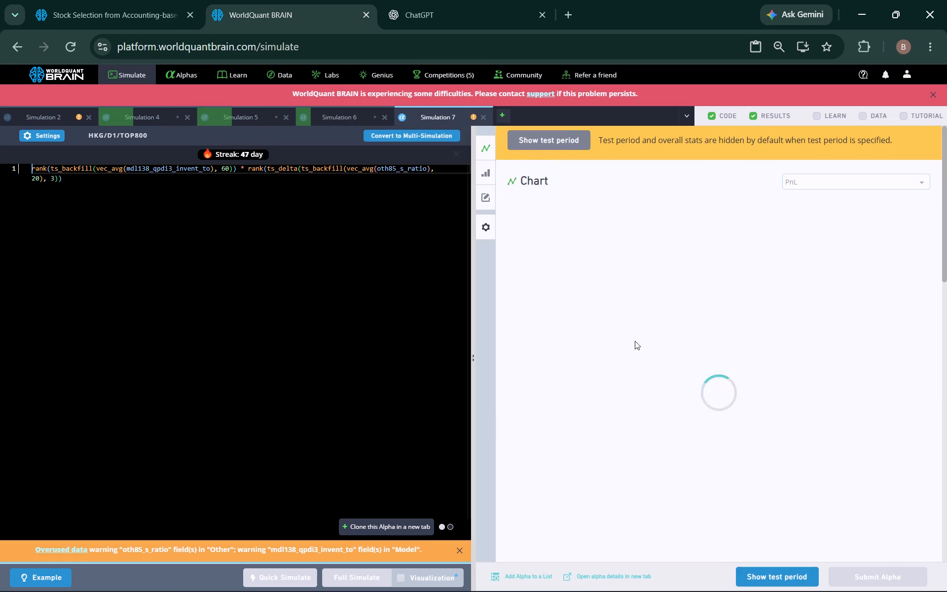
{"action": "scroll", "coordinate": [635, 341], "scroll_direction": "down", "scroll_amount": 2}
{"action": "left_click", "coordinate": [777, 569]}
{"action": "scroll", "coordinate": [742, 384], "scroll_direction": "down", "scroll_amount": 2}
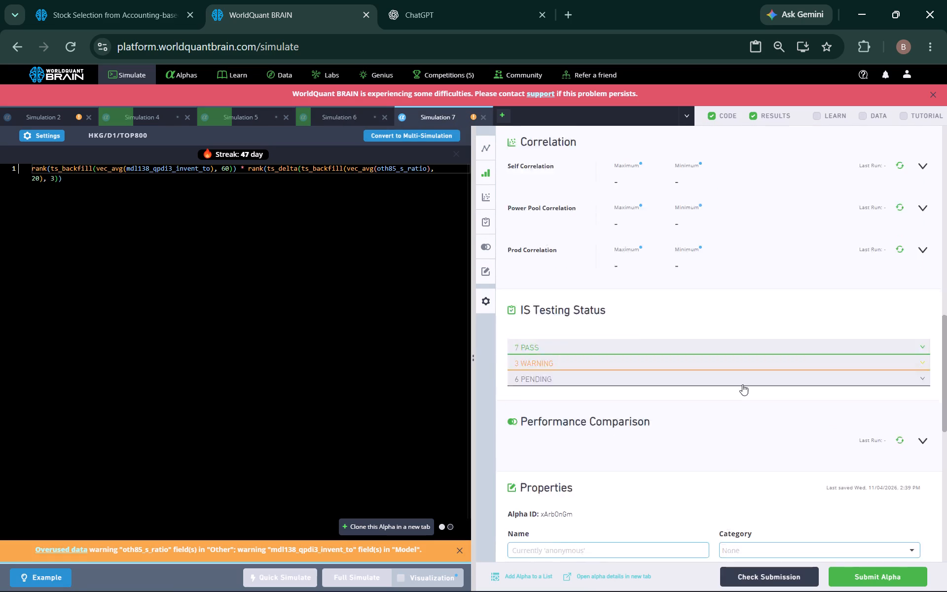
{"action": "scroll", "coordinate": [743, 378], "scroll_direction": "up", "scroll_amount": 1}
{"action": "left_click", "coordinate": [900, 328]}
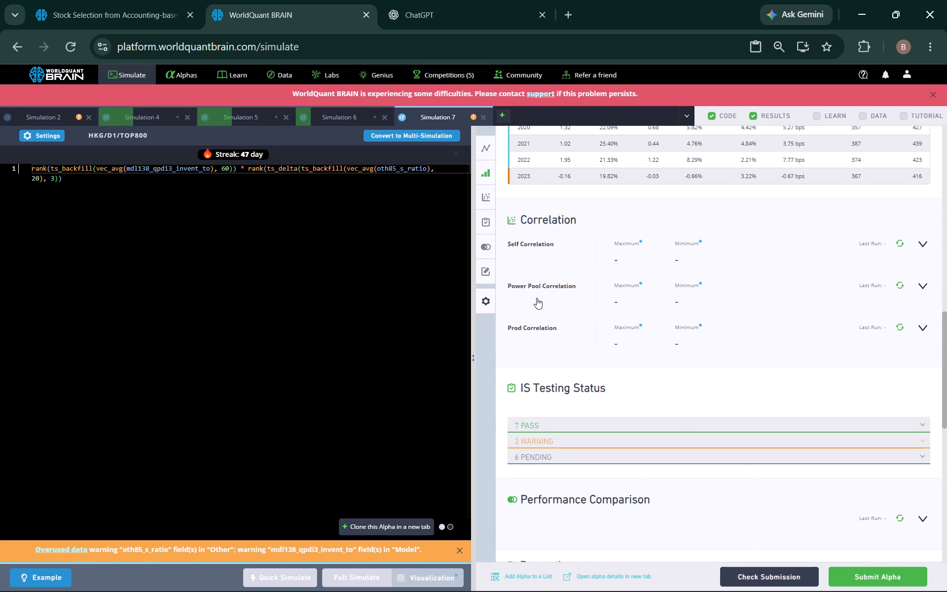
{"action": "scroll", "coordinate": [559, 303], "scroll_direction": "up", "scroll_amount": 2}
{"action": "scroll", "coordinate": [560, 306], "scroll_direction": "down", "scroll_amount": 2}
{"action": "left_click", "coordinate": [31, 137]}
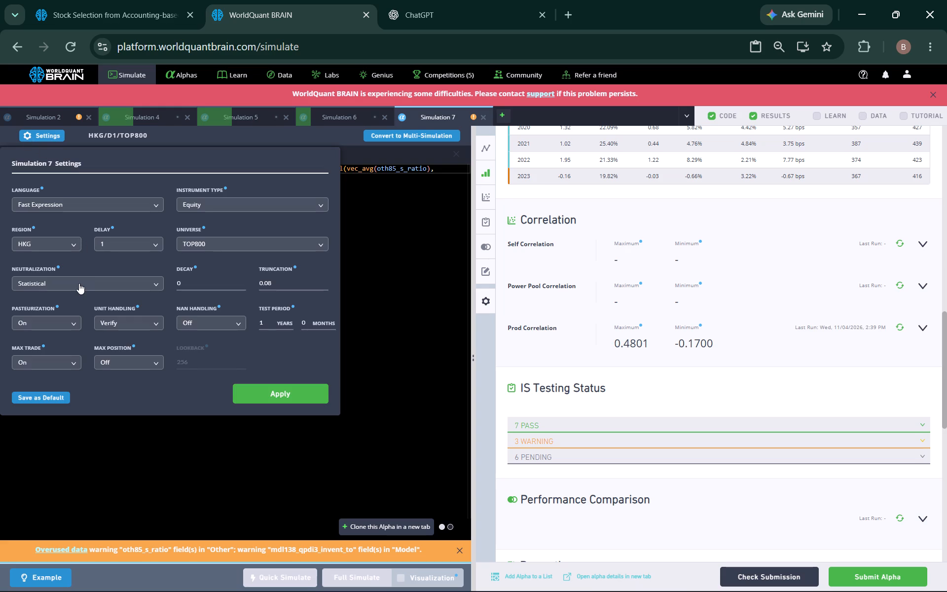
{"action": "left_click", "coordinate": [79, 283]}
{"action": "left_click", "coordinate": [60, 356]}
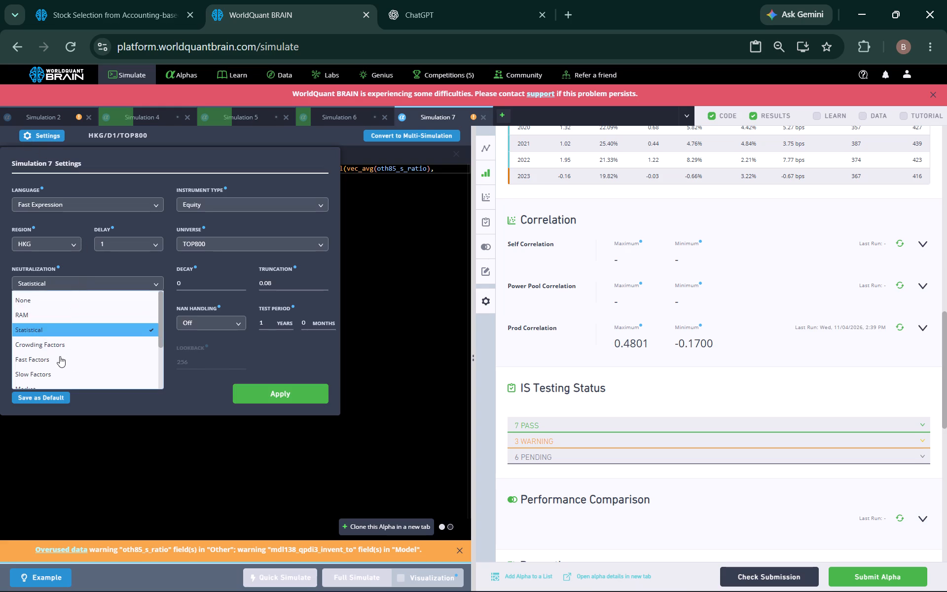
{"action": "left_click", "coordinate": [259, 395]}
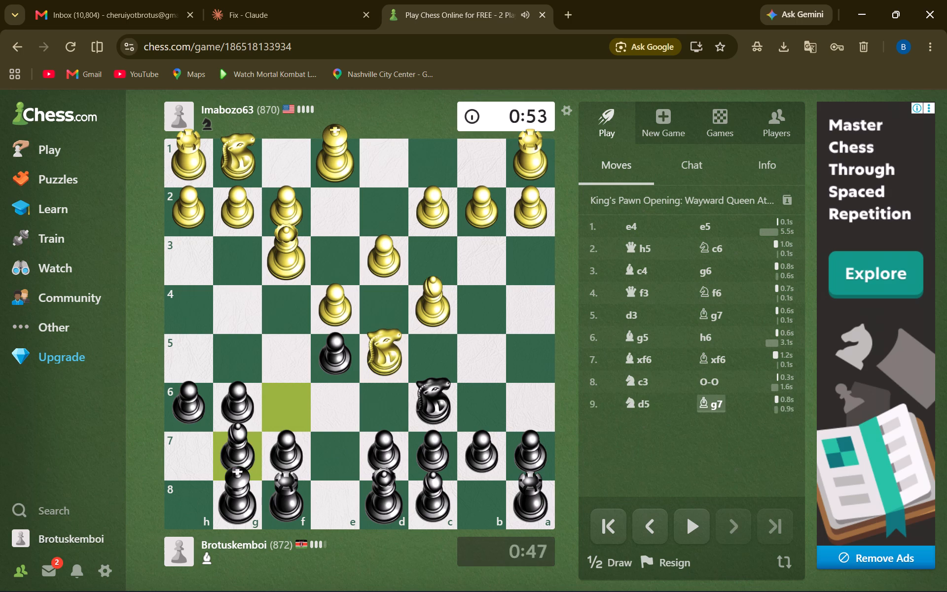
{"action": "left_click", "coordinate": [430, 395]}
{"action": "left_click", "coordinate": [388, 312]}
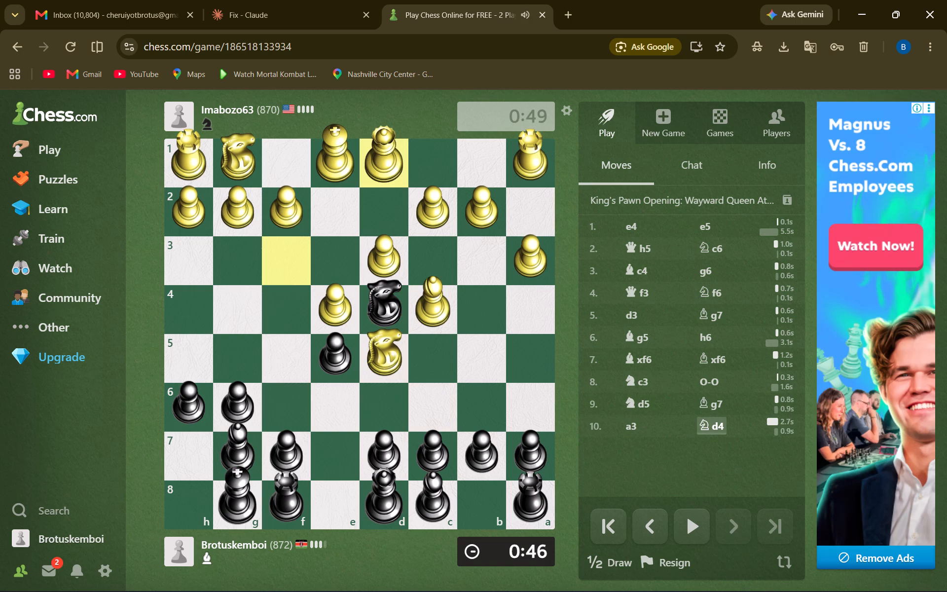
{"action": "left_click", "coordinate": [392, 446]}
{"action": "left_click", "coordinate": [391, 410]}
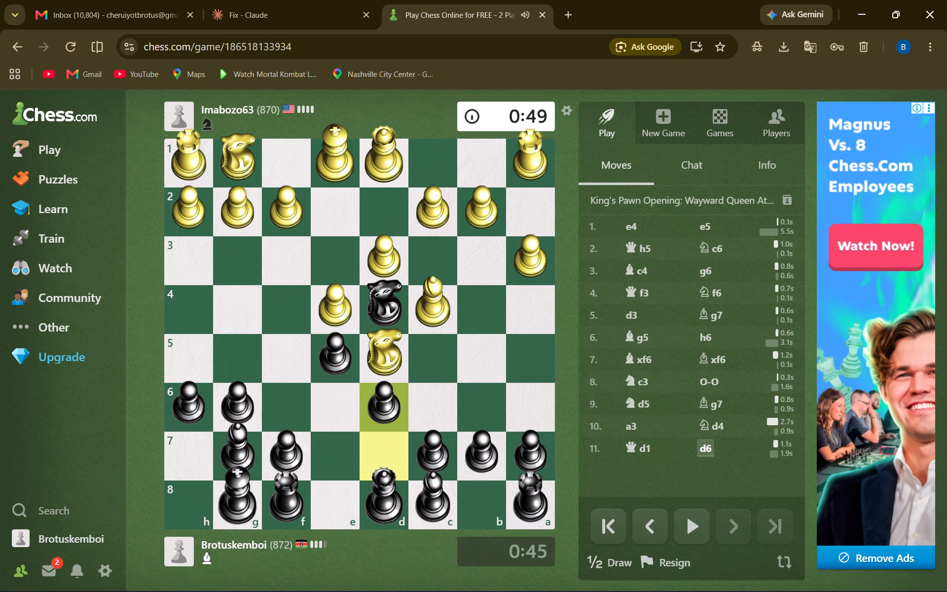
{"action": "left_click", "coordinate": [431, 449]}
{"action": "left_click", "coordinate": [385, 311]}
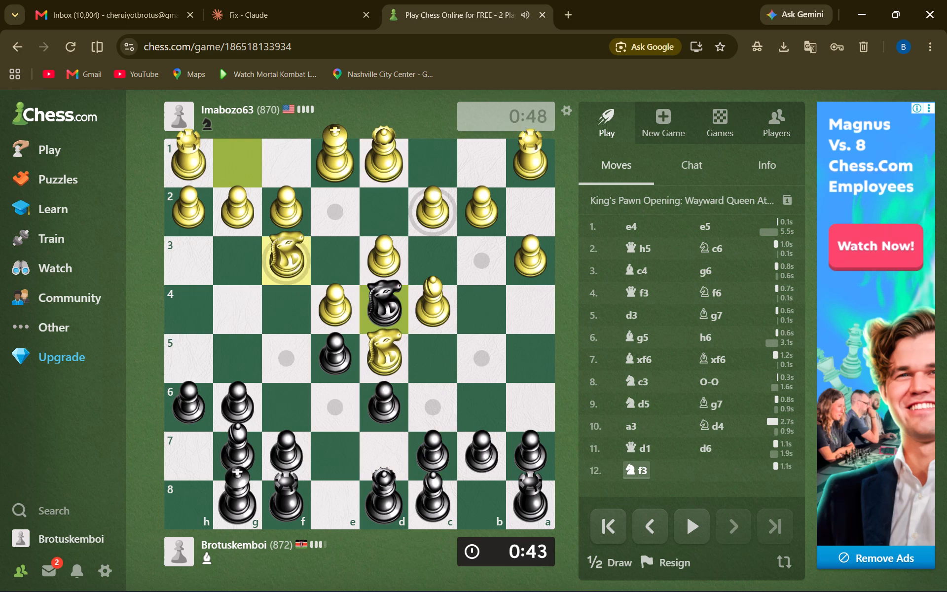
{"action": "left_click", "coordinate": [284, 265]}
Advance Black's central pawns with c6 and d5, and recapture on d5 with the c-pawn.
{"action": "left_click", "coordinate": [441, 448]}
{"action": "left_click", "coordinate": [437, 403]}
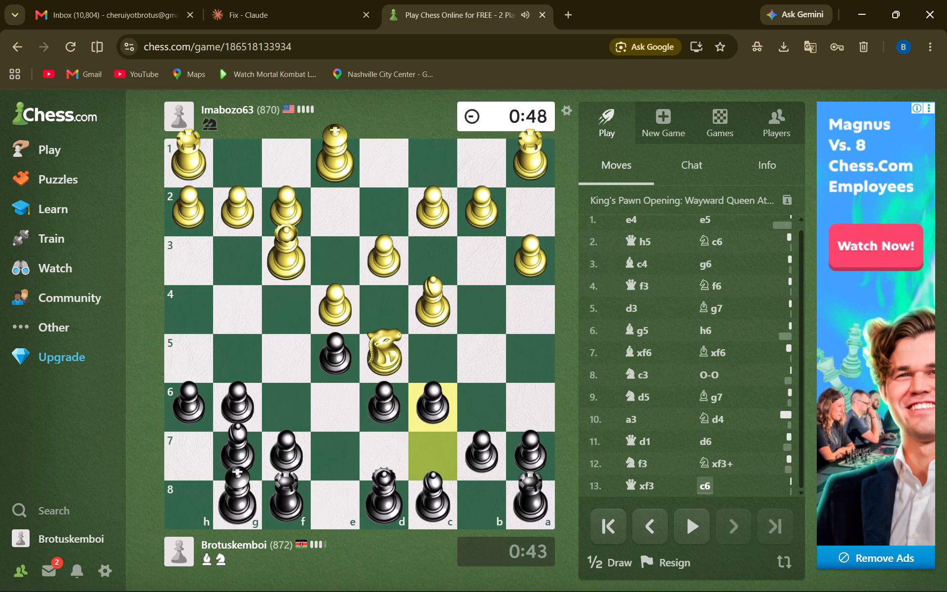
{"action": "left_click", "coordinate": [392, 398]}
{"action": "left_click", "coordinate": [389, 370]}
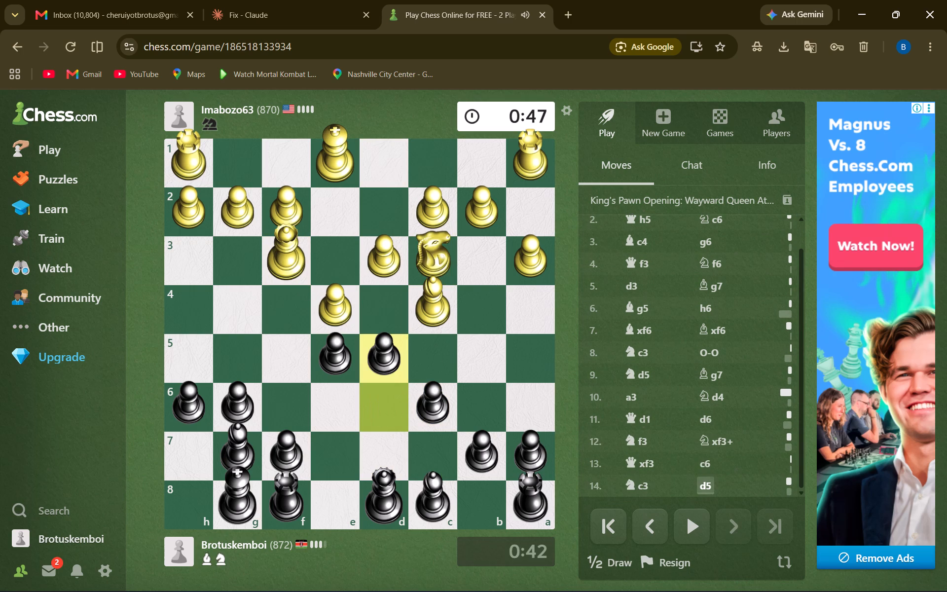
{"action": "left_click", "coordinate": [431, 410]}
{"action": "left_click", "coordinate": [385, 362]}
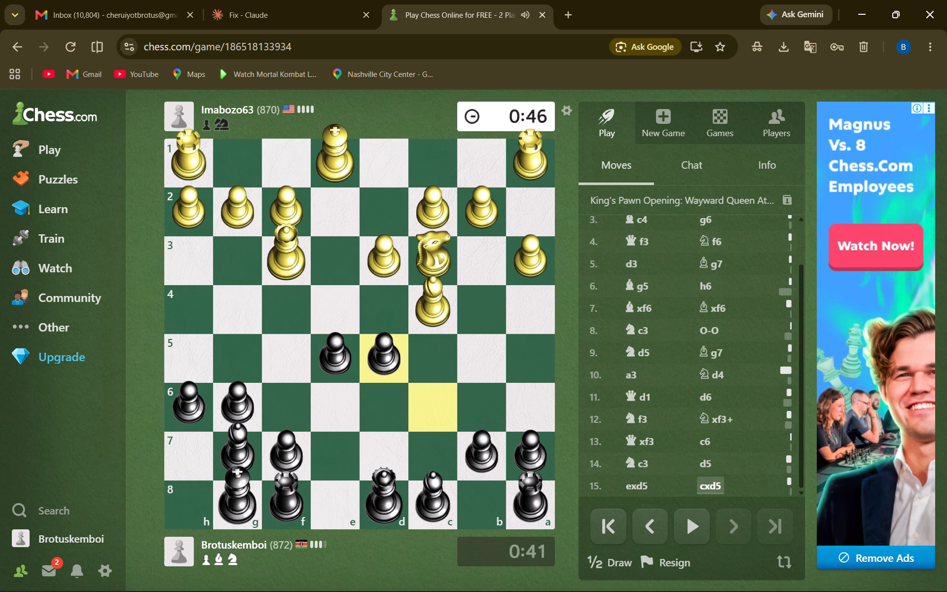
Develop Black's light-squared bishop to e6 and capture the white knight on d5 with it.
{"action": "left_click", "coordinate": [446, 497]}
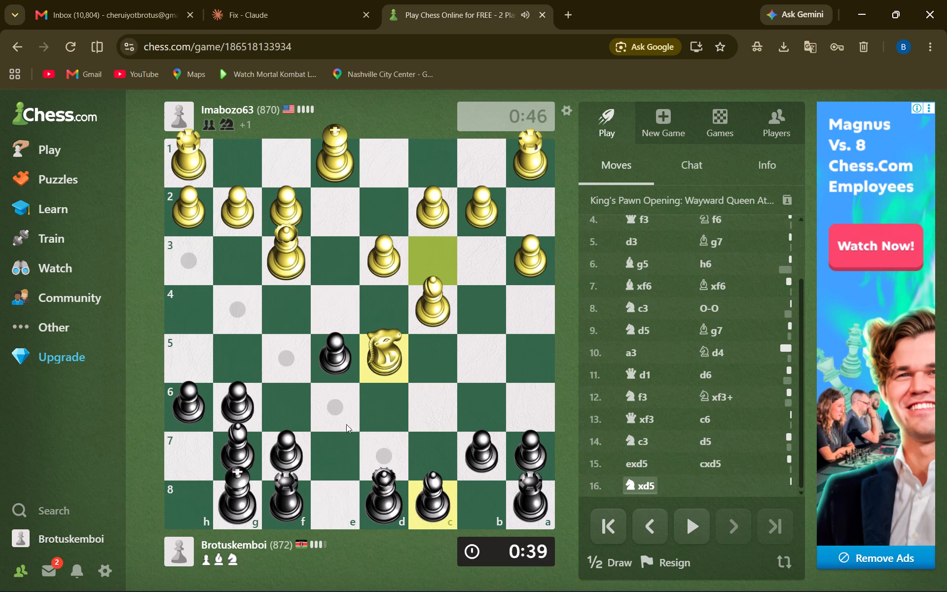
{"action": "left_click", "coordinate": [330, 403]}
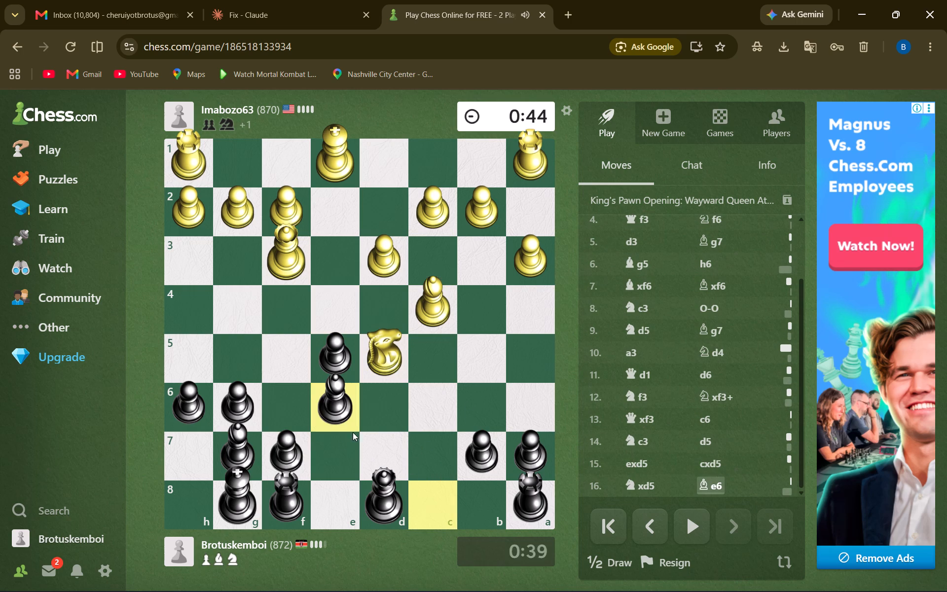
{"action": "left_click", "coordinate": [342, 407]}
{"action": "left_click", "coordinate": [380, 361]}
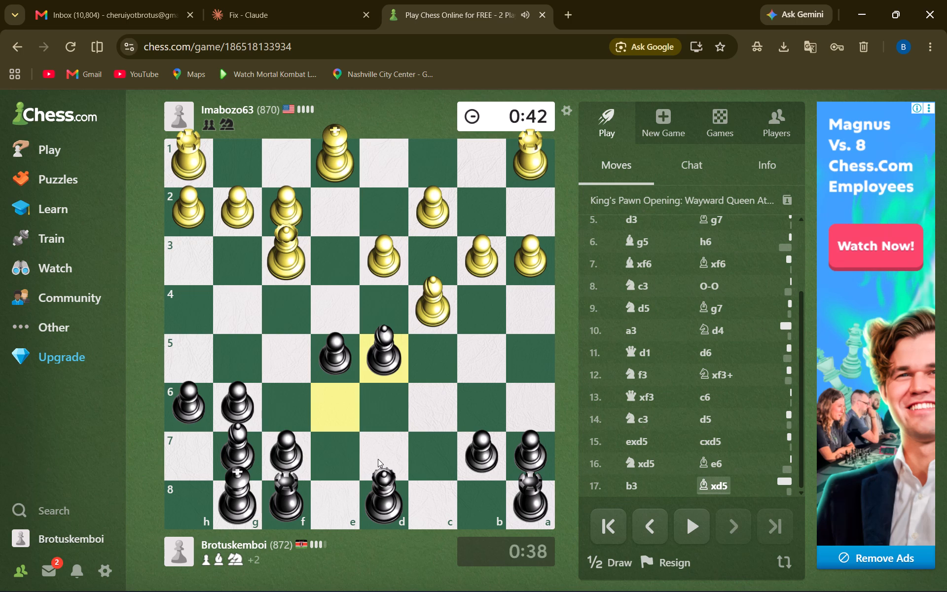
Play Black's rook moves Rb8 and Re8, and answer the queen's check on f7 with Kh8.
{"action": "left_click", "coordinate": [537, 493]}
{"action": "left_click", "coordinate": [475, 497]}
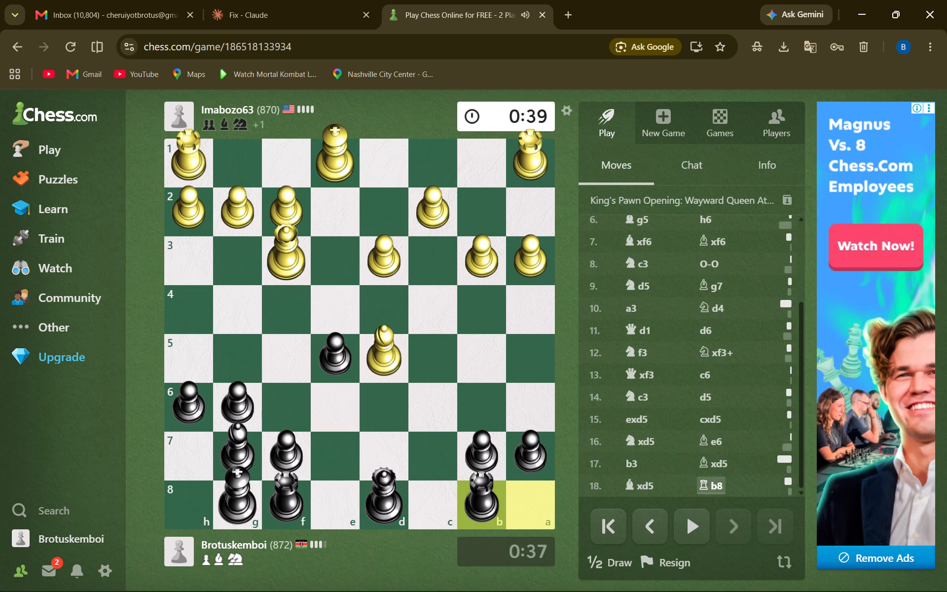
{"action": "left_click", "coordinate": [296, 489]}
{"action": "left_click", "coordinate": [332, 491]}
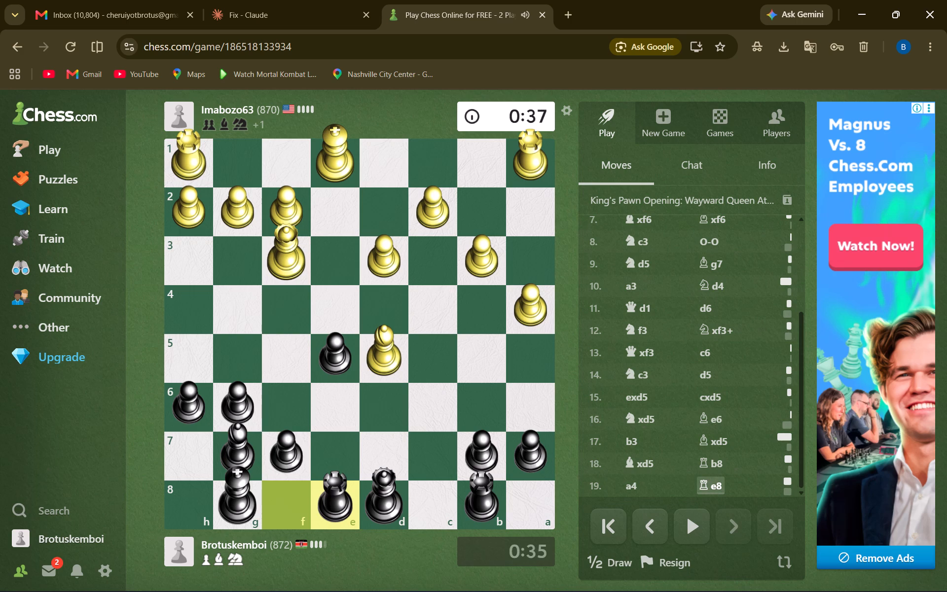
{"action": "left_click", "coordinate": [251, 481]}
{"action": "left_click", "coordinate": [210, 492]}
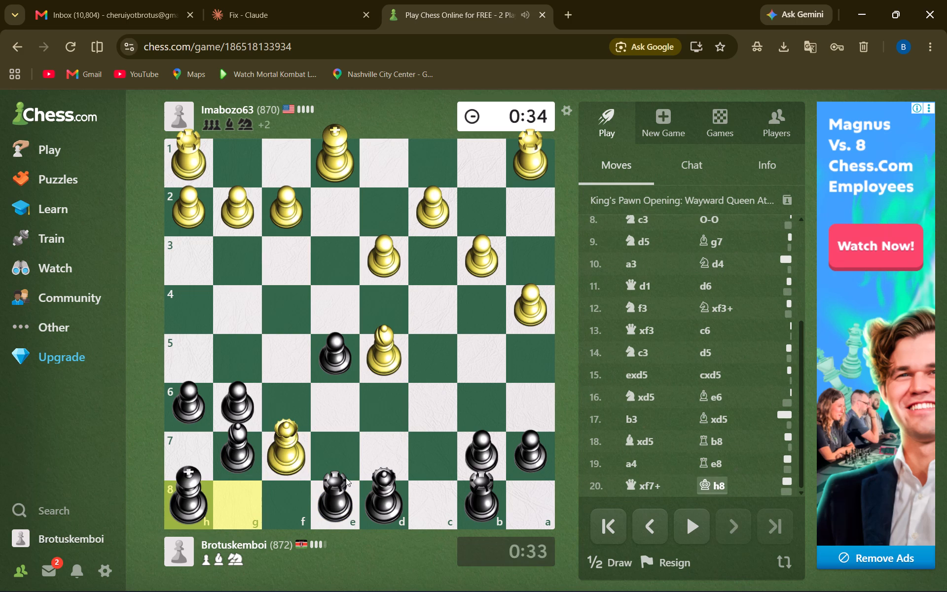
Move Black's e8 rook to f8 and advance it to f4 against the white queen.
{"action": "left_click", "coordinate": [401, 501]}
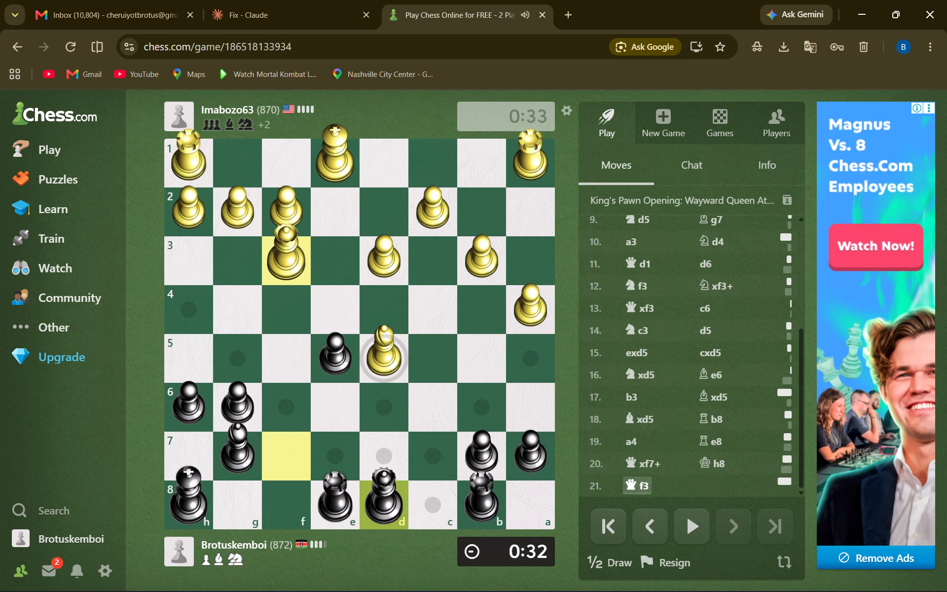
{"action": "left_click", "coordinate": [337, 493]}
{"action": "left_click", "coordinate": [300, 496]}
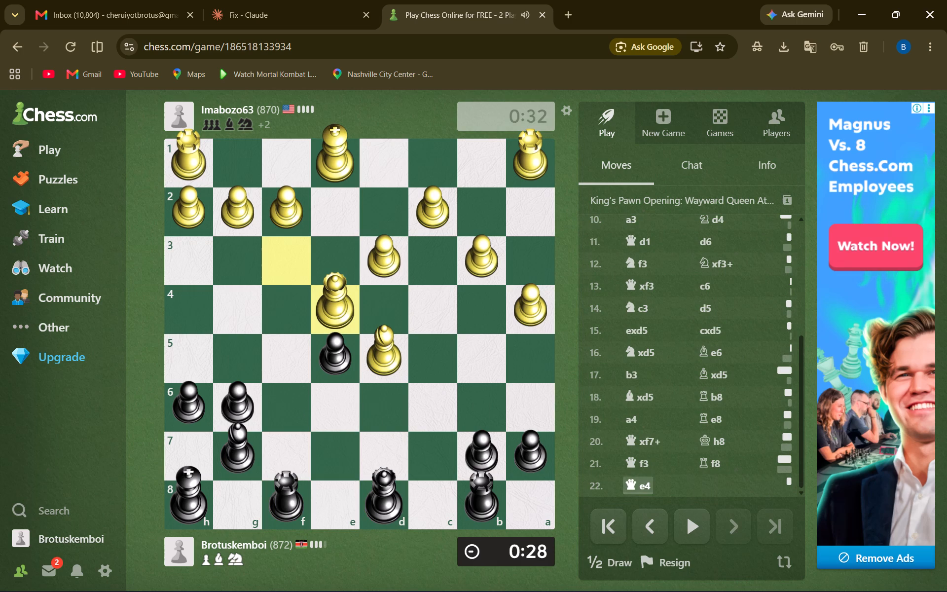
{"action": "left_click", "coordinate": [299, 496]}
{"action": "left_click", "coordinate": [298, 320]}
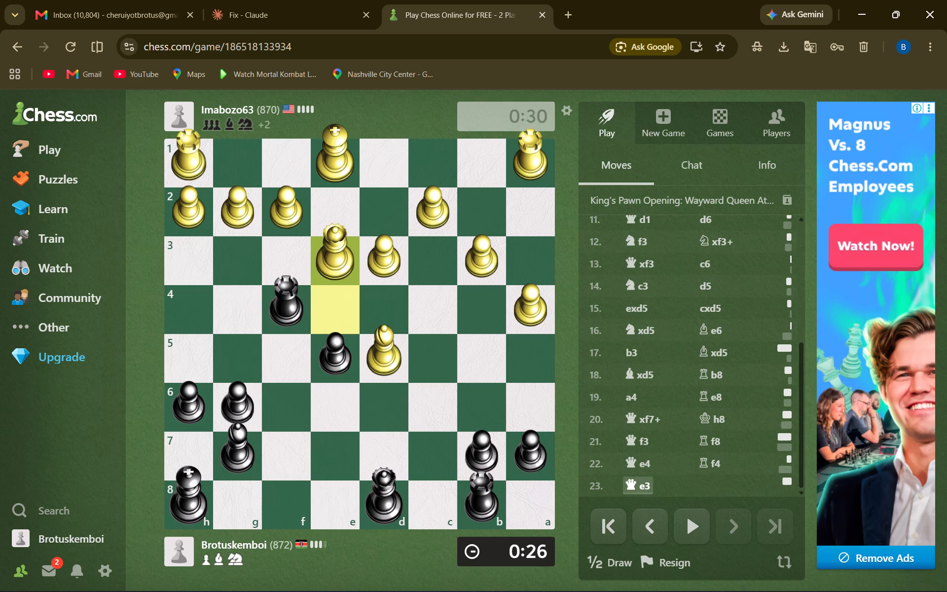
Capture the white bishop on d5 with Black's queen and retreat the f4 rook to f8.
{"action": "left_click", "coordinate": [392, 493]}
{"action": "left_click", "coordinate": [386, 374]}
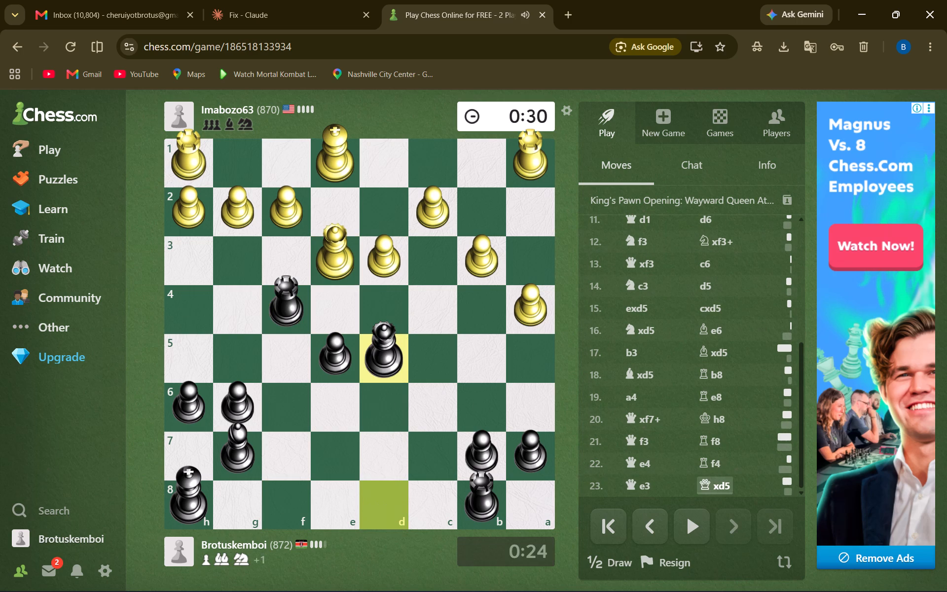
{"action": "left_click", "coordinate": [286, 304]}
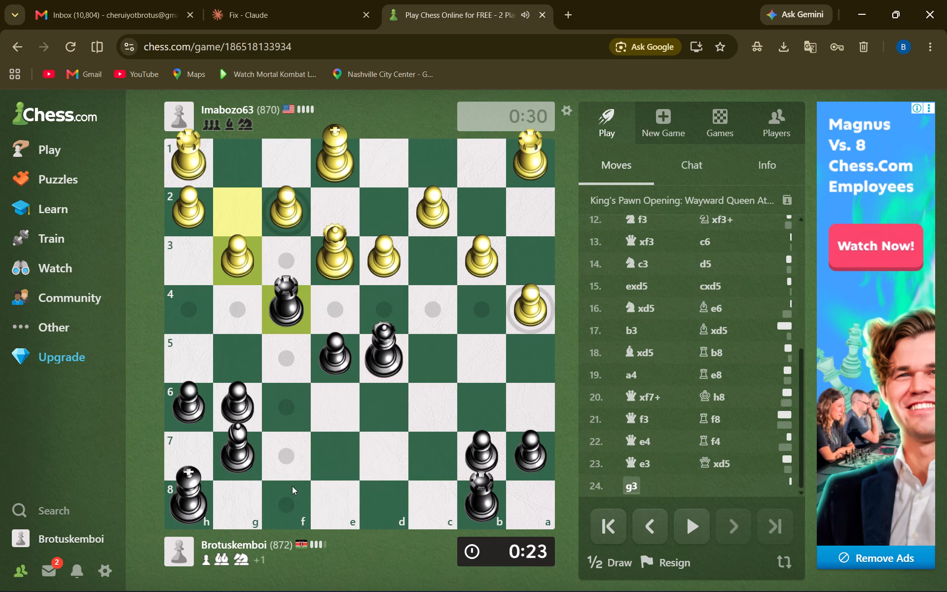
{"action": "left_click", "coordinate": [293, 496]}
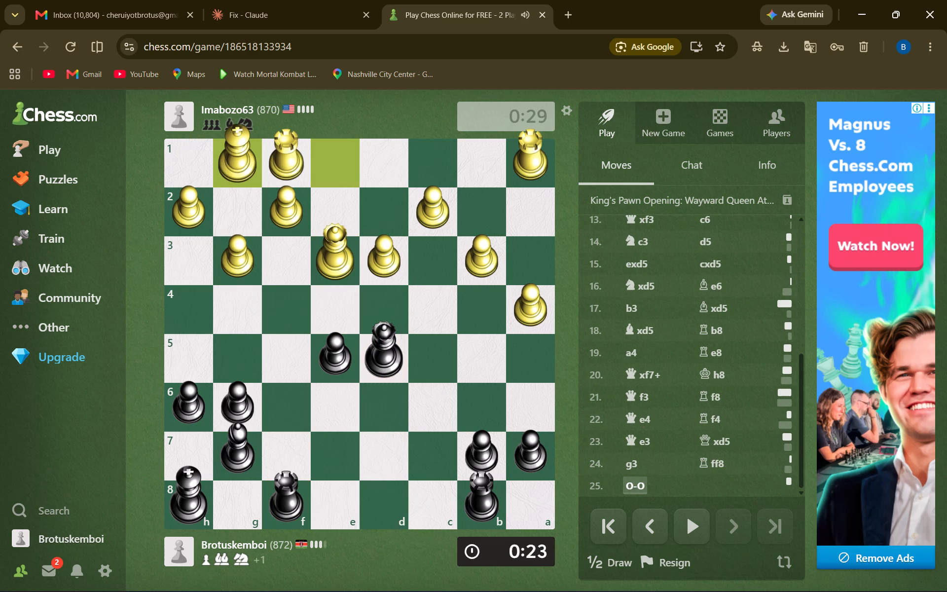
Bring Black's b8 rook to d8 and capture the white queen on e4 with Black's queen.
{"action": "left_click", "coordinate": [389, 352]}
{"action": "left_click", "coordinate": [477, 507]}
{"action": "left_click", "coordinate": [390, 507]}
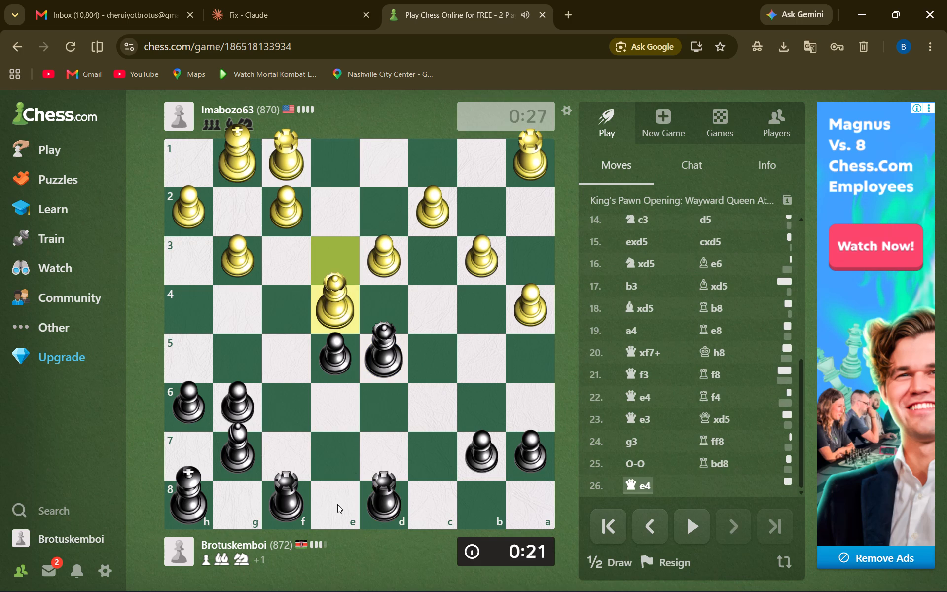
{"action": "left_click", "coordinate": [318, 504]}
{"action": "left_click", "coordinate": [391, 351]}
{"action": "left_click", "coordinate": [349, 314]}
Invade with Black's d8 rook on d2 and back it up by moving the f8 rook to d8.
{"action": "left_click", "coordinate": [405, 506]}
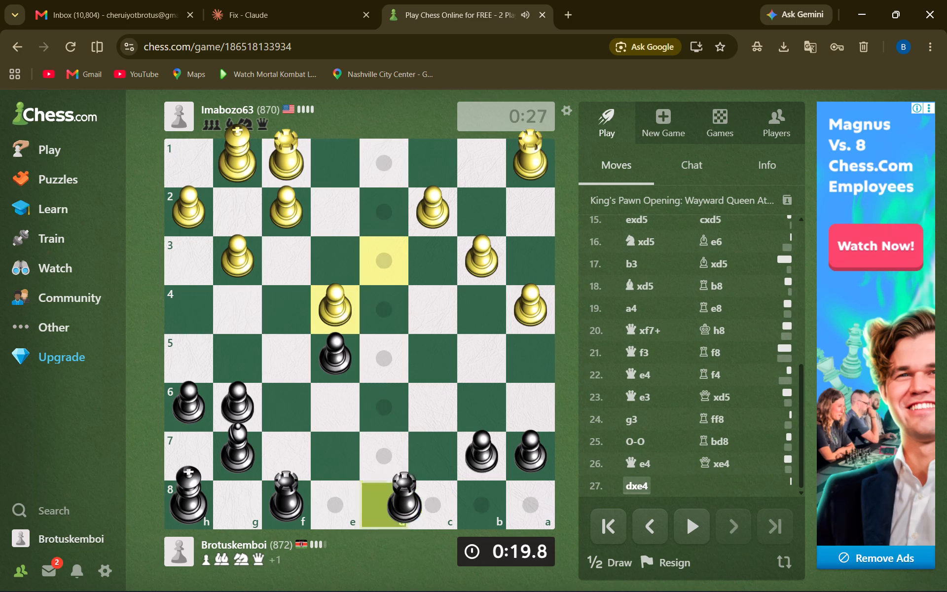
{"action": "left_click", "coordinate": [381, 210]}
{"action": "left_click", "coordinate": [300, 498]}
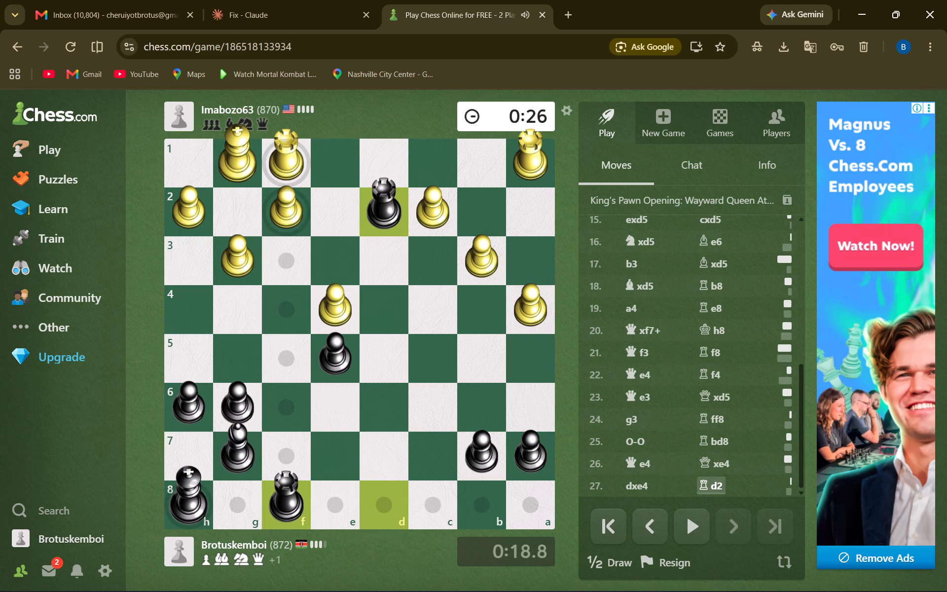
{"action": "left_click", "coordinate": [392, 498]}
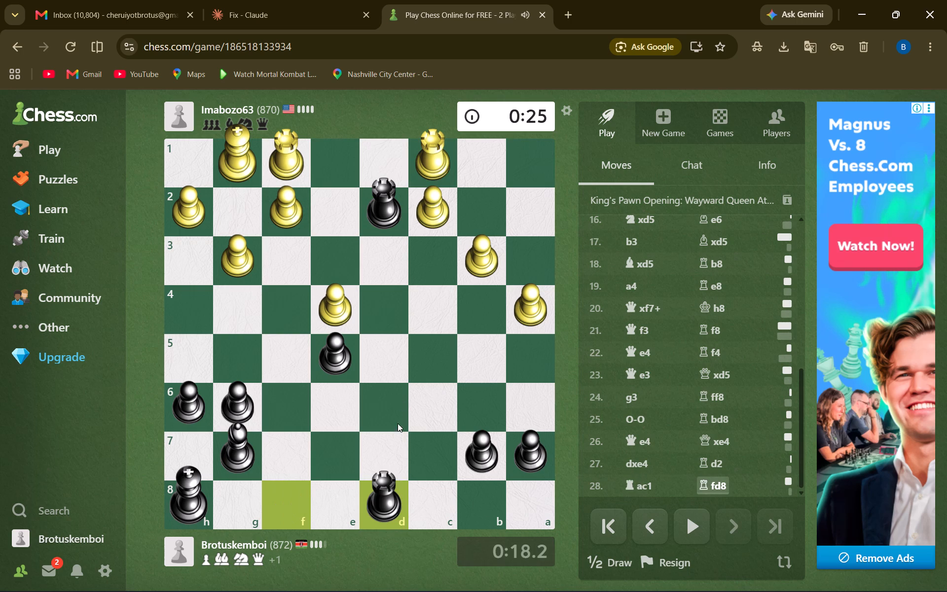
Trade rooks on d1 by capturing with the d2 rook and recapturing with the d8 rook.
{"action": "left_click", "coordinate": [386, 524]}
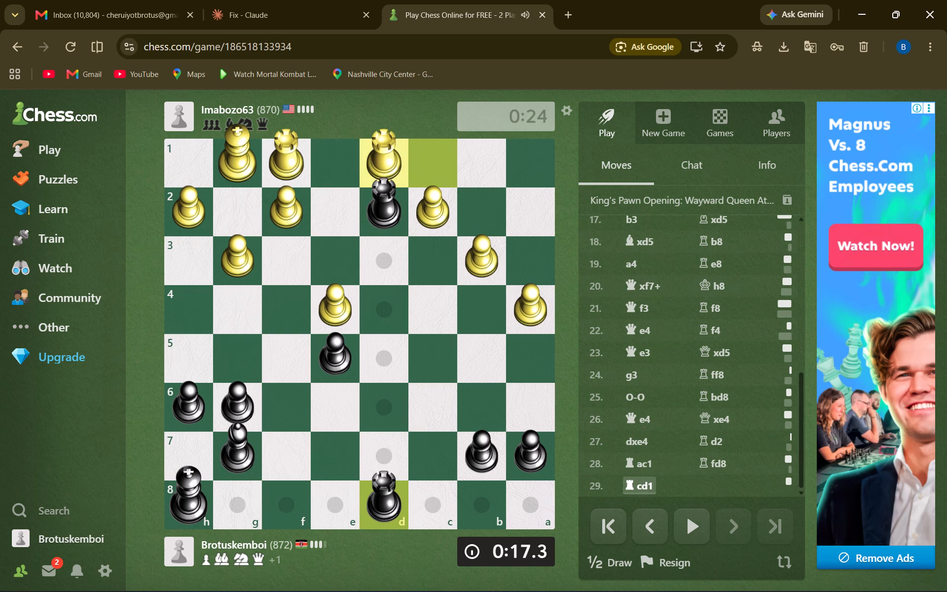
{"action": "left_click", "coordinate": [390, 222]}
{"action": "left_click", "coordinate": [393, 165]}
{"action": "left_click", "coordinate": [397, 488]}
{"action": "double_click", "coordinate": [393, 157]}
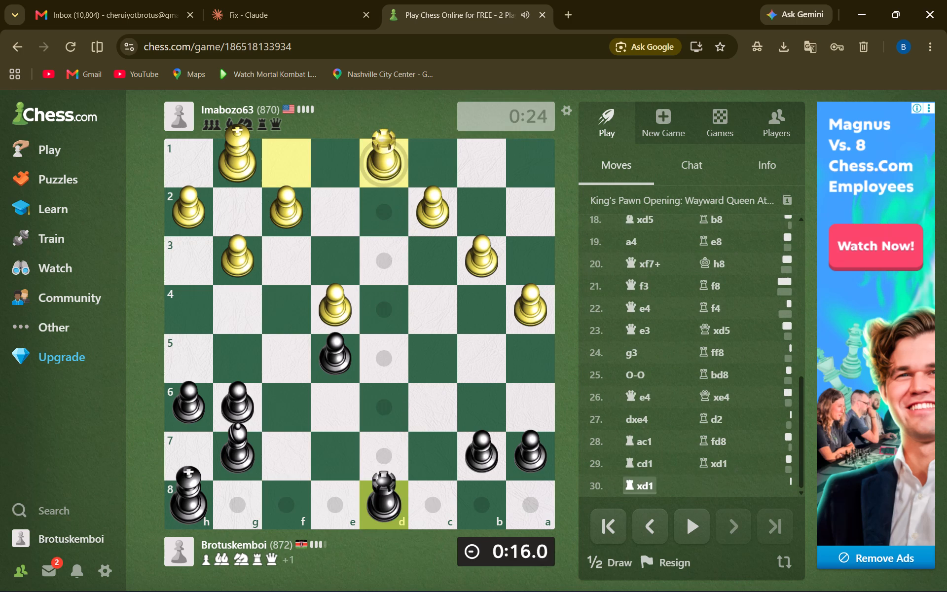
Play Black's moves Rd2, Rxc2, gxh5, Rb2 and Rxb3+.
{"action": "double_click", "coordinate": [387, 213]}
{"action": "double_click", "coordinate": [422, 213]}
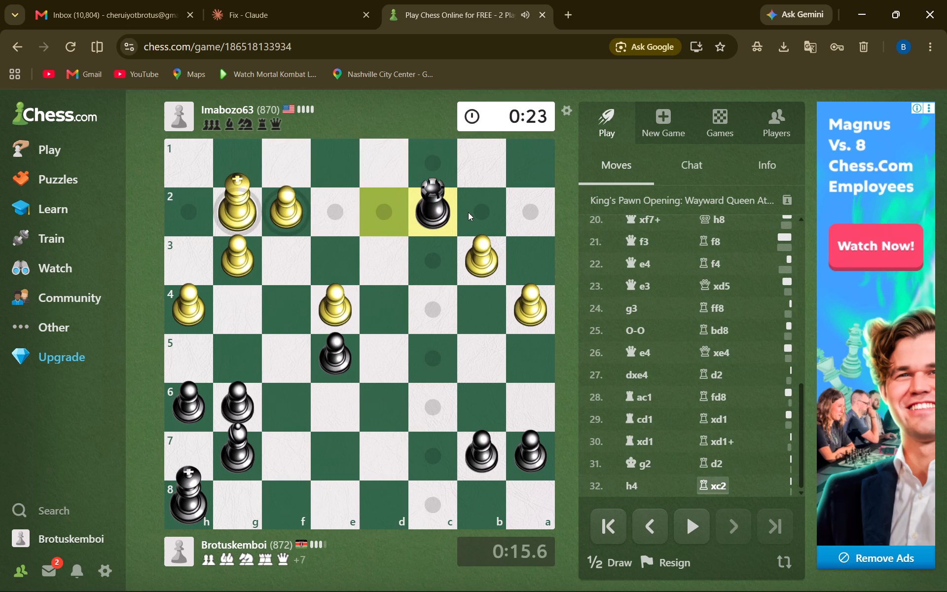
{"action": "left_click", "coordinate": [223, 399]}
{"action": "left_click", "coordinate": [197, 350]}
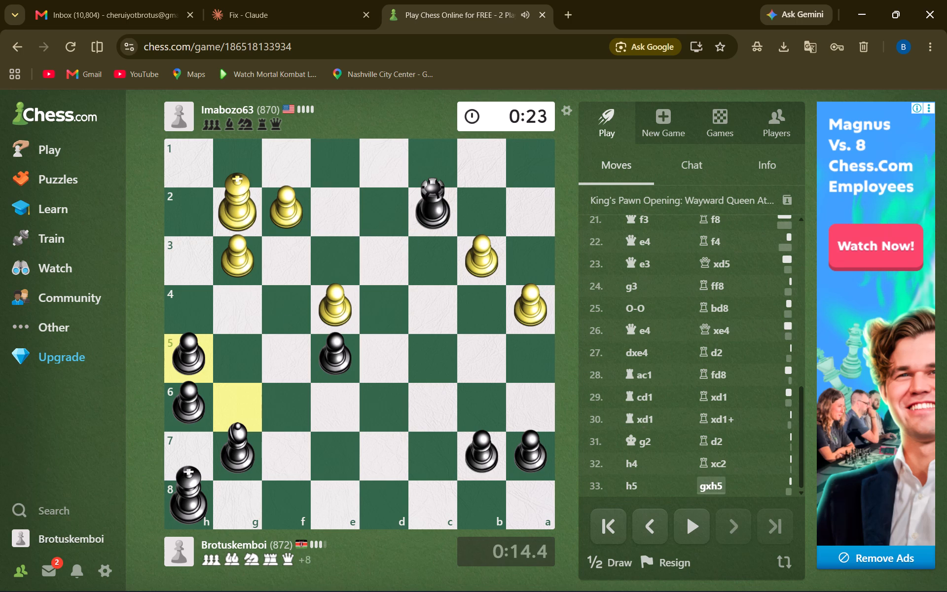
{"action": "left_click", "coordinate": [428, 213]}
{"action": "double_click", "coordinate": [487, 209]}
{"action": "left_click", "coordinate": [484, 264]}
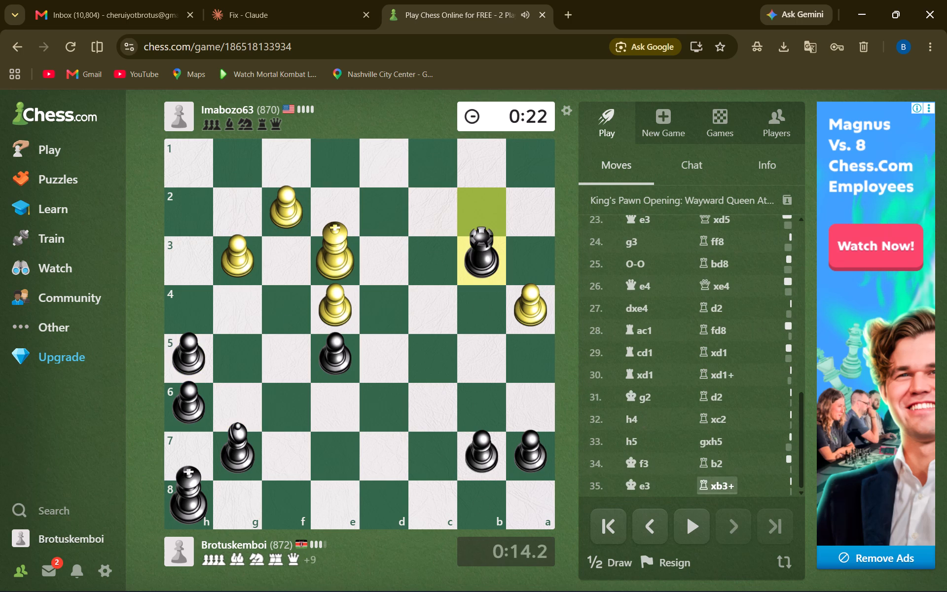
Drop Black's rook to b4 and capture the white pawns on a4 and e4 with it.
{"action": "left_click", "coordinate": [485, 266]}
{"action": "left_click", "coordinate": [487, 311]}
{"action": "left_click", "coordinate": [487, 311]}
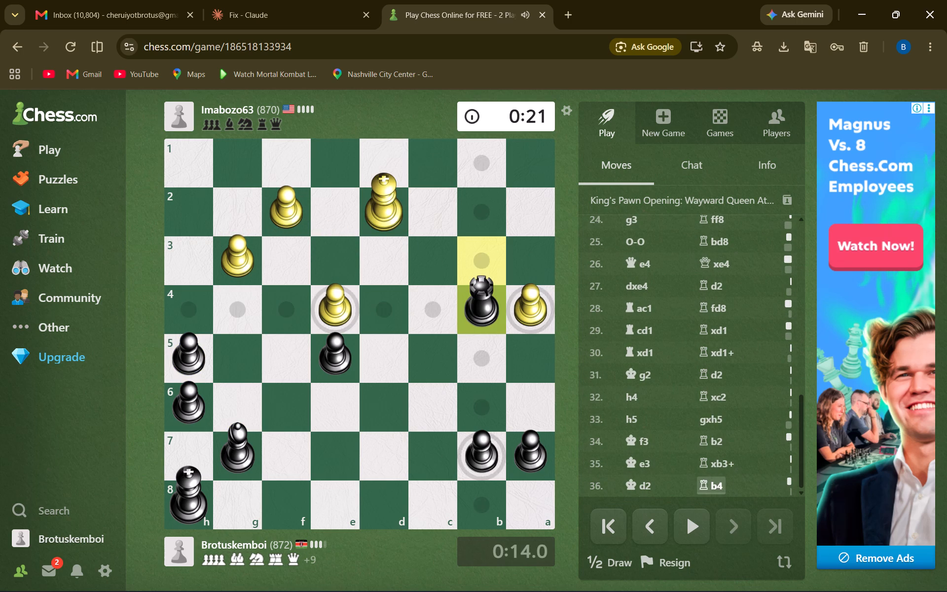
{"action": "double_click", "coordinate": [525, 304]}
{"action": "left_click", "coordinate": [336, 316]}
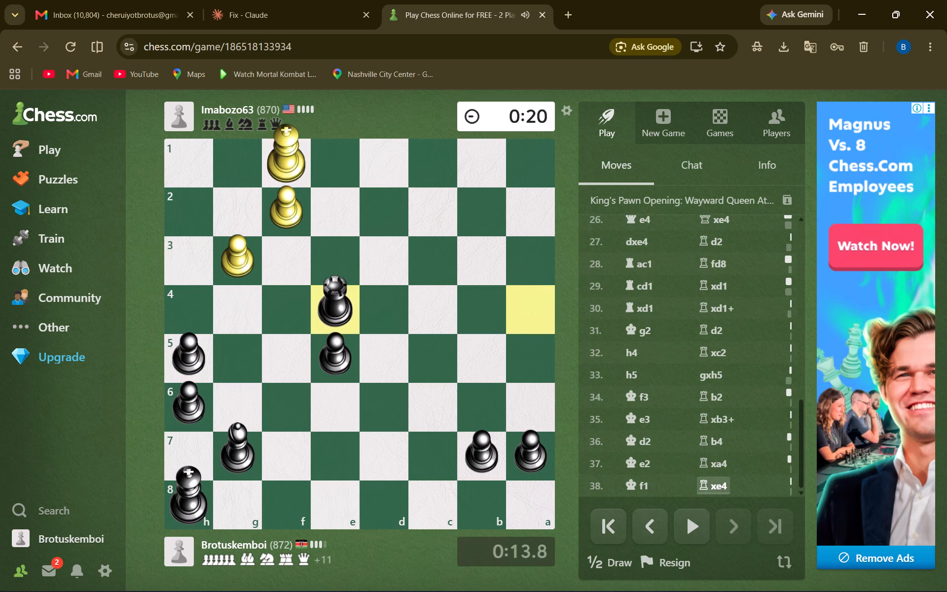
Play Black's rook moves Re2, Rb2, Rc2 and Rc8.
{"action": "left_click", "coordinate": [337, 316]}
{"action": "double_click", "coordinate": [348, 207]}
{"action": "left_click_drag", "start_coordinate": [505, 207], "coordinate": [510, 208]}
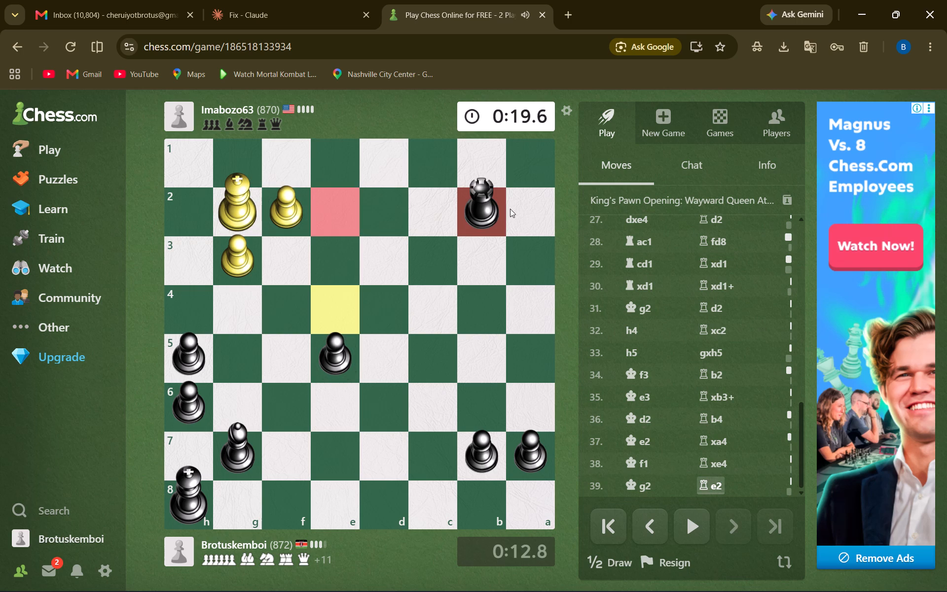
{"action": "left_click", "coordinate": [487, 205]}
{"action": "double_click", "coordinate": [440, 206]}
{"action": "left_click", "coordinate": [436, 502]}
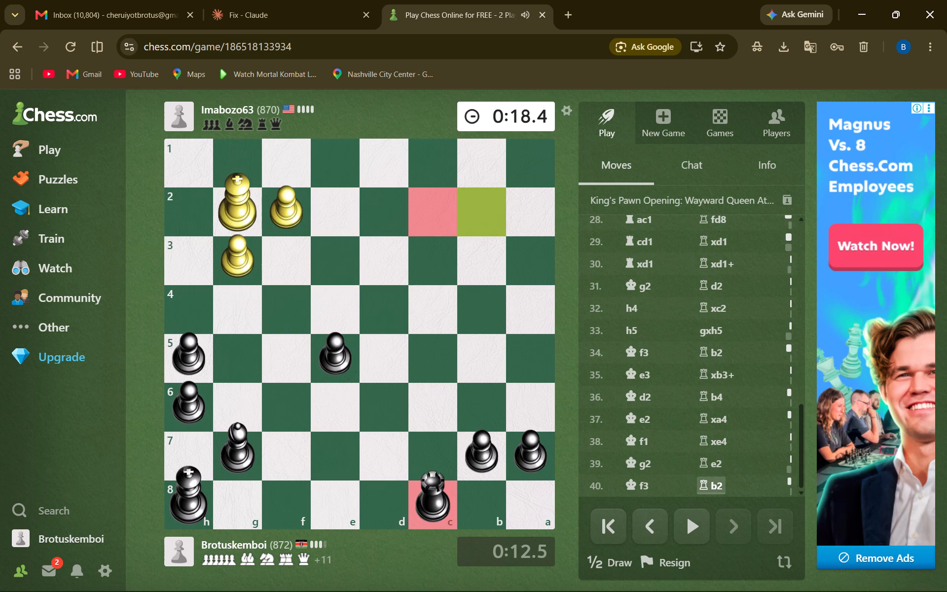
Advance Black's b-pawn from b7 to b1 and promote it to a queen.
{"action": "left_click", "coordinate": [502, 444]}
{"action": "double_click", "coordinate": [493, 341]}
{"action": "double_click", "coordinate": [488, 311]}
{"action": "left_click", "coordinate": [486, 265]}
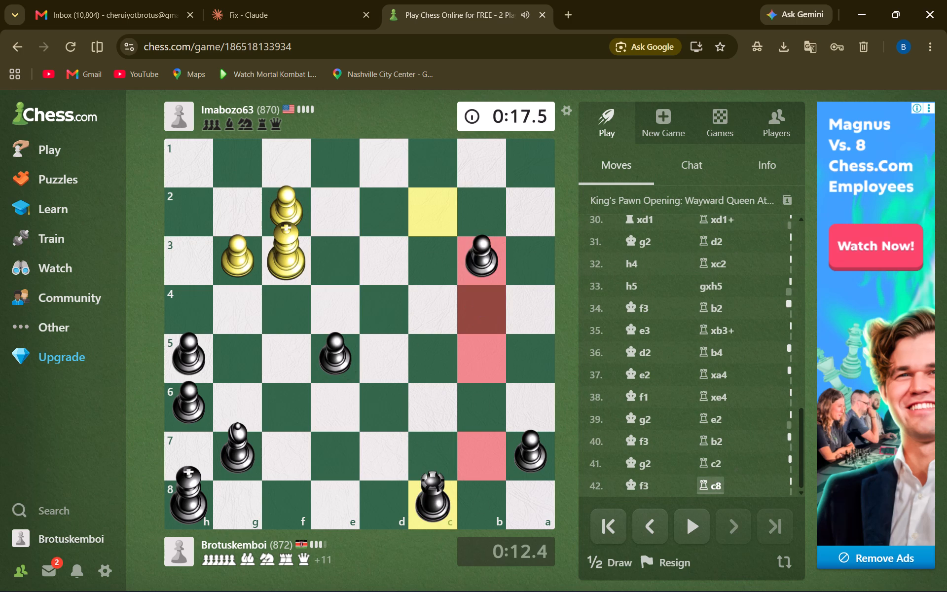
{"action": "left_click", "coordinate": [484, 261]}
{"action": "double_click", "coordinate": [481, 219]}
{"action": "left_click", "coordinate": [481, 171]}
{"action": "left_click", "coordinate": [481, 168]}
{"action": "left_click", "coordinate": [488, 185]}
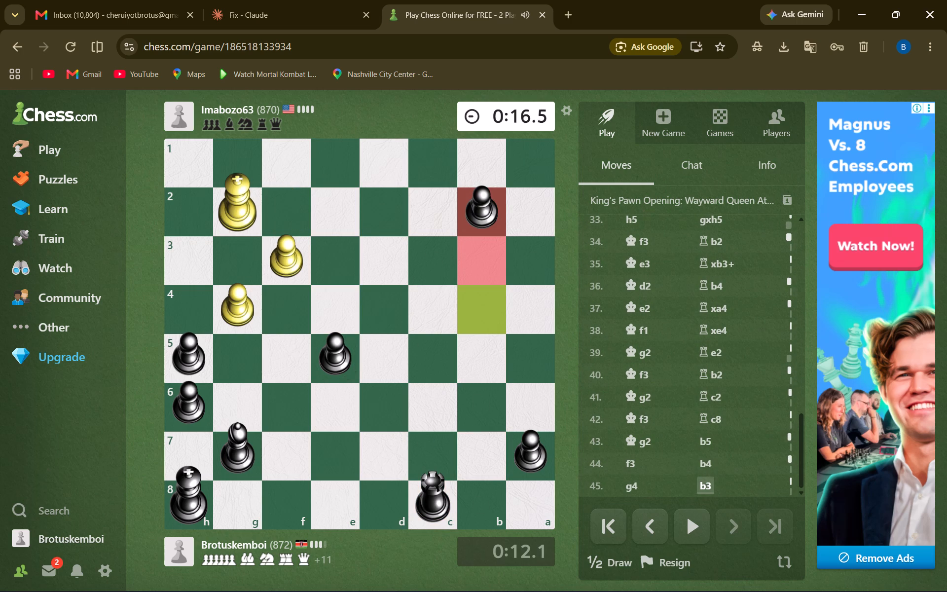
{"action": "left_click", "coordinate": [488, 201]}
{"action": "double_click", "coordinate": [486, 163]}
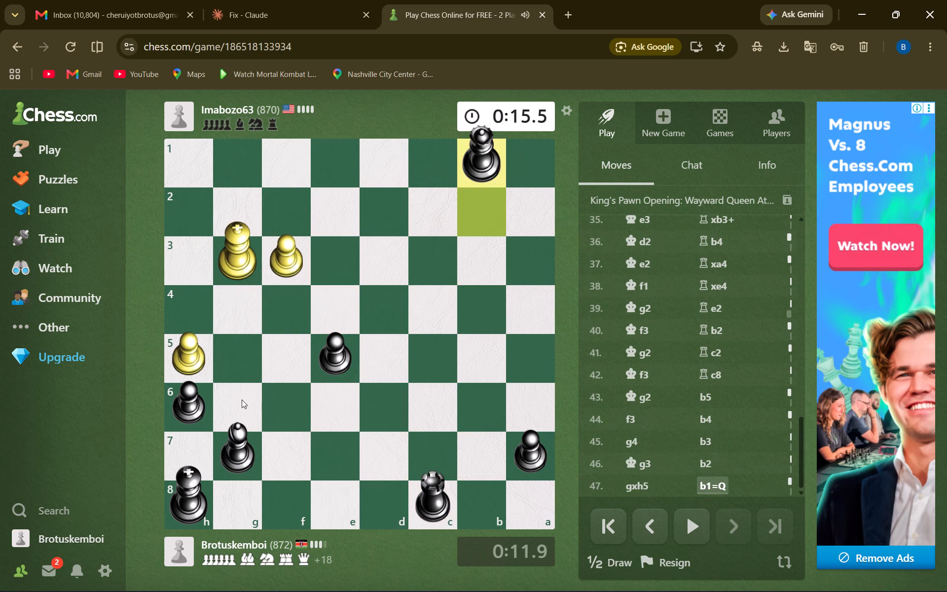
Advance Black's a-pawn from a7 to a1 and promote it to a second queen.
{"action": "left_click", "coordinate": [517, 447]}
{"action": "left_click", "coordinate": [525, 337]}
{"action": "left_click", "coordinate": [528, 343]}
{"action": "double_click", "coordinate": [528, 301]}
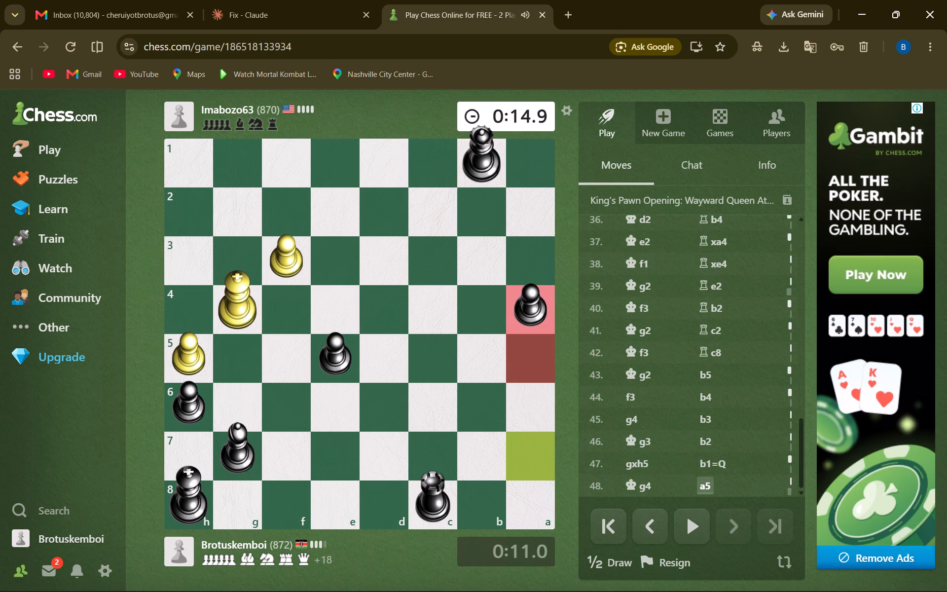
{"action": "left_click", "coordinate": [532, 254]}
{"action": "left_click", "coordinate": [529, 244]}
{"action": "double_click", "coordinate": [526, 211]}
{"action": "left_click", "coordinate": [529, 172]}
{"action": "left_click", "coordinate": [534, 161]}
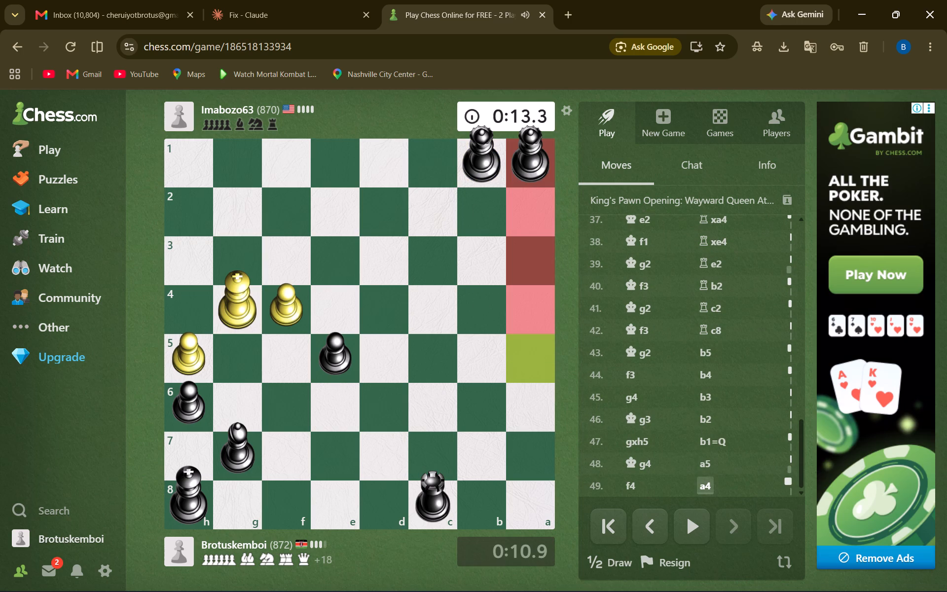
Capture White's newly promoted queen on e8 with Black's c8 rook.
{"action": "left_click", "coordinate": [495, 162]}
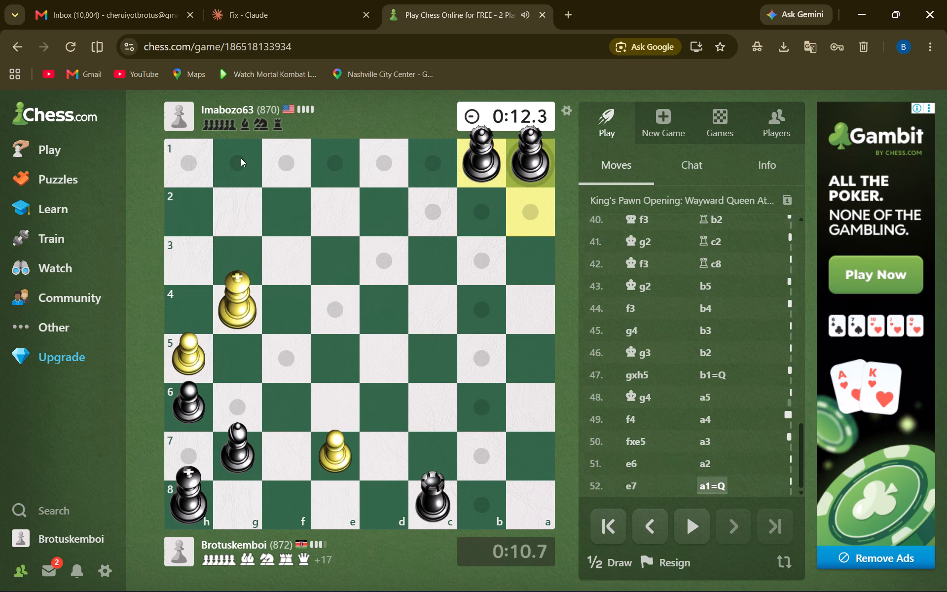
{"action": "left_click", "coordinate": [241, 158]}
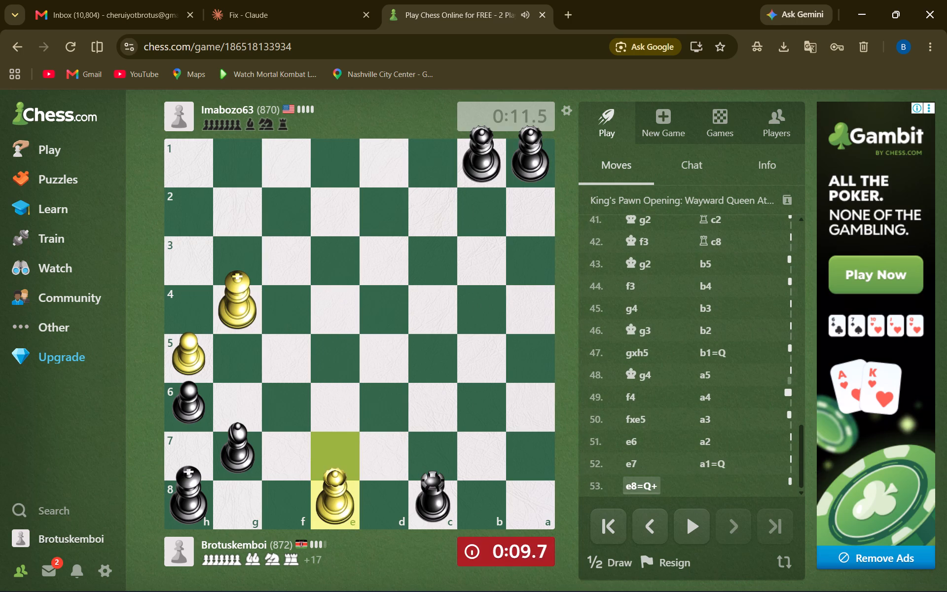
{"action": "left_click", "coordinate": [433, 495]}
{"action": "left_click", "coordinate": [341, 506]}
Move Black's b1 queen to g1 and deliver checkmate with the a1 queen on f1.
{"action": "left_click", "coordinate": [491, 158]}
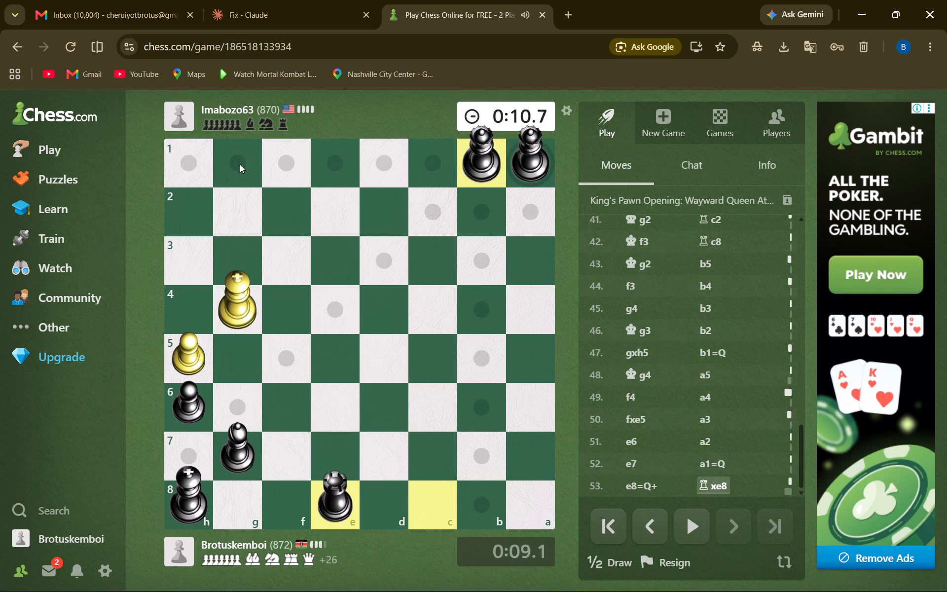
{"action": "left_click", "coordinate": [241, 160]}
{"action": "left_click", "coordinate": [541, 157]}
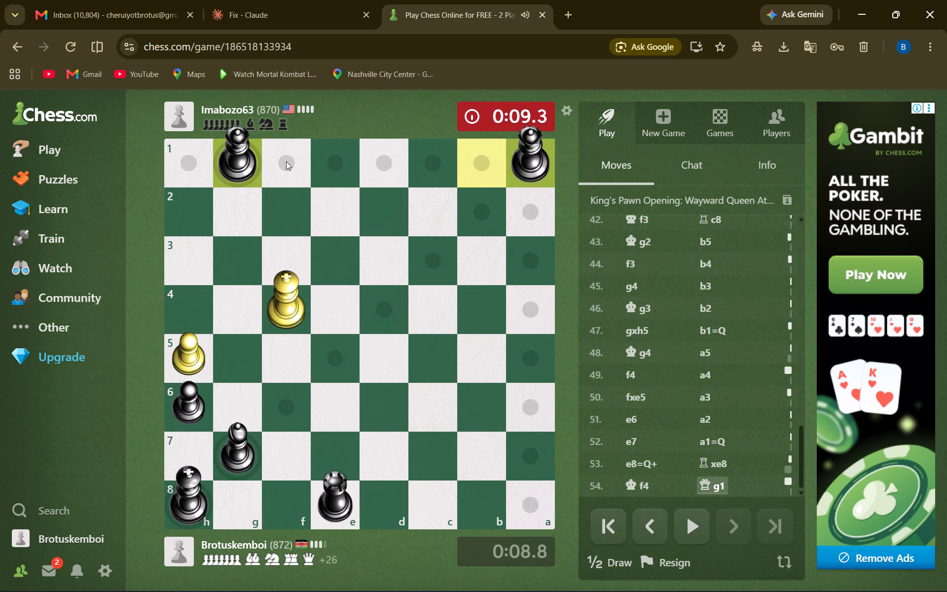
{"action": "left_click", "coordinate": [297, 165]}
{"action": "left_click", "coordinate": [243, 170]}
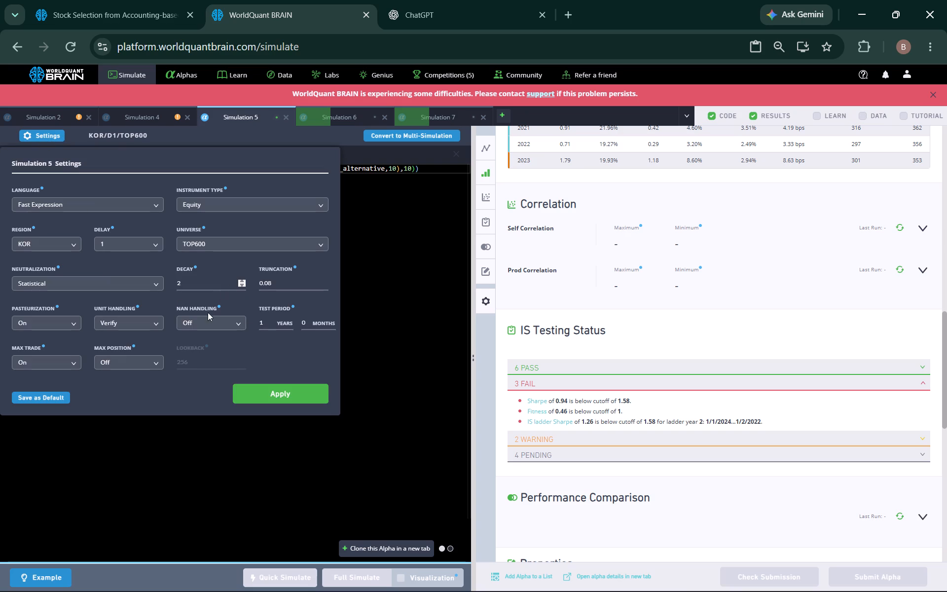
{"action": "left_click", "coordinate": [121, 286]}
{"action": "scroll", "coordinate": [92, 355], "scroll_direction": "down", "scroll_amount": 3}
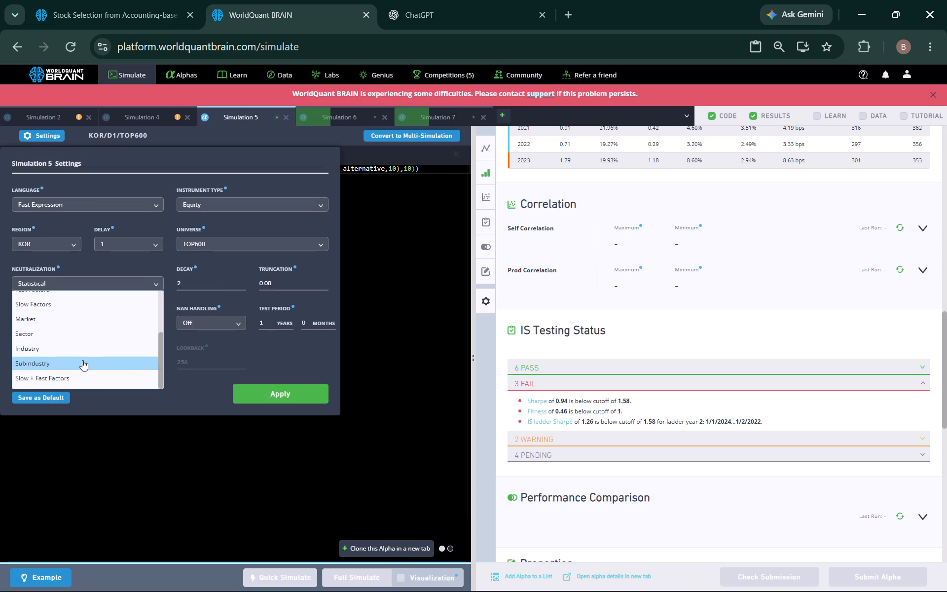
{"action": "left_click", "coordinate": [82, 352]}
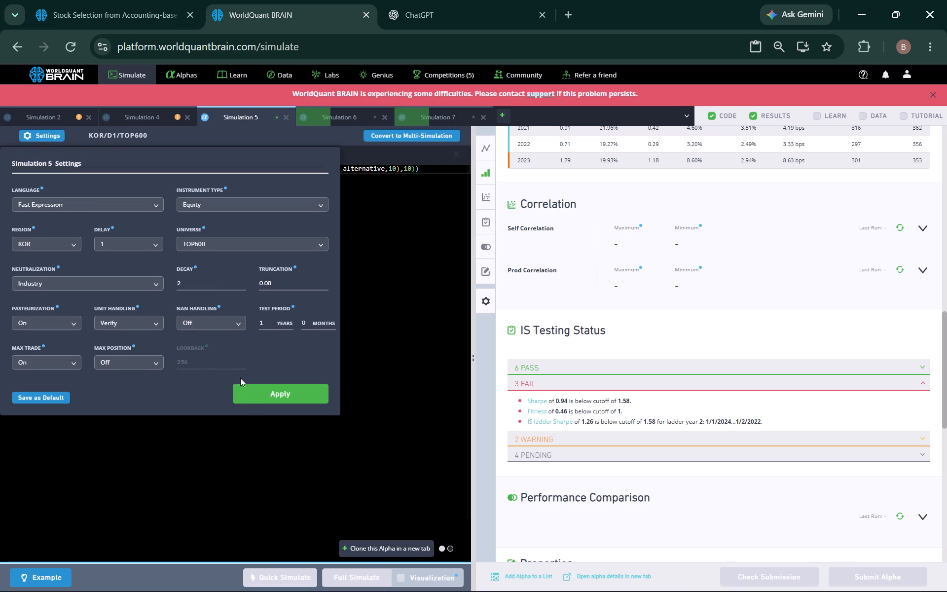
{"action": "left_click", "coordinate": [220, 324]}
{"action": "left_click", "coordinate": [214, 342]}
{"action": "left_click", "coordinate": [270, 396]}
Change Simulation 5's seasonality backfill window to 10, mdl110_alternative backfill to 5 and ts_delta period to 1, and start a full simulation.
{"action": "left_click", "coordinate": [413, 169]}
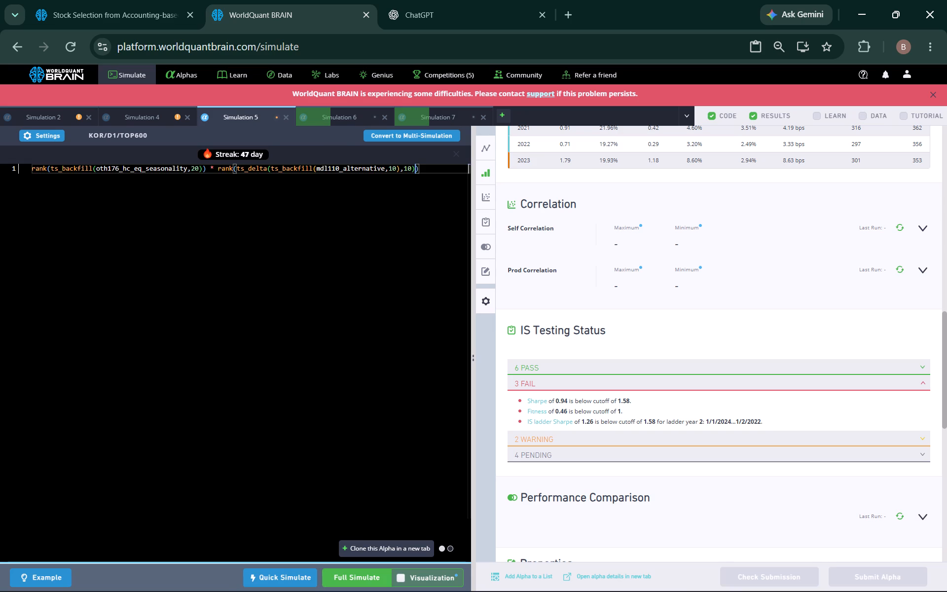
{"action": "left_click", "coordinate": [412, 166]}
{"action": "key", "text": "BackSpace"}
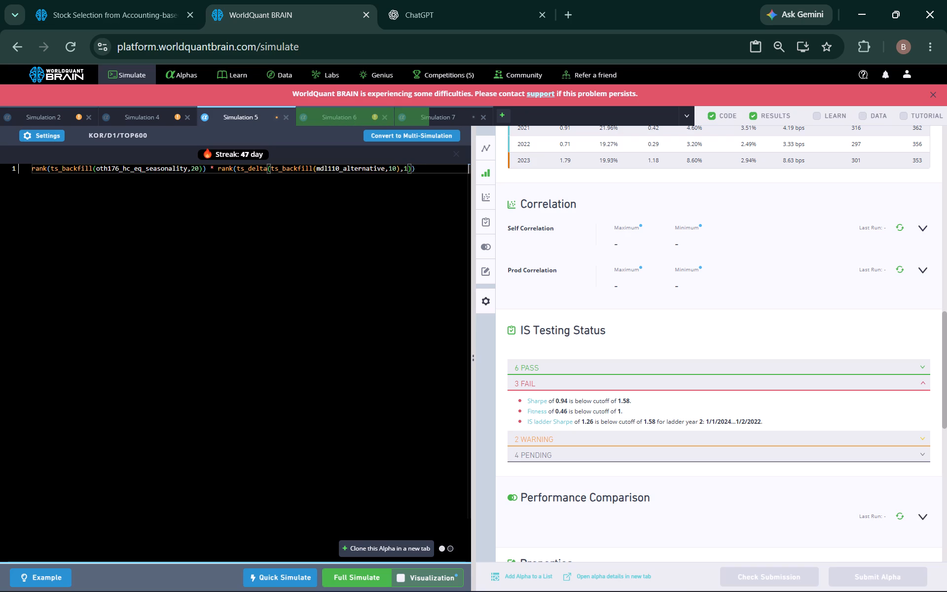
{"action": "left_click", "coordinate": [396, 168]}
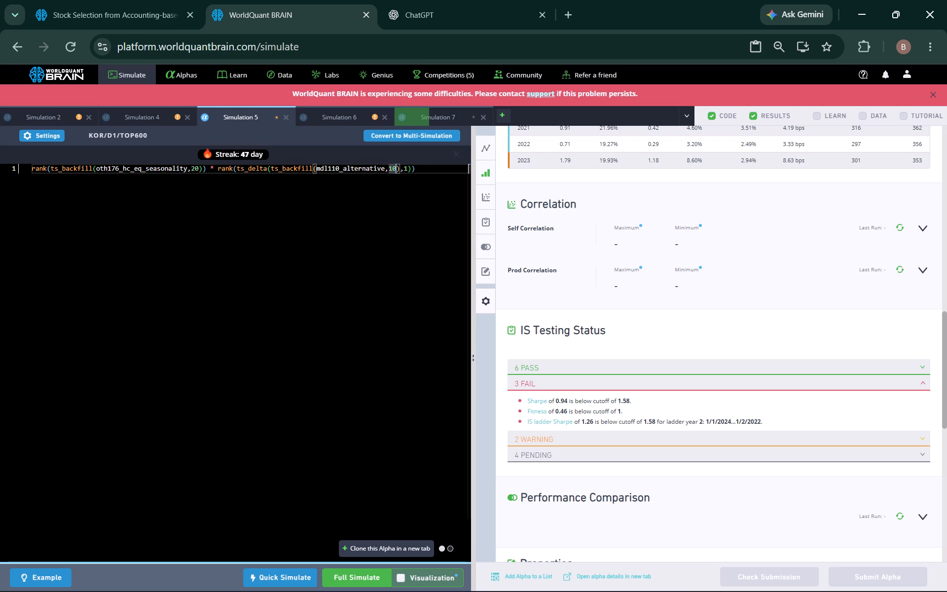
{"action": "key", "text": "BackSpace"}
{"action": "key", "text": "BackSpace"}
{"action": "key", "text": "5"}
{"action": "left_click", "coordinate": [197, 169]}
{"action": "key", "text": "BackSpace"}
{"action": "key", "text": "BackSpace"}
{"action": "key", "text": "1"}
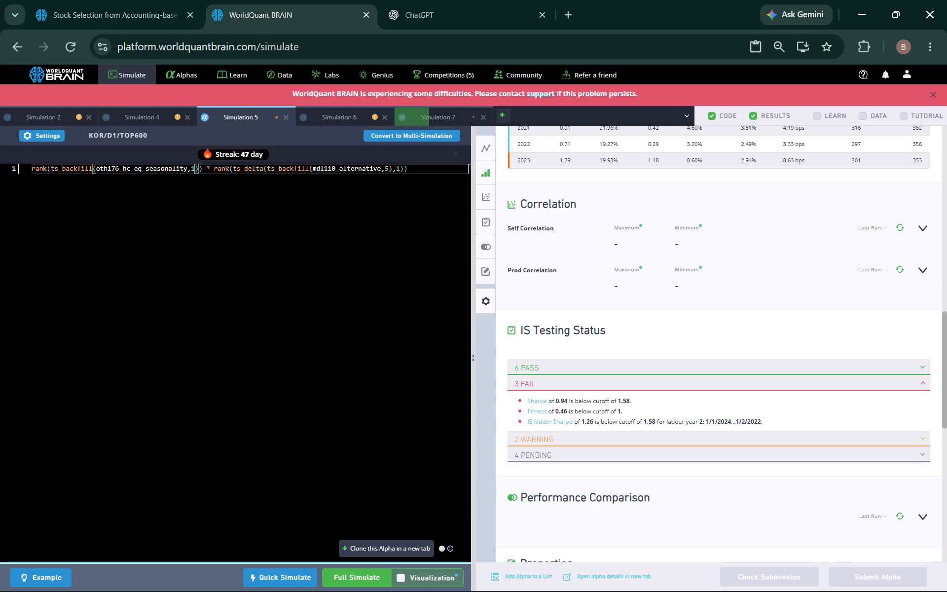
{"action": "key", "text": "0"}
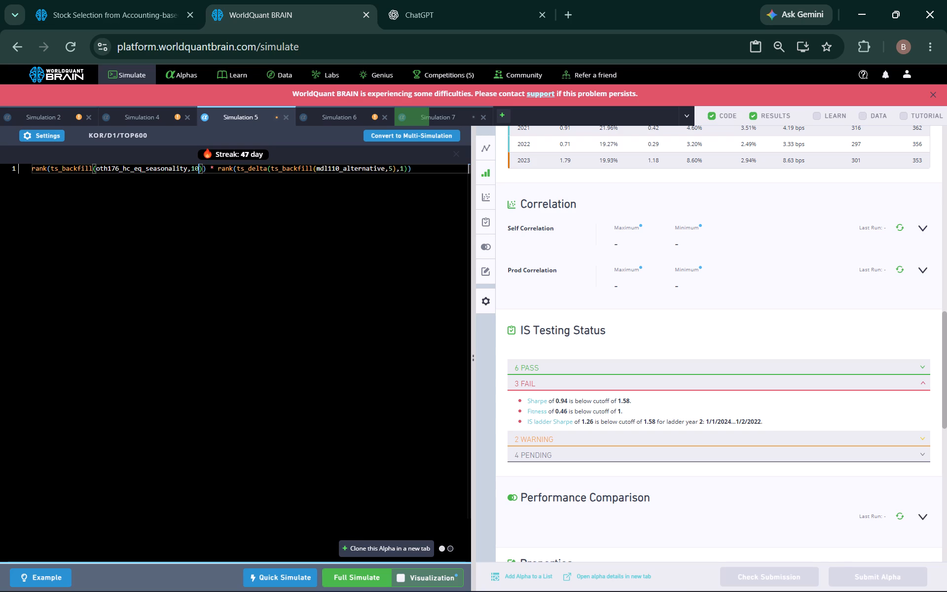
{"action": "left_click", "coordinate": [365, 578]}
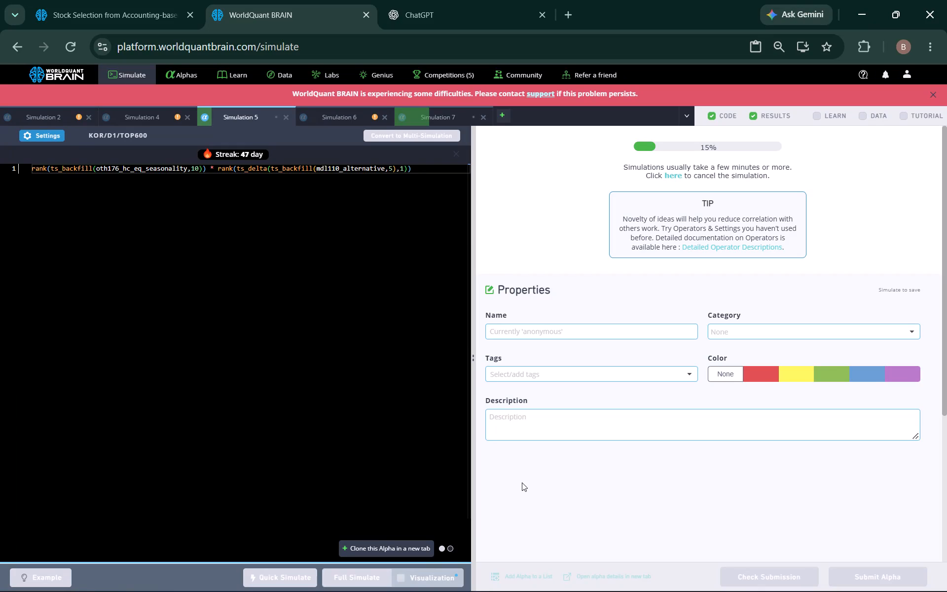
Examine Simulation 6's results, including its test period and failed IS tests.
{"action": "left_click", "coordinate": [335, 121]}
{"action": "scroll", "coordinate": [813, 350], "scroll_direction": "down", "scroll_amount": 2}
{"action": "left_click", "coordinate": [756, 575]}
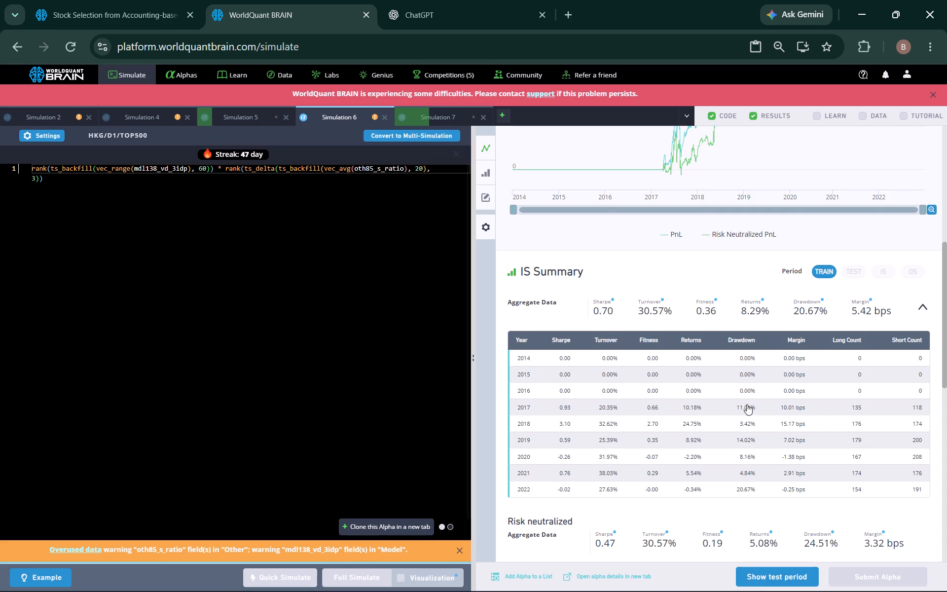
{"action": "scroll", "coordinate": [712, 334], "scroll_direction": "down", "scroll_amount": 2}
{"action": "left_click", "coordinate": [593, 440]}
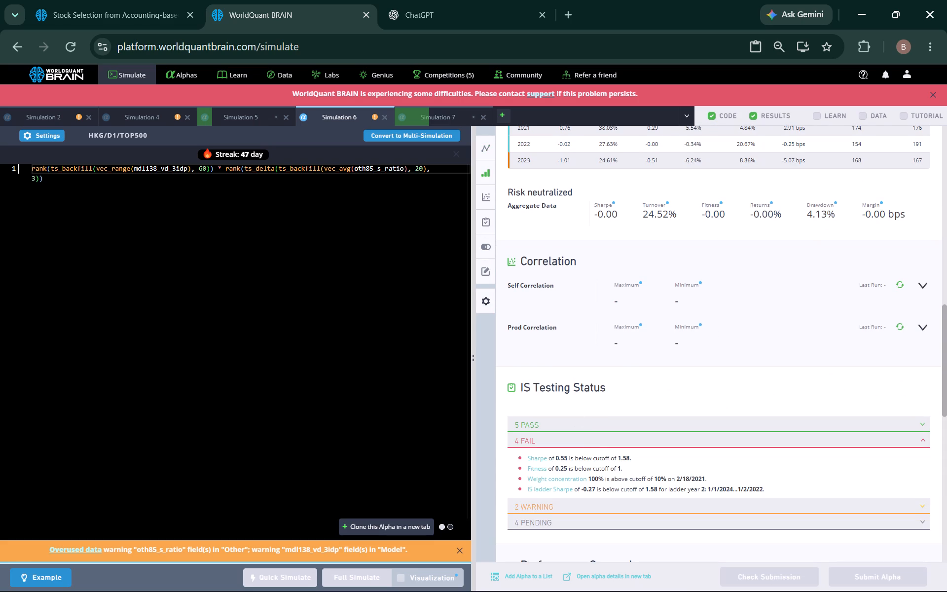
Set Simulation 6's neutralization to Slow + Fast Factors and NaN handling to On, and run a full simulation.
{"action": "left_click", "coordinate": [30, 136]}
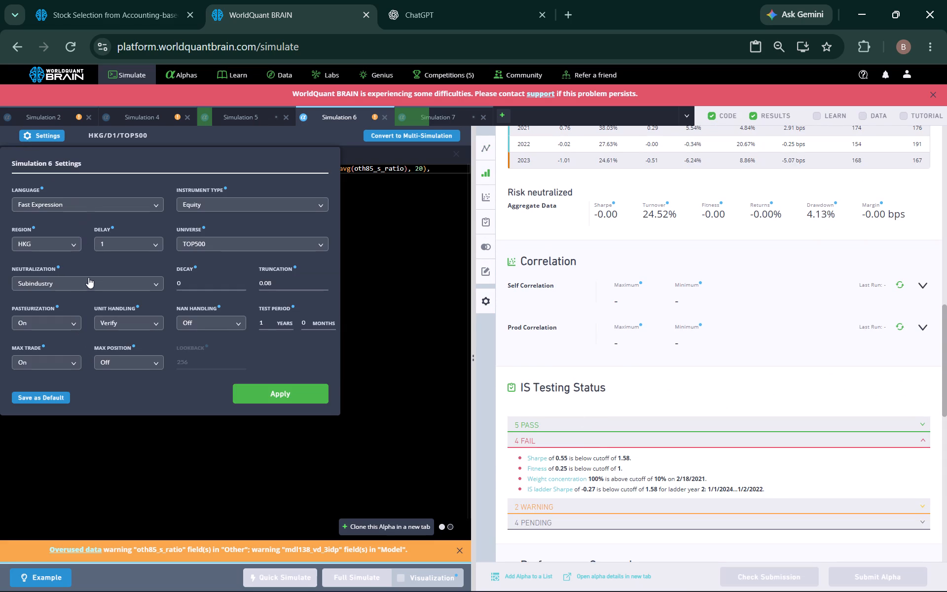
{"action": "left_click", "coordinate": [88, 277]}
{"action": "scroll", "coordinate": [66, 357], "scroll_direction": "down", "scroll_amount": 3}
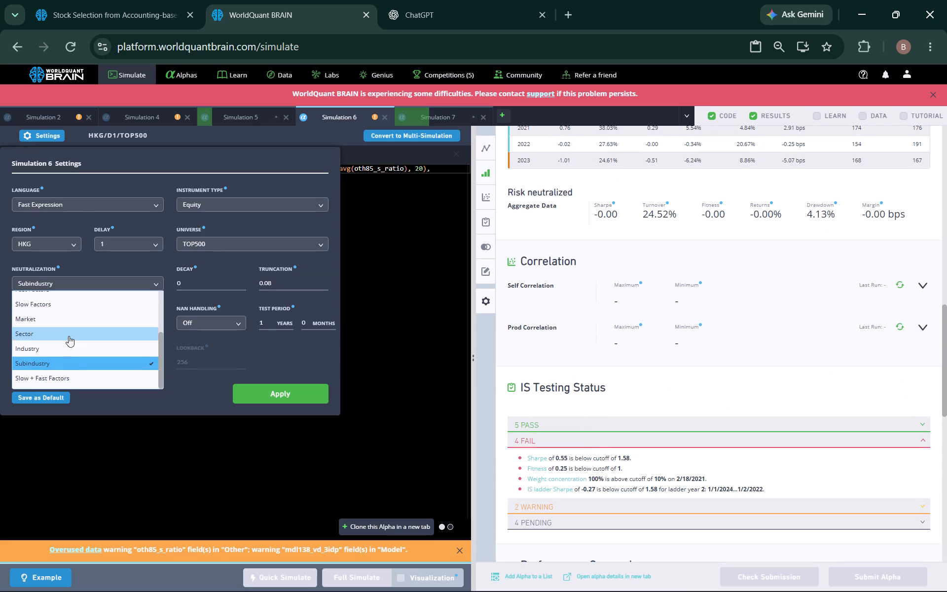
{"action": "scroll", "coordinate": [62, 353], "scroll_direction": "down", "scroll_amount": 1}
{"action": "left_click", "coordinate": [65, 376]}
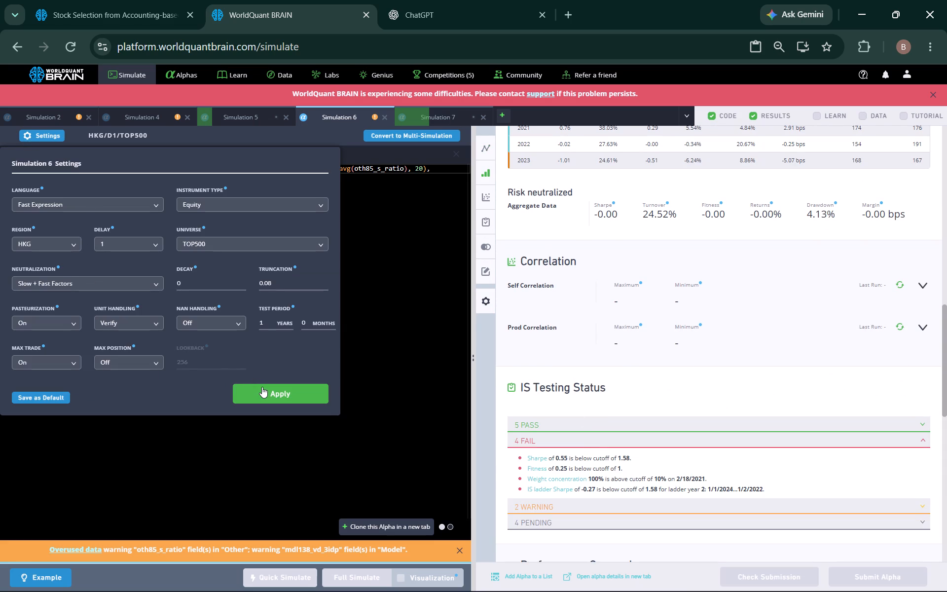
{"action": "left_click", "coordinate": [217, 327]}
{"action": "left_click", "coordinate": [219, 335]}
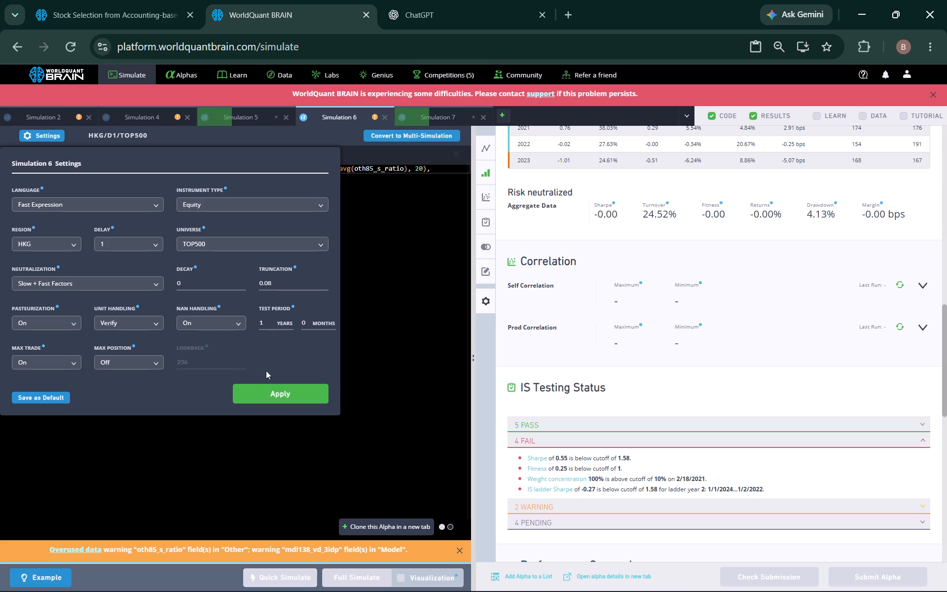
{"action": "left_click", "coordinate": [280, 389]}
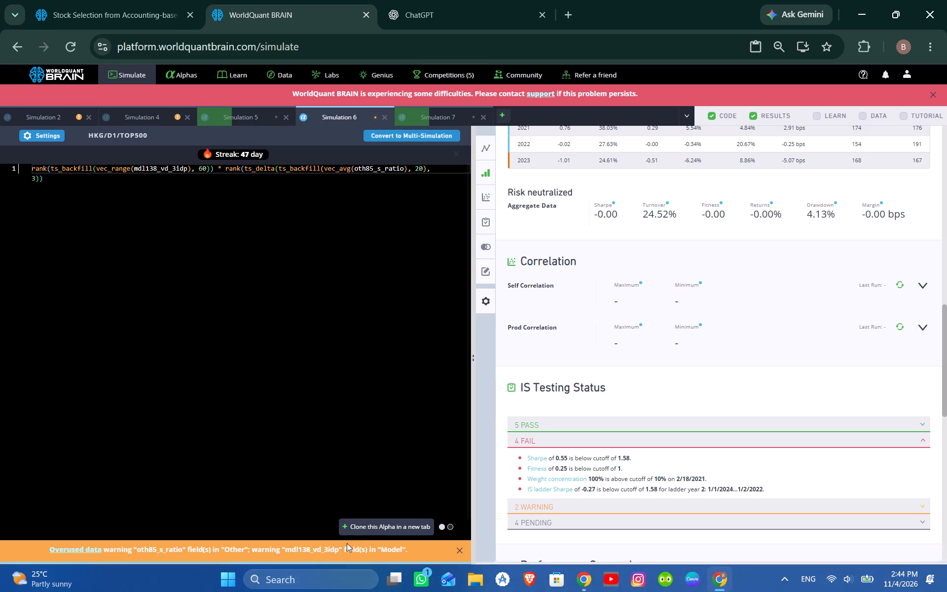
{"action": "left_click", "coordinate": [353, 573]}
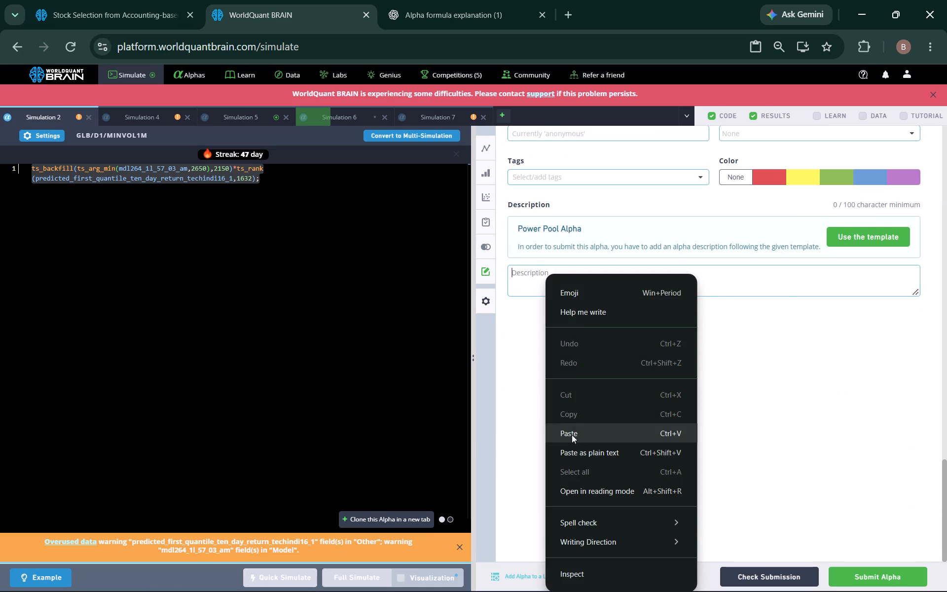
{"action": "left_click", "coordinate": [572, 435]}
Submit Simulation 2's alpha.
{"action": "left_click", "coordinate": [867, 579]}
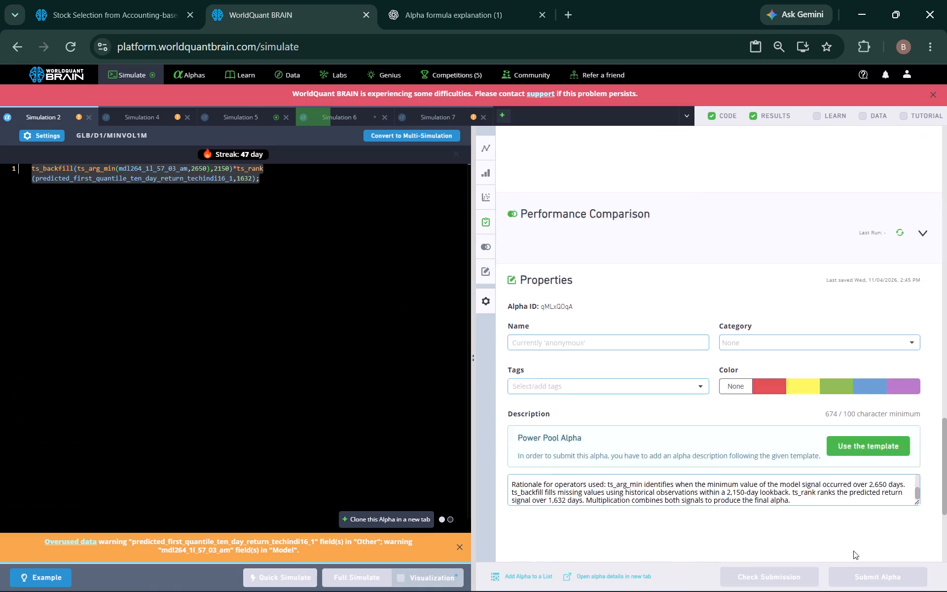
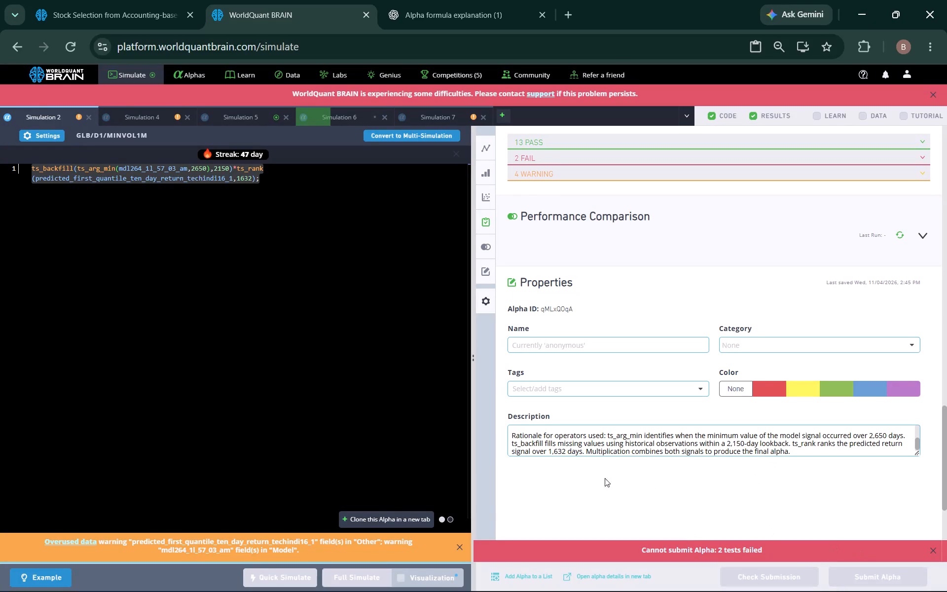
Expand the failed tests in Simulation 2's testing status to examine why the alpha cannot be submitted.
{"action": "left_click", "coordinate": [558, 156]}
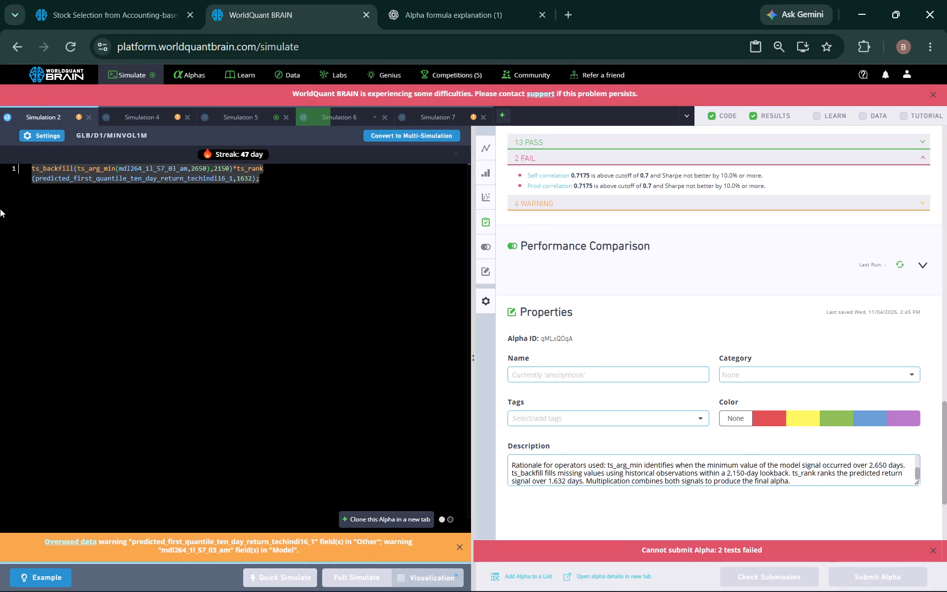
Switch to Simulation 5, show its test period and examine the warnings listed in its IS Testing Status.
{"action": "left_click", "coordinate": [250, 133]}
{"action": "left_click", "coordinate": [259, 119]}
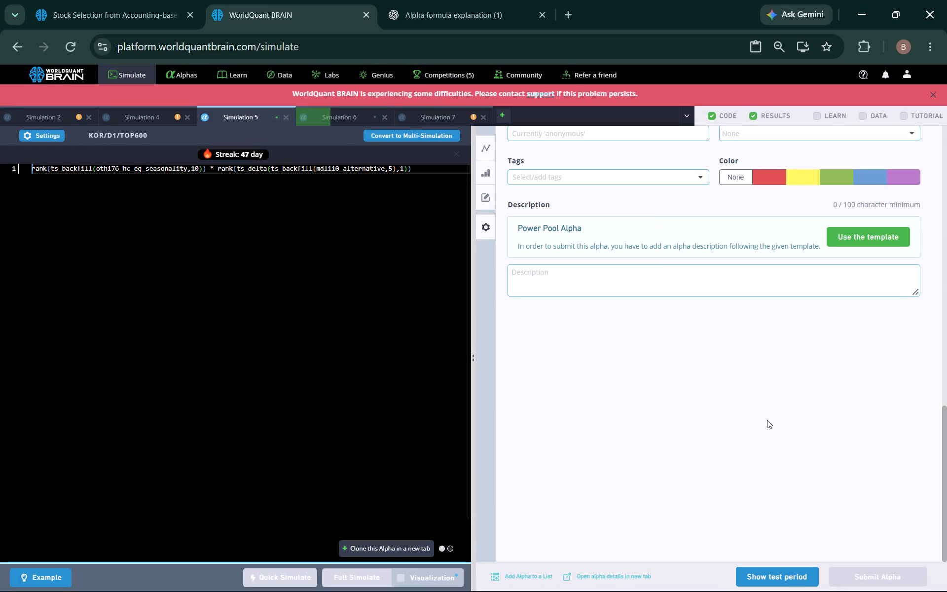
{"action": "left_click", "coordinate": [780, 572]}
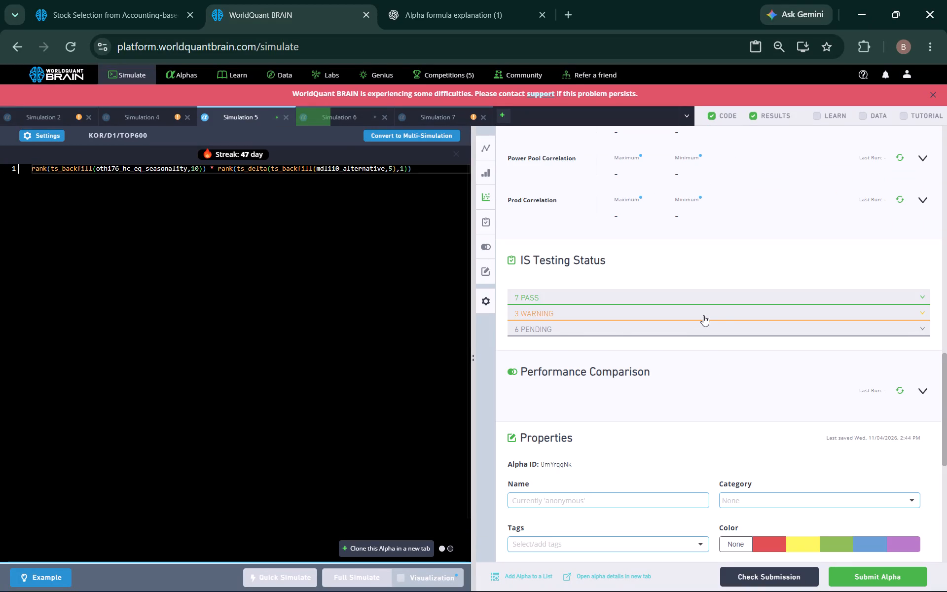
{"action": "left_click", "coordinate": [703, 314]}
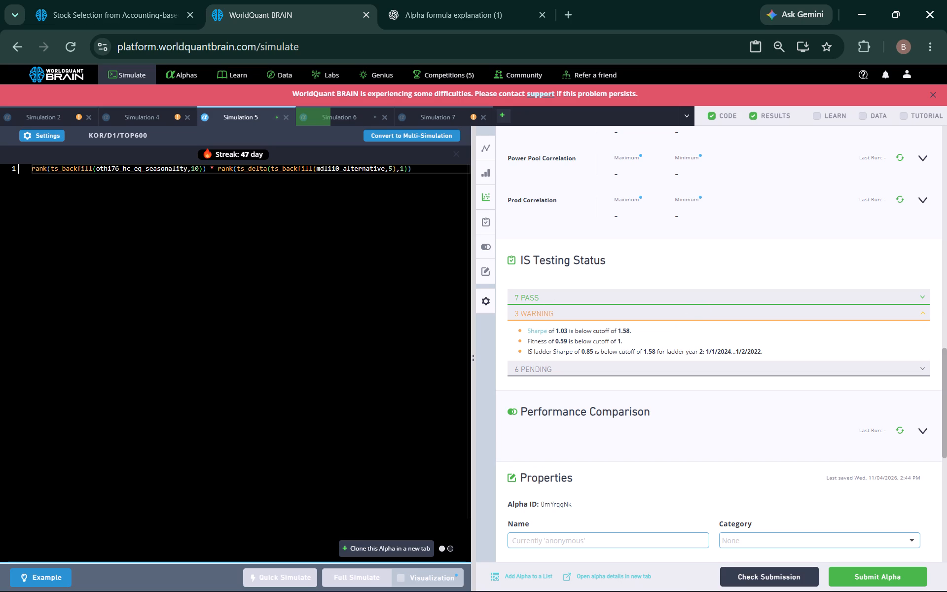
Open the simulation settings of Simulation 5.
{"action": "left_click", "coordinate": [56, 136]}
{"action": "left_click", "coordinate": [56, 136]}
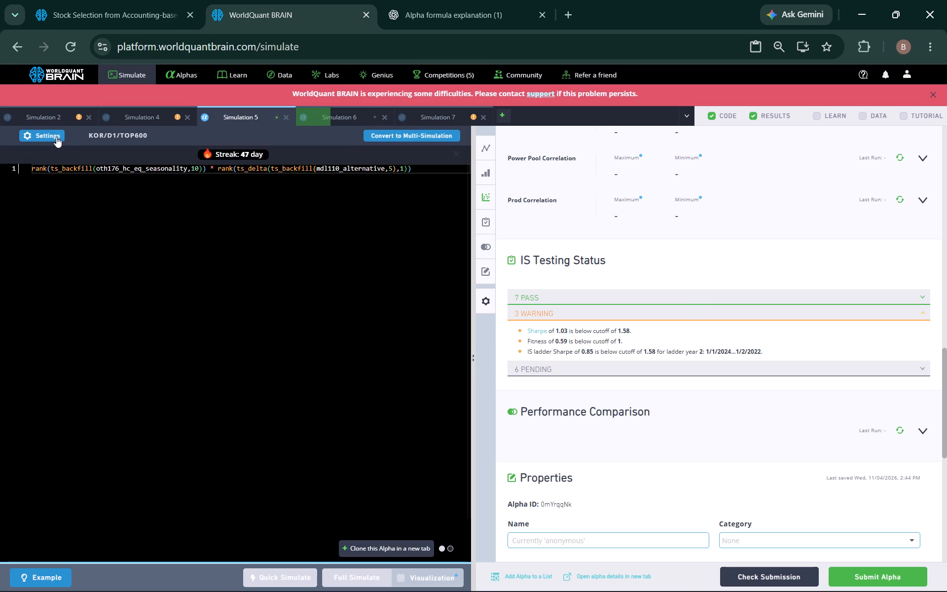
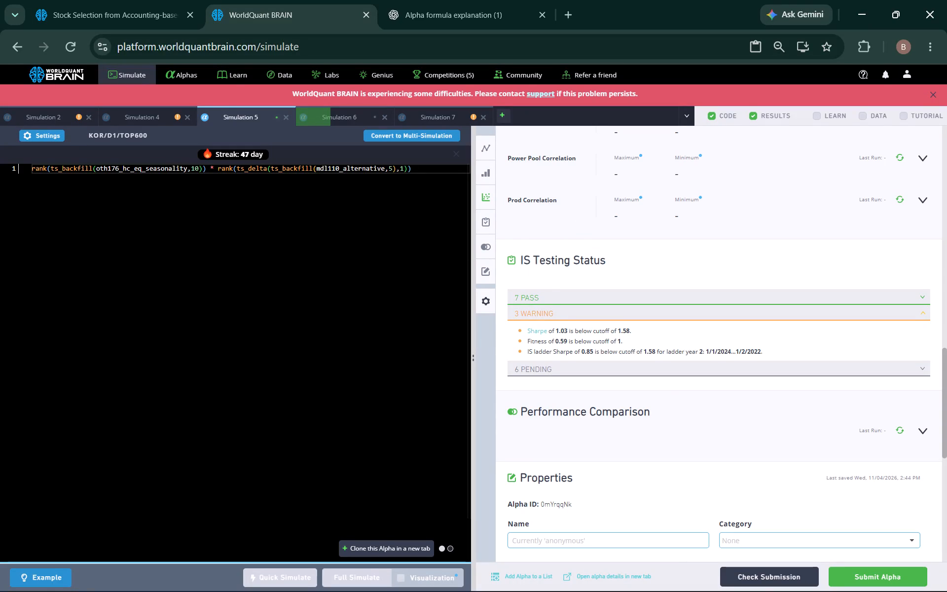
Capture a screenshot of Simulation 5's formula and IS Testing Status warnings.
{"action": "key", "text": "Print"}
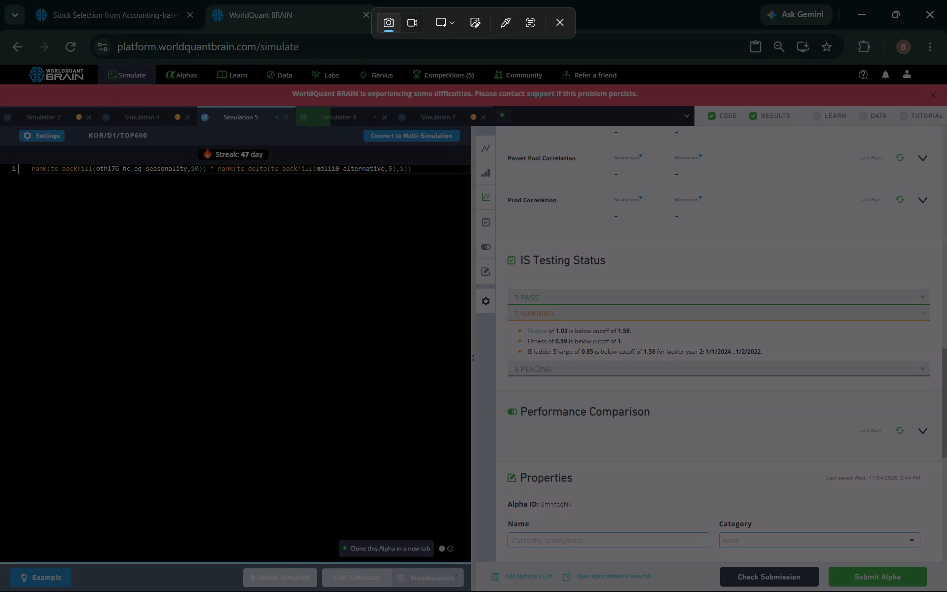
{"action": "left_click_drag", "start_coordinate": [0, 83], "coordinate": [946, 591]}
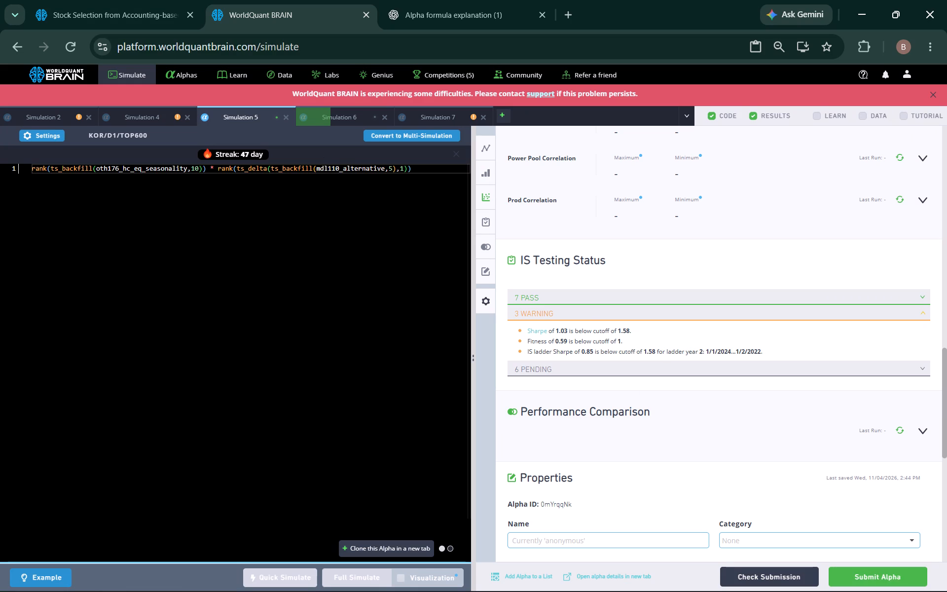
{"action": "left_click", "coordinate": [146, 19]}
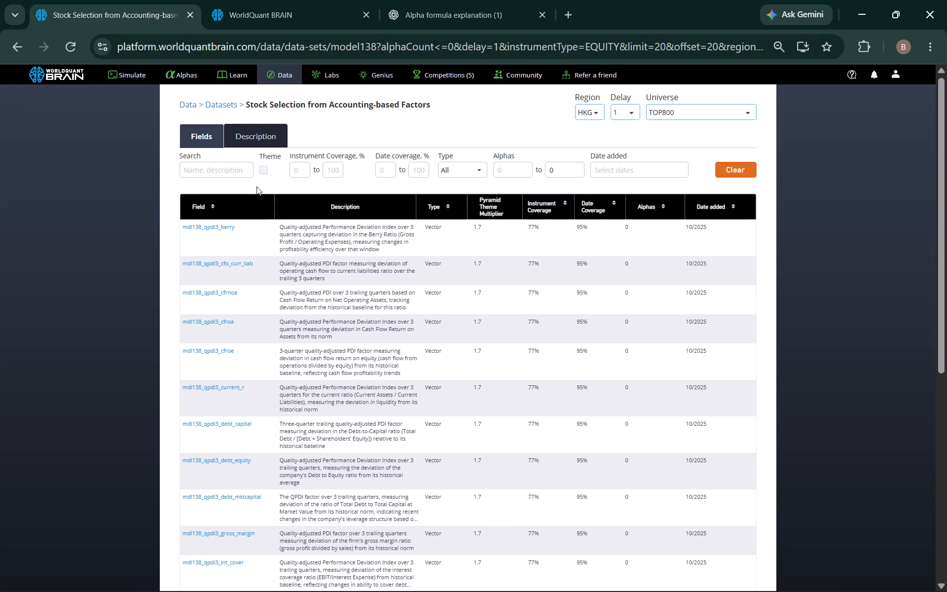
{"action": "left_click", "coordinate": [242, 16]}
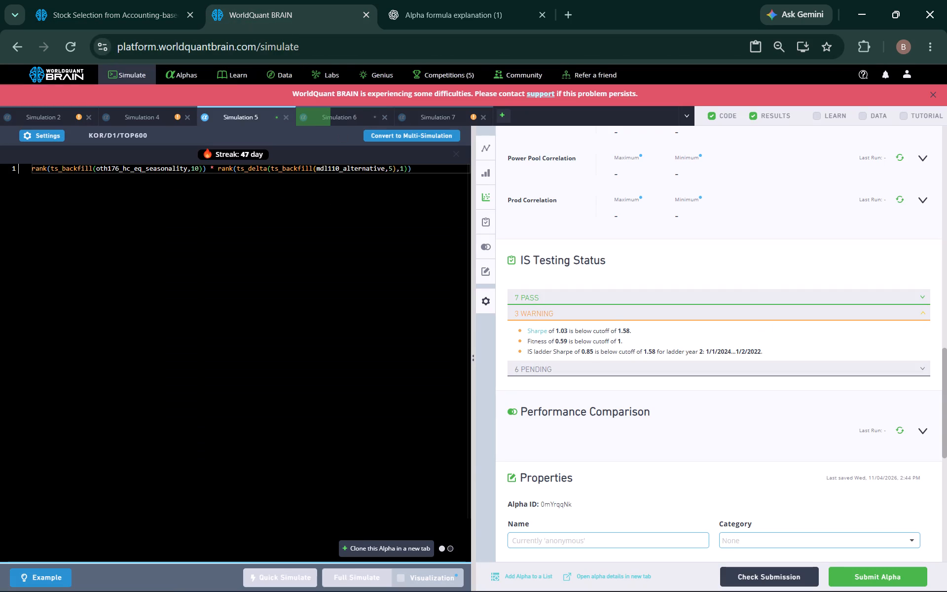
Switch to Simulation 7, show its test period and examine the warnings listed in its IS Testing Status.
{"action": "left_click", "coordinate": [413, 113]}
{"action": "scroll", "coordinate": [645, 311], "scroll_direction": "down", "scroll_amount": 3}
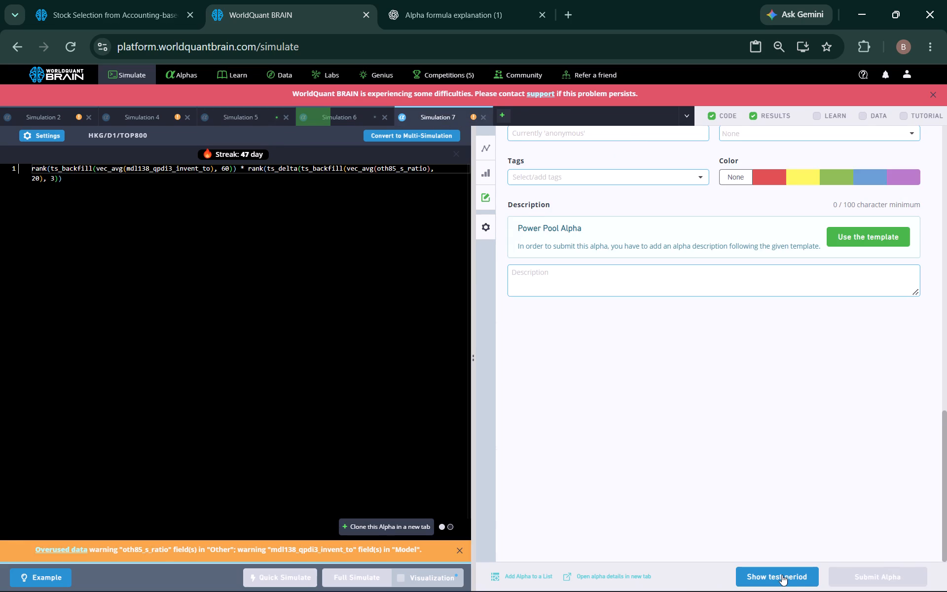
{"action": "left_click", "coordinate": [779, 575]}
{"action": "left_click", "coordinate": [639, 255]}
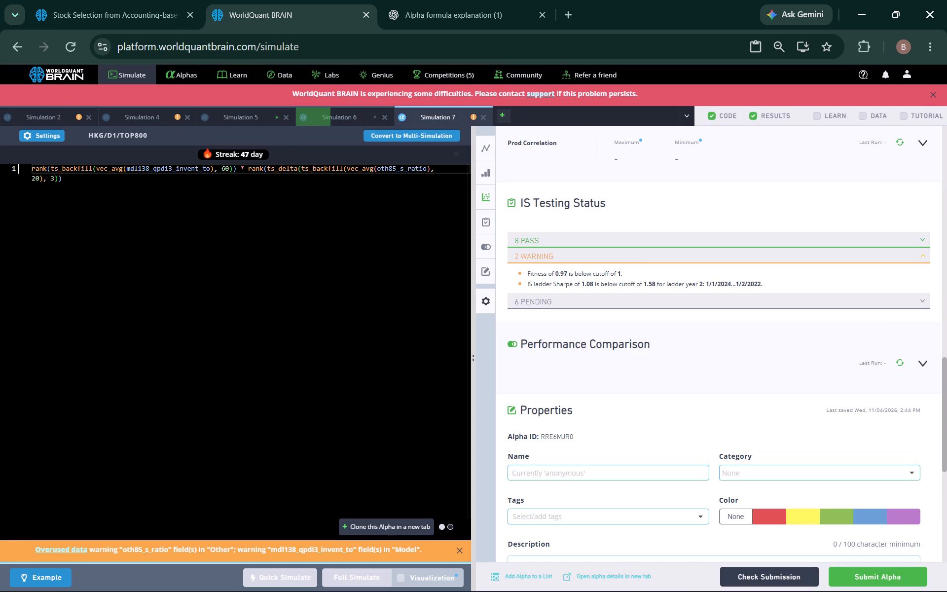
Run the Prod Correlation calculation for Simulation 7.
{"action": "scroll", "coordinate": [770, 259], "scroll_direction": "up", "scroll_amount": 1}
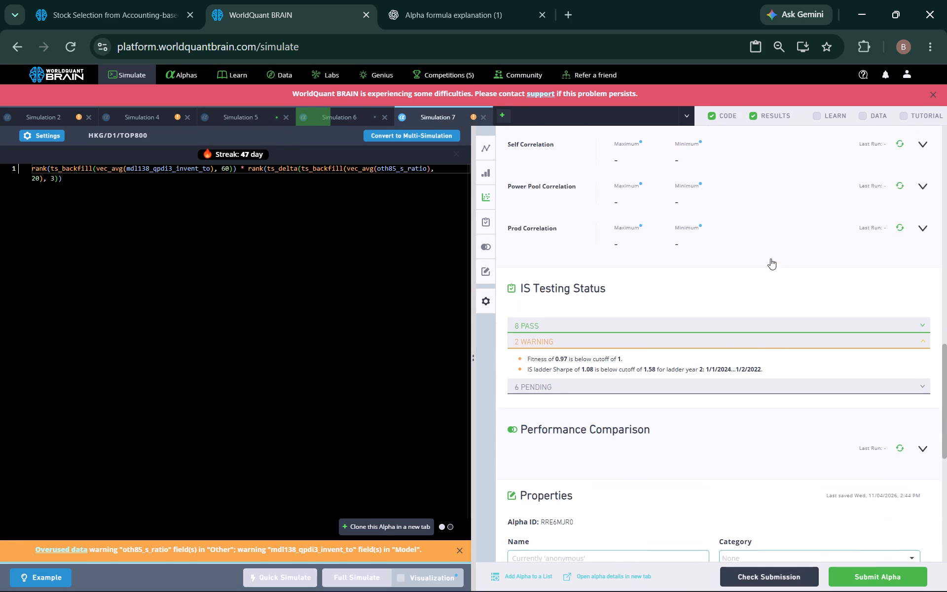
{"action": "left_click", "coordinate": [904, 311]}
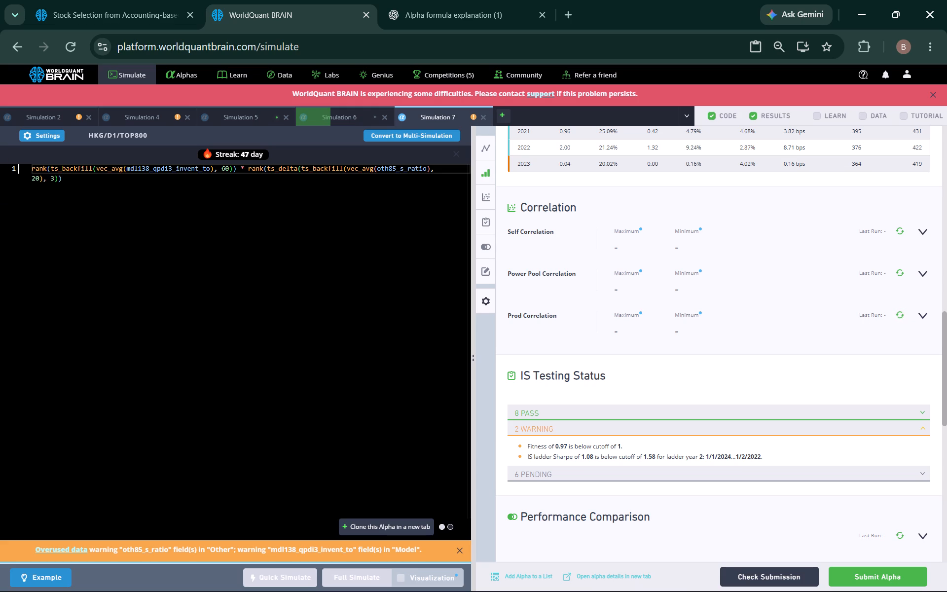
{"action": "scroll", "coordinate": [32, 189], "scroll_direction": "down", "scroll_amount": 1}
Capture a screenshot of the Simulation 7 page with its formula, correlation section and IS Testing Status.
{"action": "key", "text": "Print"}
{"action": "left_click_drag", "start_coordinate": [1, 78], "coordinate": [313, 549]}
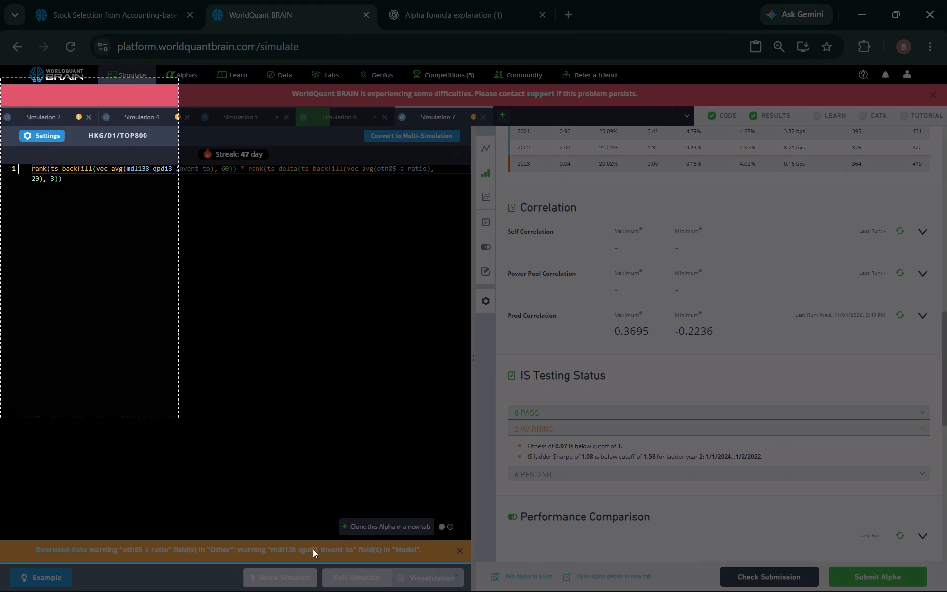
{"action": "left_click_drag", "start_coordinate": [313, 549], "coordinate": [946, 591]}
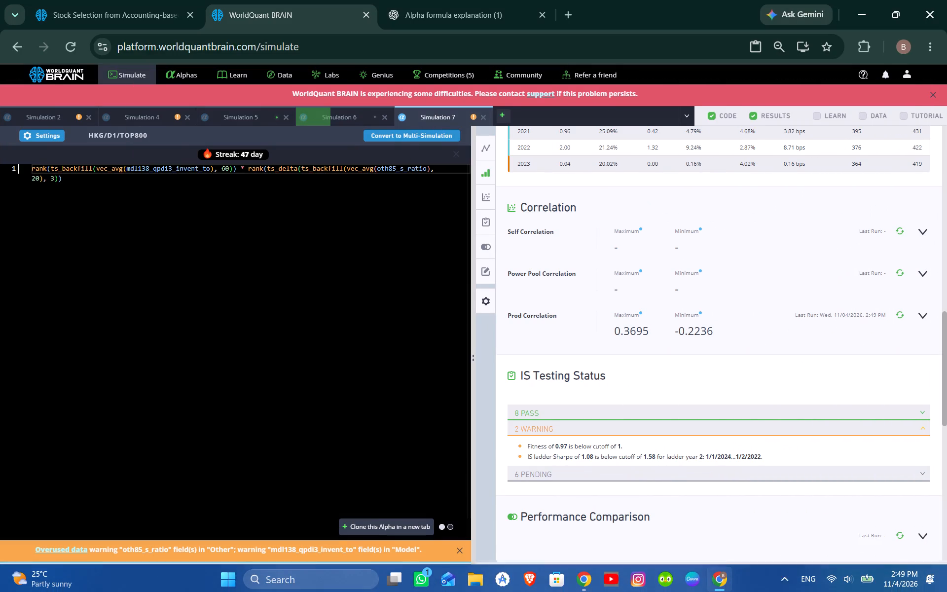
Set Simulation 7's decay to 2, apply the settings and run a full simulation.
{"action": "left_click", "coordinate": [55, 178]}
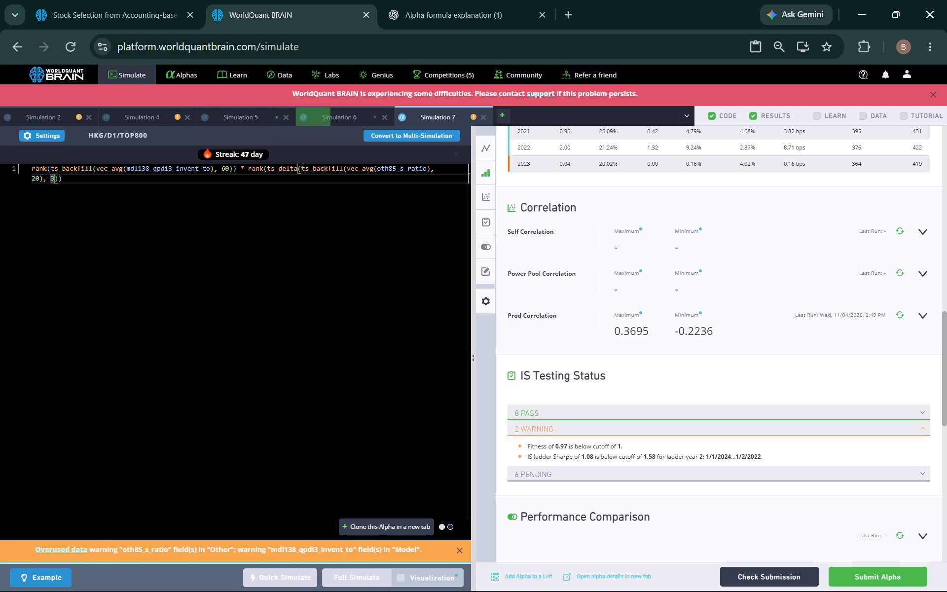
{"action": "left_click", "coordinate": [39, 138]}
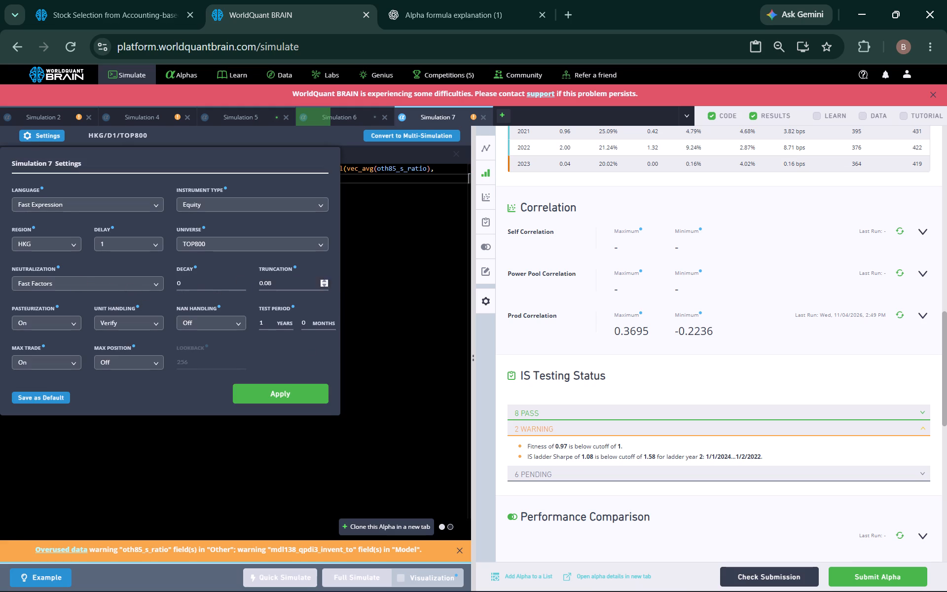
{"action": "double_click", "coordinate": [241, 282]}
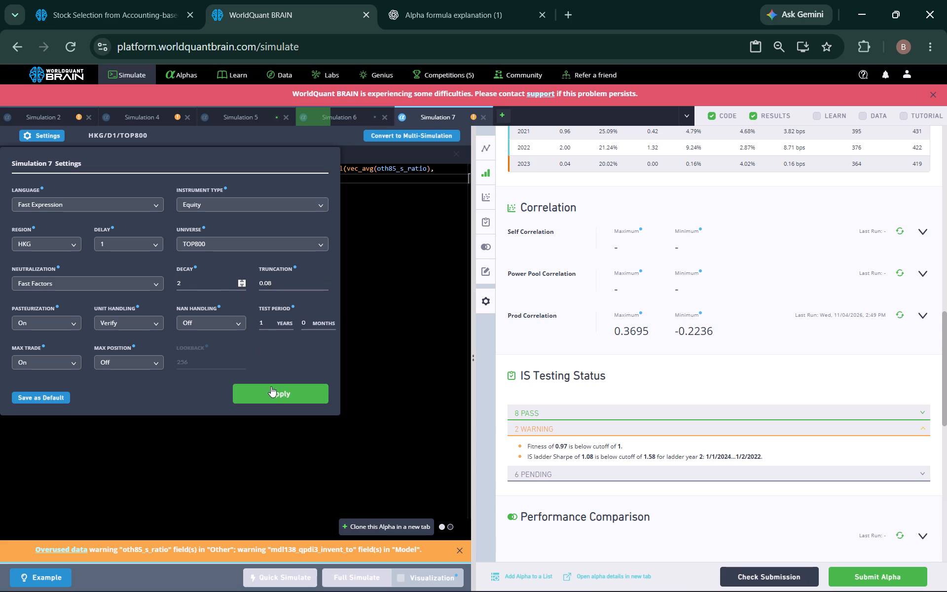
{"action": "left_click", "coordinate": [272, 395]}
{"action": "left_click", "coordinate": [346, 578]}
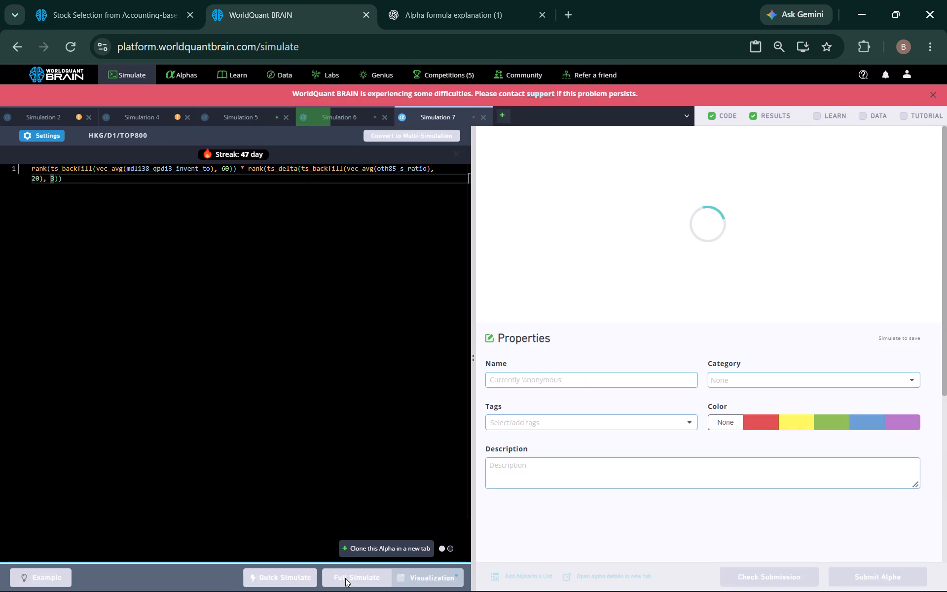
Return to Simulation 5 and run its submission check.
{"action": "left_click", "coordinate": [245, 117]}
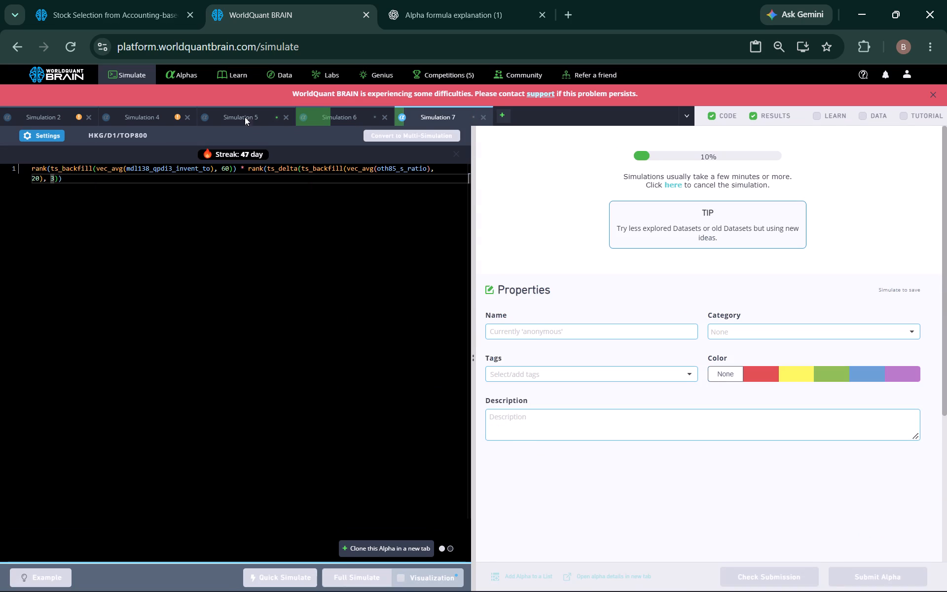
{"action": "scroll", "coordinate": [613, 304], "scroll_direction": "down", "scroll_amount": 2}
{"action": "scroll", "coordinate": [671, 400], "scroll_direction": "down", "scroll_amount": 2}
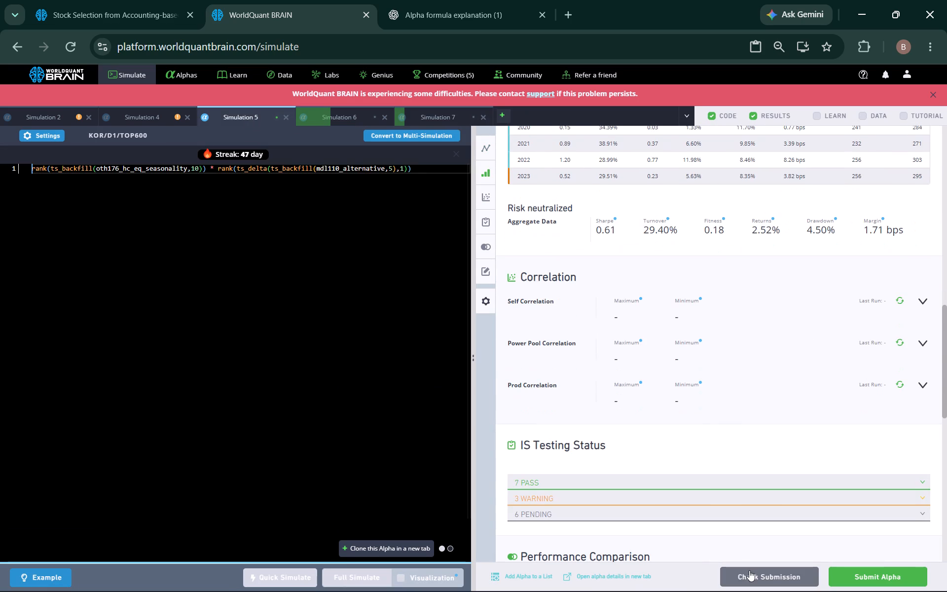
{"action": "left_click", "coordinate": [752, 569]}
{"action": "scroll", "coordinate": [612, 376], "scroll_direction": "up", "scroll_amount": 1}
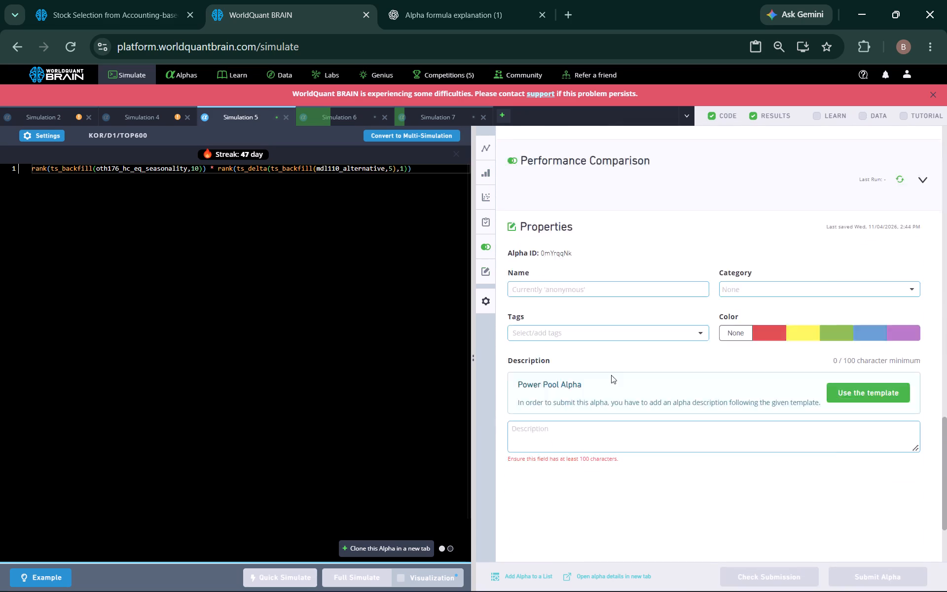
Close Simulation 5.
{"action": "left_click", "coordinate": [282, 117]}
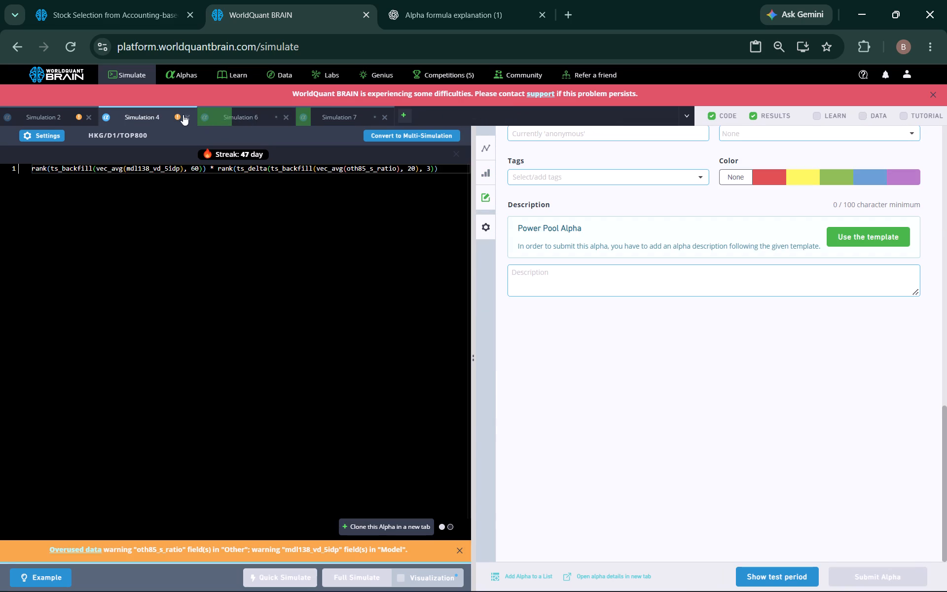
Show Simulation 4's test period and examine the warnings listed in its IS Testing Status.
{"action": "left_click", "coordinate": [765, 574]}
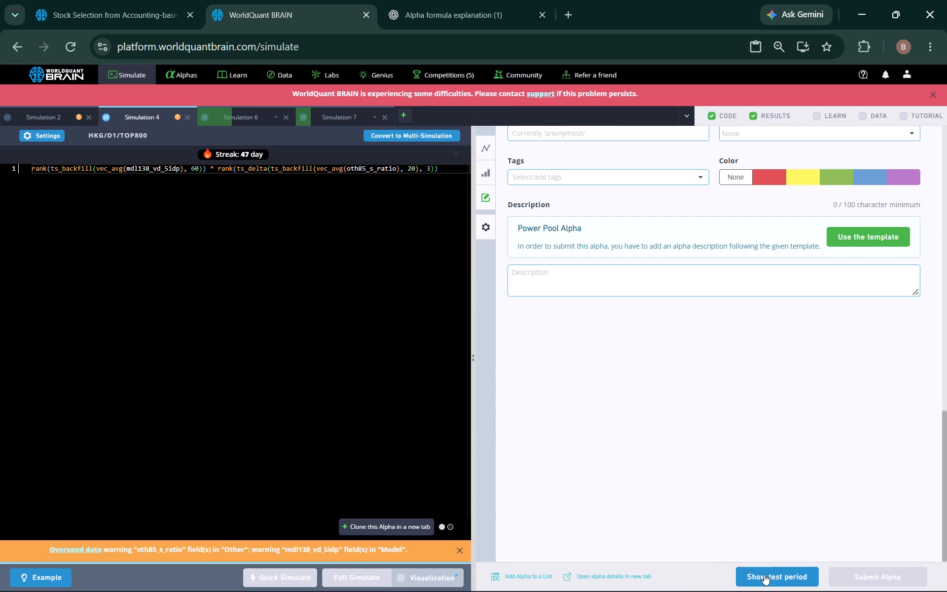
{"action": "scroll", "coordinate": [655, 272], "scroll_direction": "up", "scroll_amount": 1}
{"action": "left_click", "coordinate": [608, 303]}
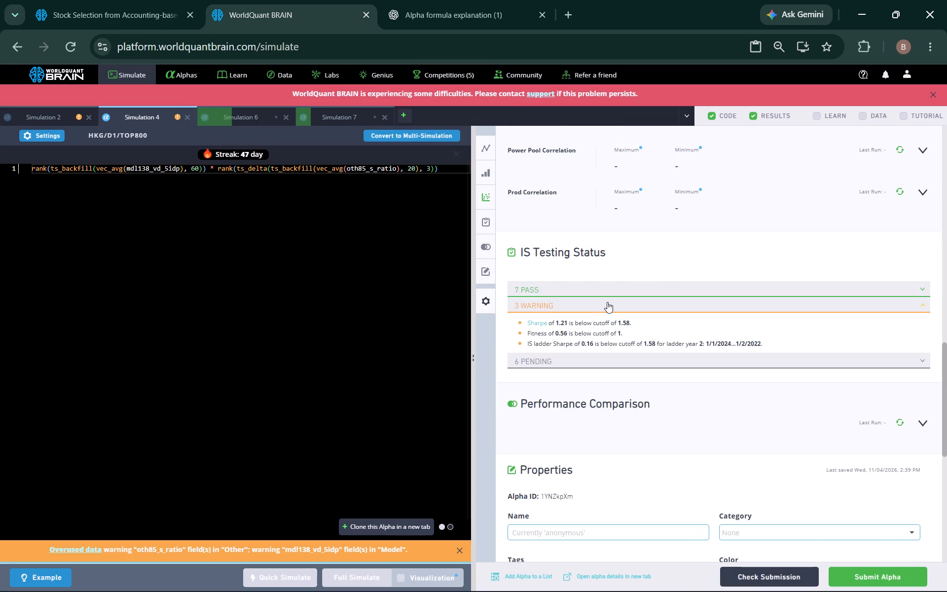
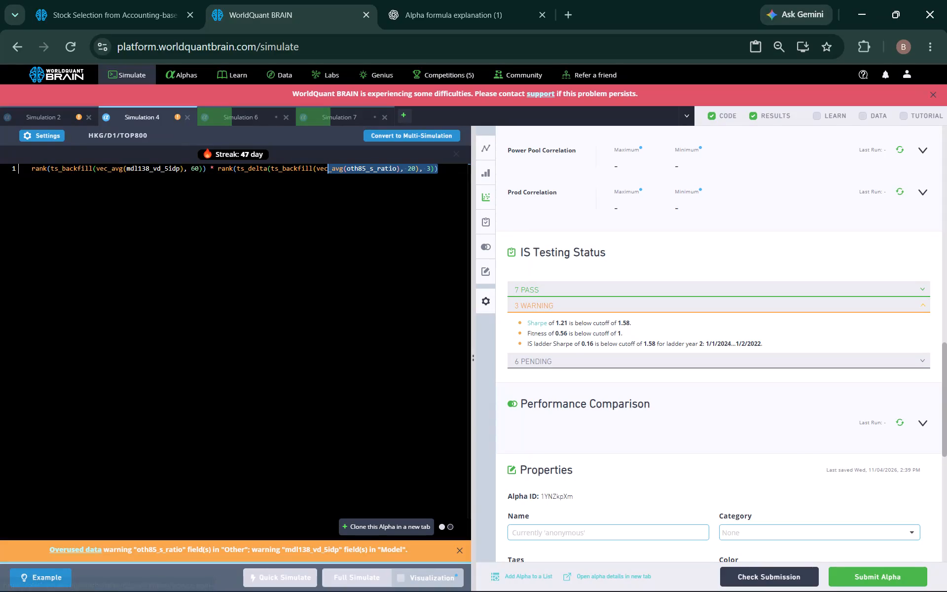
Close Simulation 2.
{"action": "left_click", "coordinate": [34, 106]}
{"action": "left_click", "coordinate": [45, 120]}
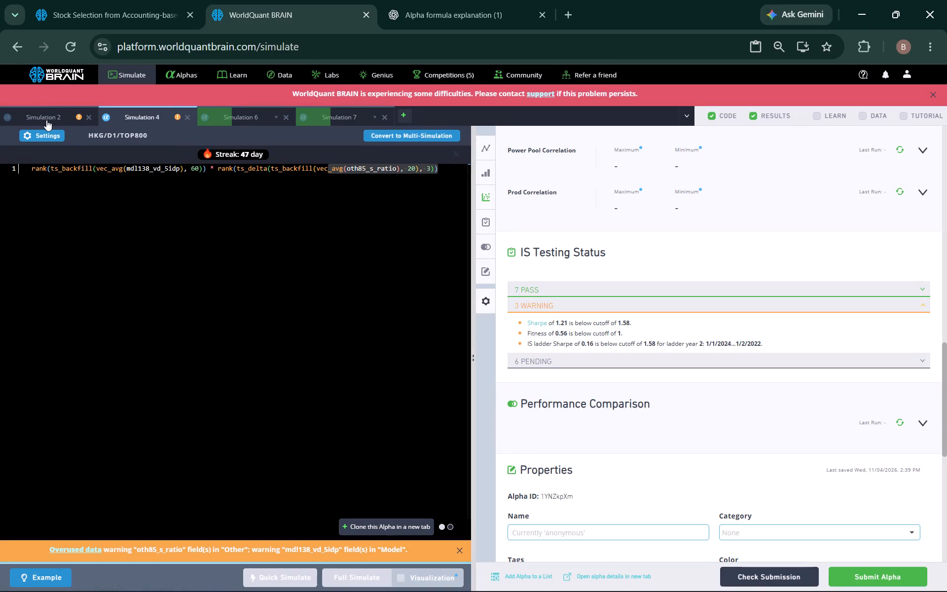
{"action": "left_click", "coordinate": [87, 117]}
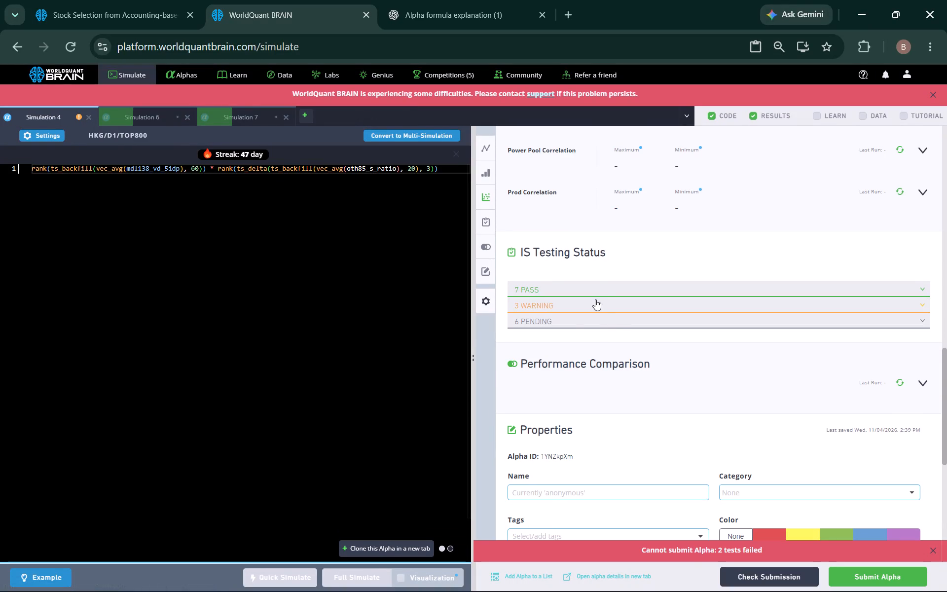
Set Simulation 4's ts_backfill windows to 160 for mdl138_vd_5idp and 120 for oth85_s_ratio, and run a full simulation.
{"action": "left_click", "coordinate": [595, 299]}
{"action": "left_click", "coordinate": [593, 299]}
{"action": "left_click", "coordinate": [592, 298]}
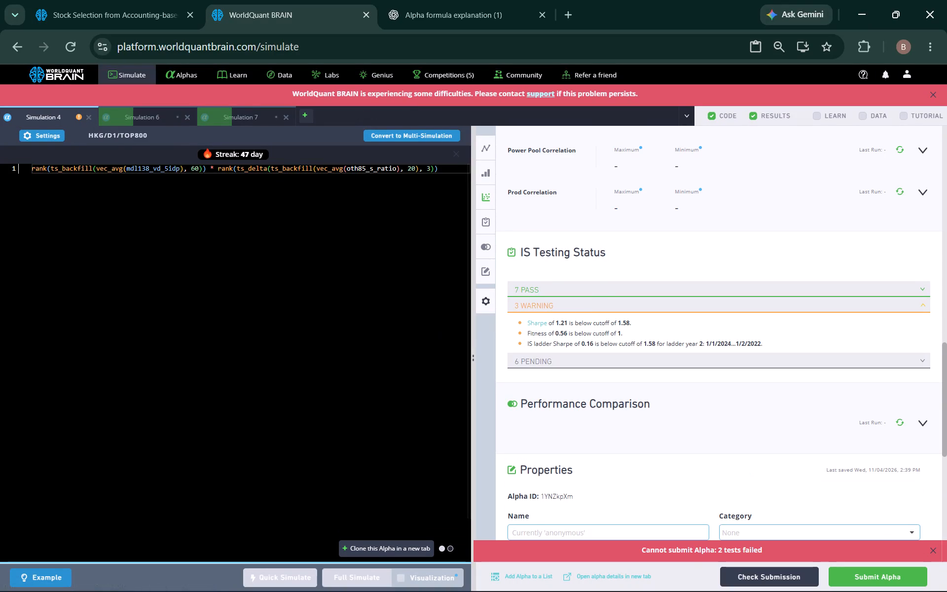
{"action": "left_click", "coordinate": [190, 169]}
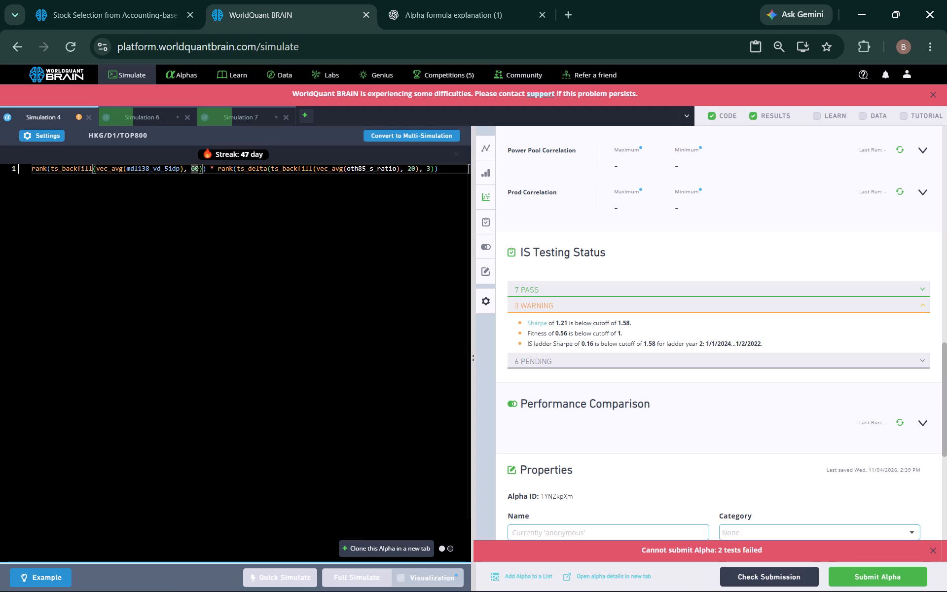
{"action": "key", "text": "1"}
{"action": "left_click", "coordinate": [410, 174]}
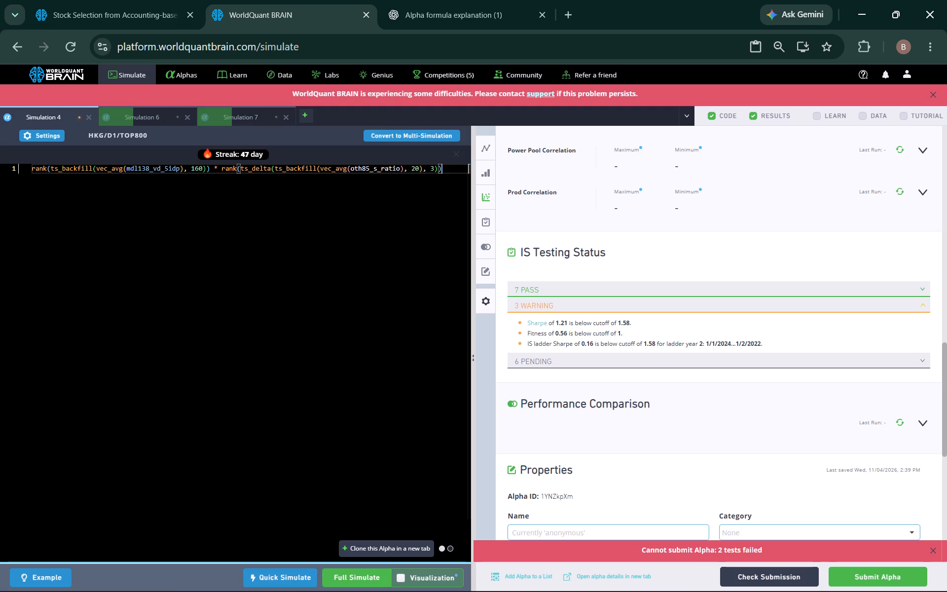
{"action": "left_click", "coordinate": [410, 171]}
{"action": "key", "text": "1"}
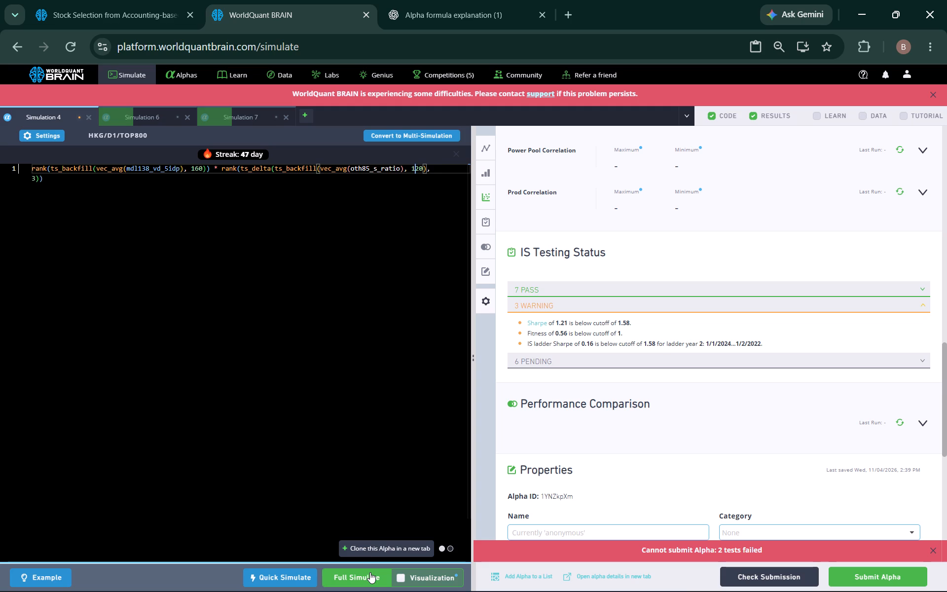
{"action": "left_click", "coordinate": [370, 572]}
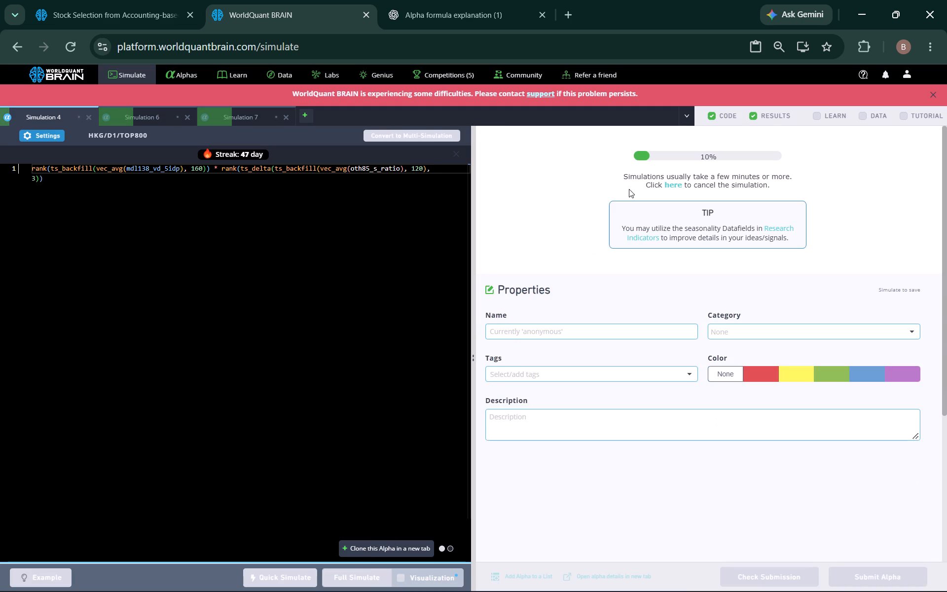
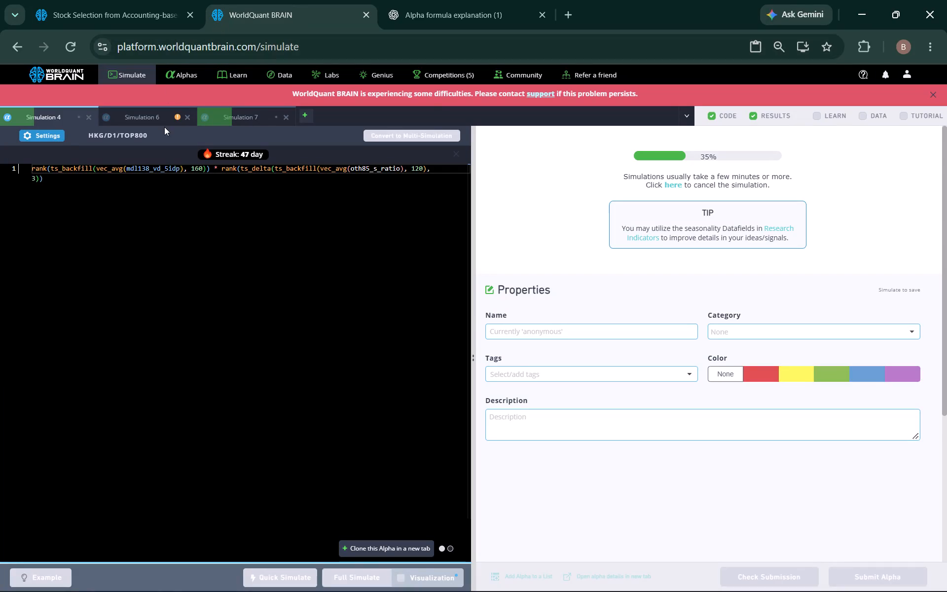
Review Simulation 6's test-period results and warnings, then rerun it as a full simulation with neutralization set to Slow Factors.
{"action": "left_click", "coordinate": [164, 112]}
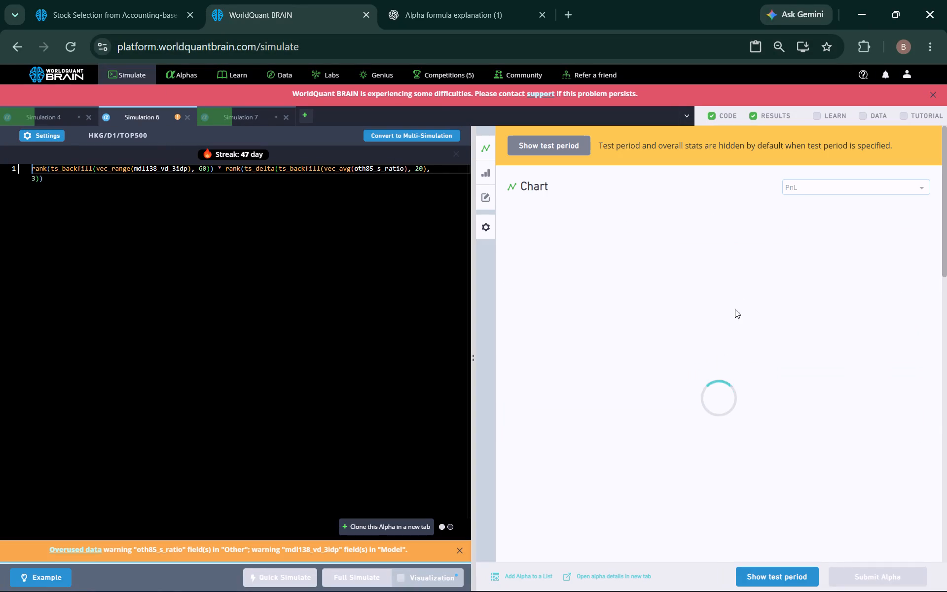
{"action": "scroll", "coordinate": [731, 355], "scroll_direction": "down", "scroll_amount": 2}
{"action": "left_click", "coordinate": [775, 569]}
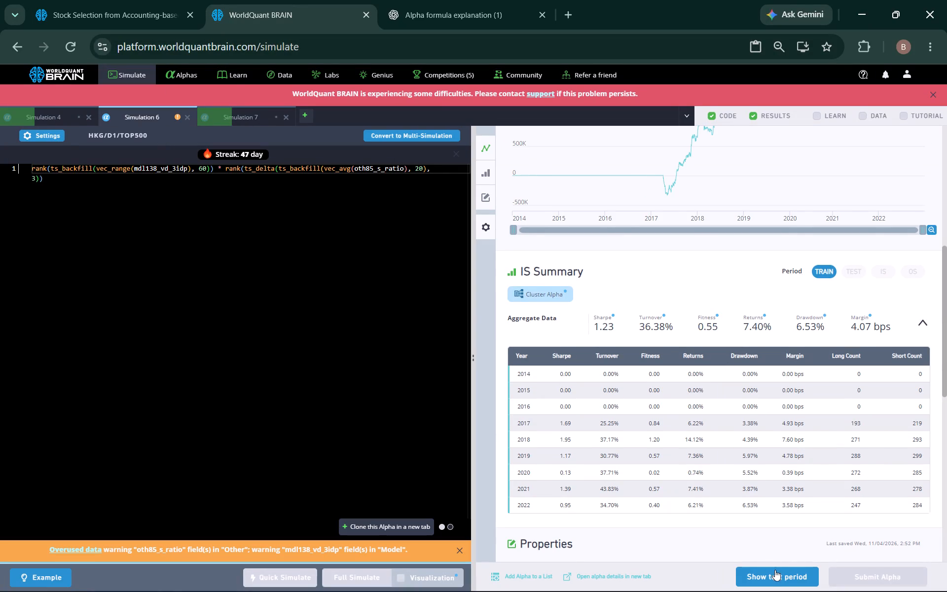
{"action": "scroll", "coordinate": [737, 388], "scroll_direction": "down", "scroll_amount": 1}
{"action": "scroll", "coordinate": [680, 375], "scroll_direction": "down", "scroll_amount": 2}
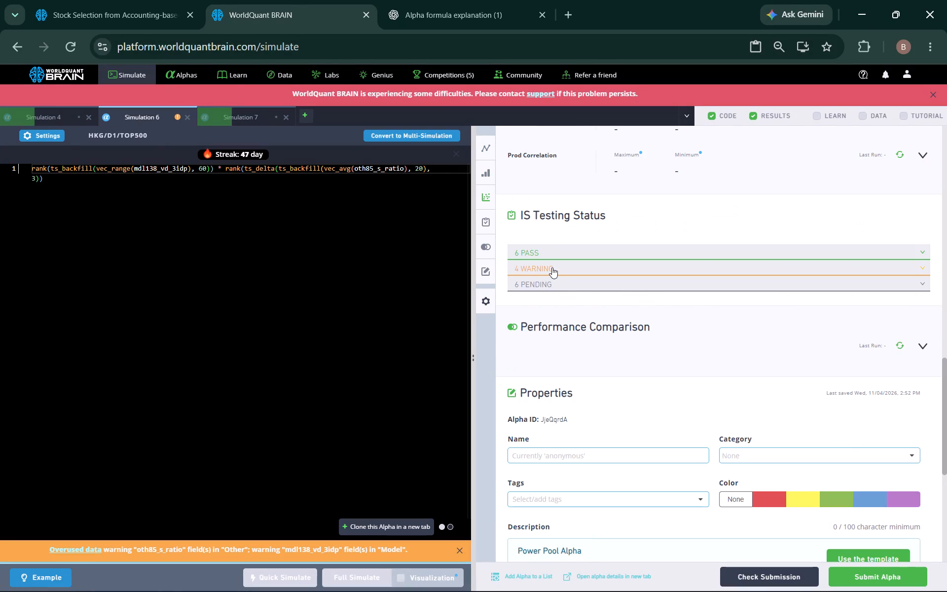
{"action": "left_click", "coordinate": [552, 267]}
{"action": "left_click", "coordinate": [47, 142]}
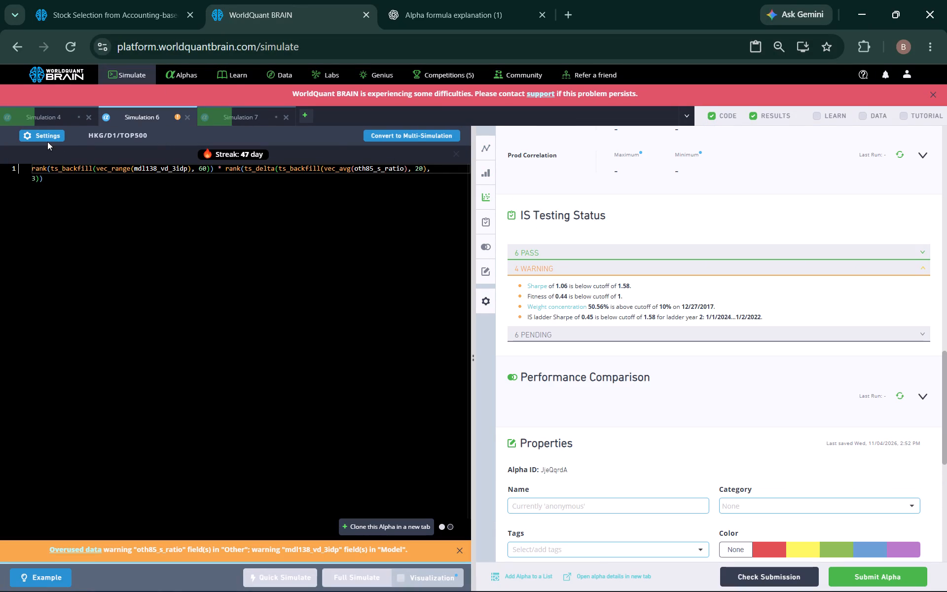
{"action": "left_click", "coordinate": [46, 140]}
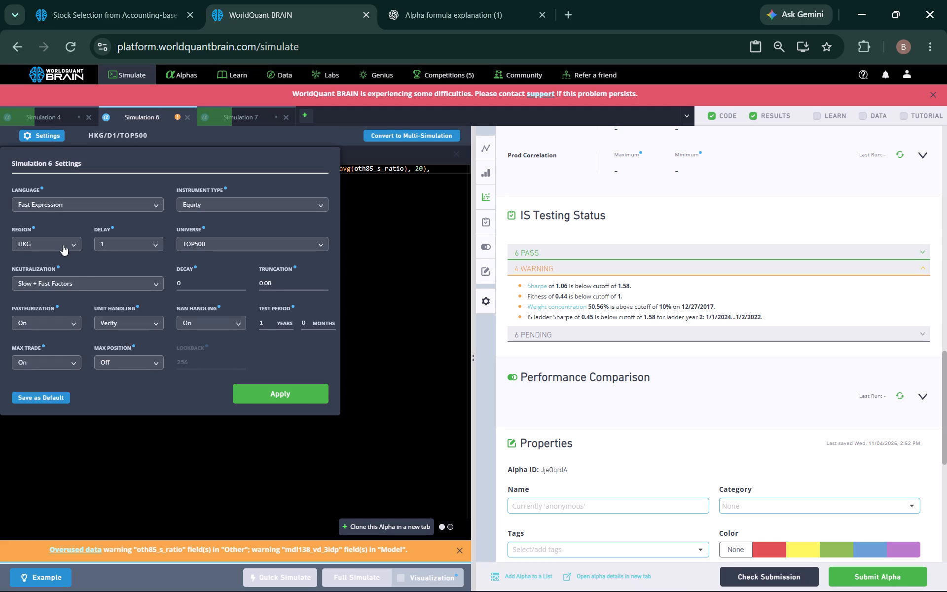
{"action": "left_click", "coordinate": [86, 283]}
{"action": "scroll", "coordinate": [52, 324], "scroll_direction": "down", "scroll_amount": 1}
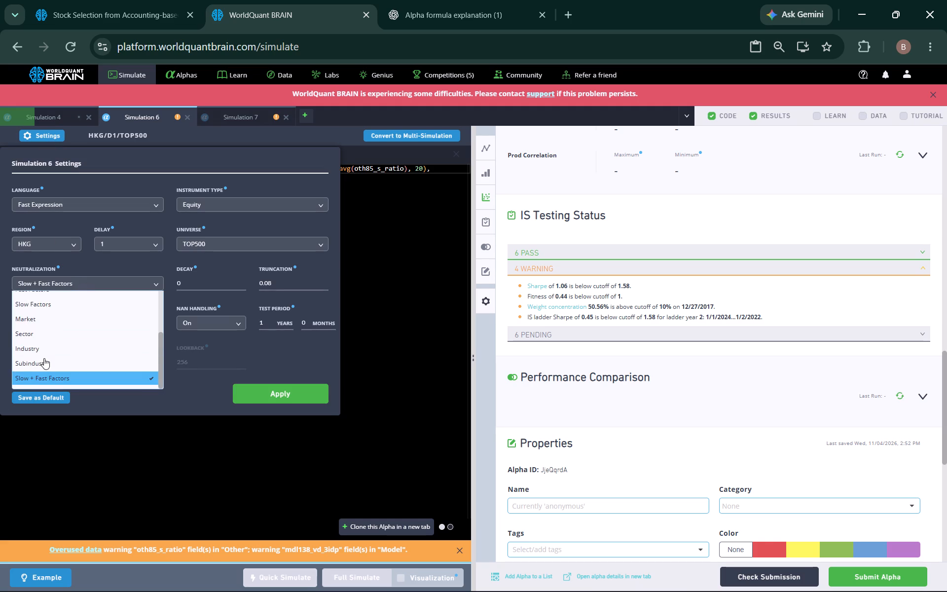
{"action": "scroll", "coordinate": [47, 348], "scroll_direction": "up", "scroll_amount": 1}
{"action": "left_click", "coordinate": [47, 370]}
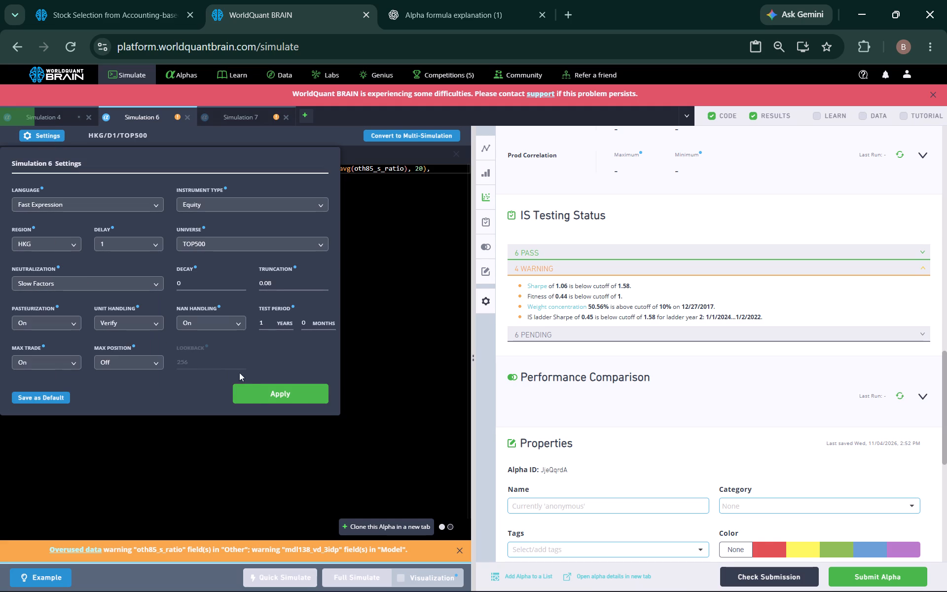
{"action": "left_click", "coordinate": [258, 393]}
{"action": "left_click", "coordinate": [358, 583]}
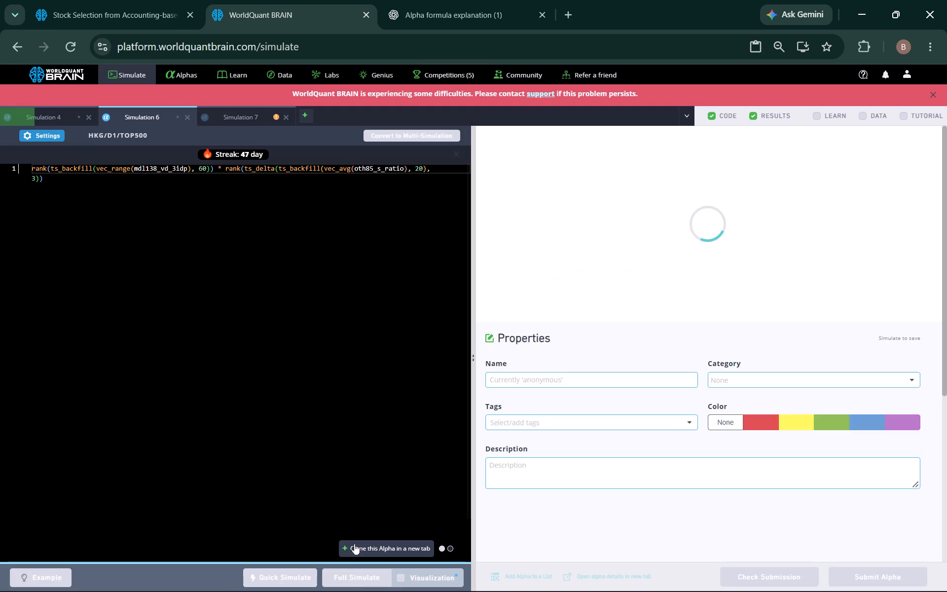
Review Simulation 7's test-period results and warnings, then rerun it as a full simulation with the ts_delta window set to 1.
{"action": "left_click", "coordinate": [258, 120]}
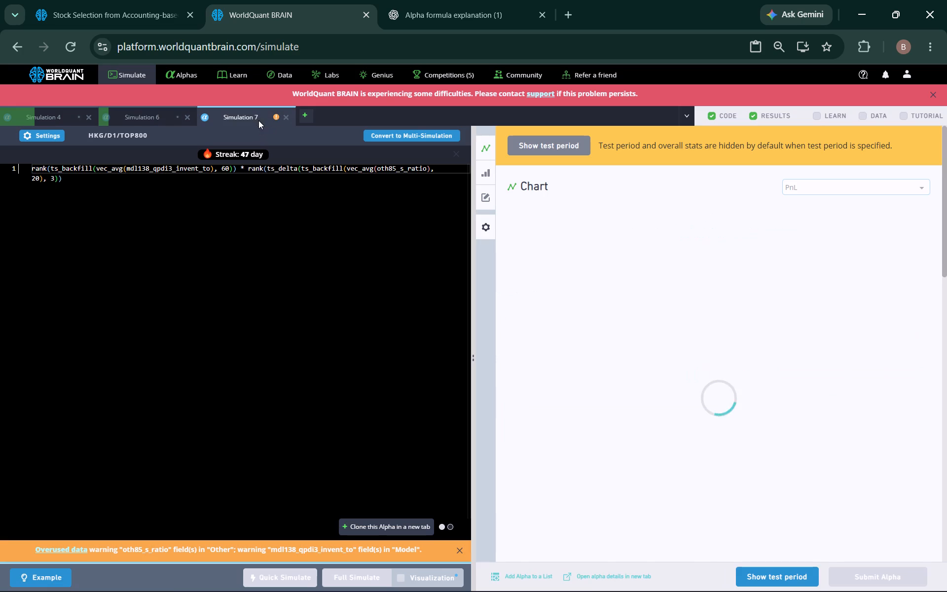
{"action": "scroll", "coordinate": [676, 343], "scroll_direction": "down", "scroll_amount": 2}
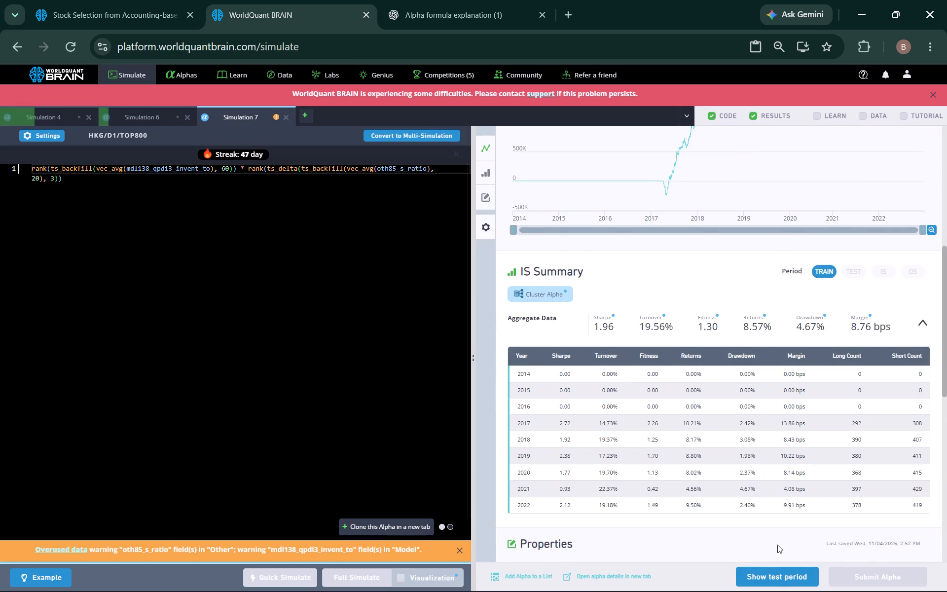
{"action": "left_click", "coordinate": [776, 574]}
{"action": "scroll", "coordinate": [681, 391], "scroll_direction": "down", "scroll_amount": 2}
{"action": "left_click", "coordinate": [610, 436]}
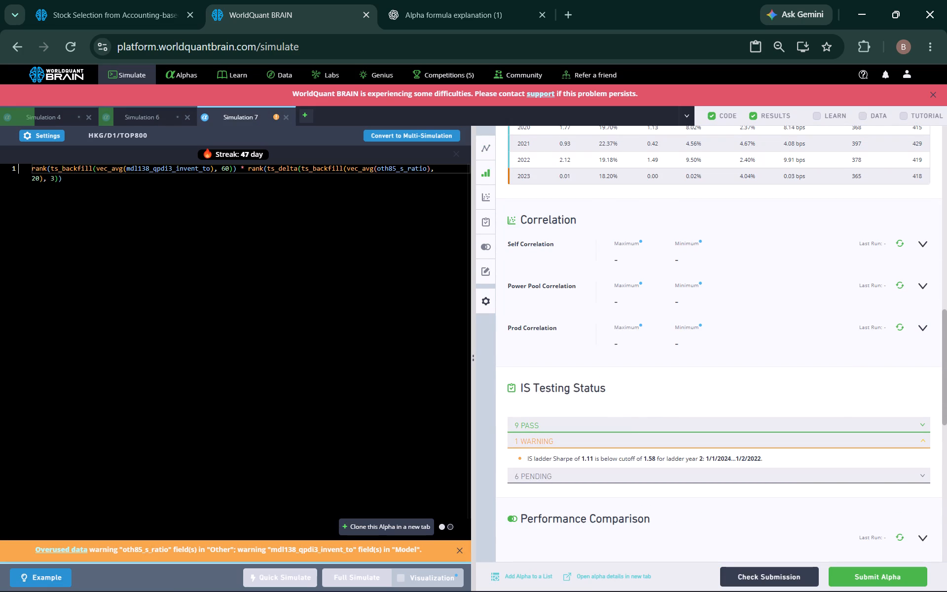
{"action": "left_click", "coordinate": [55, 182]}
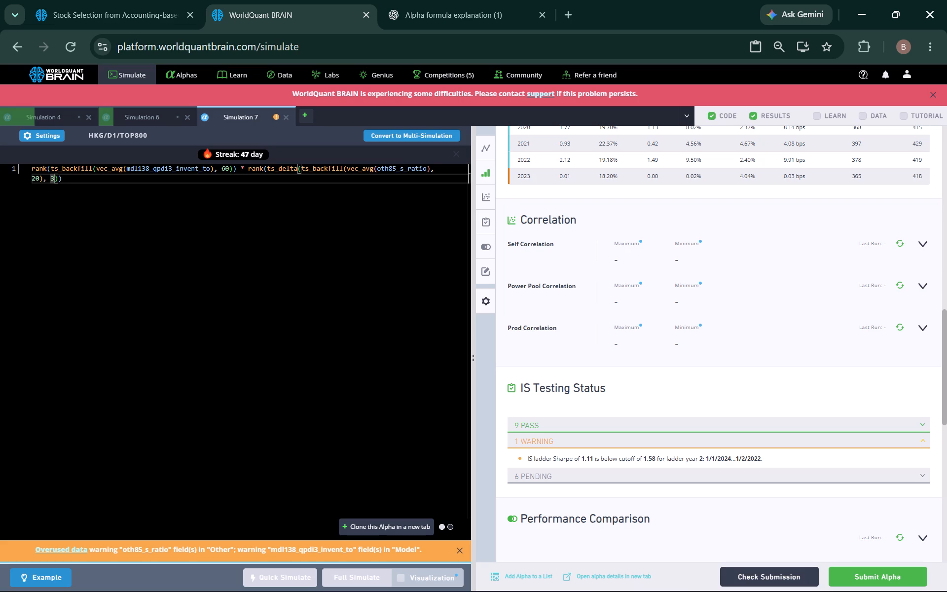
{"action": "key", "text": "BackSpace"}
{"action": "key", "text": "1"}
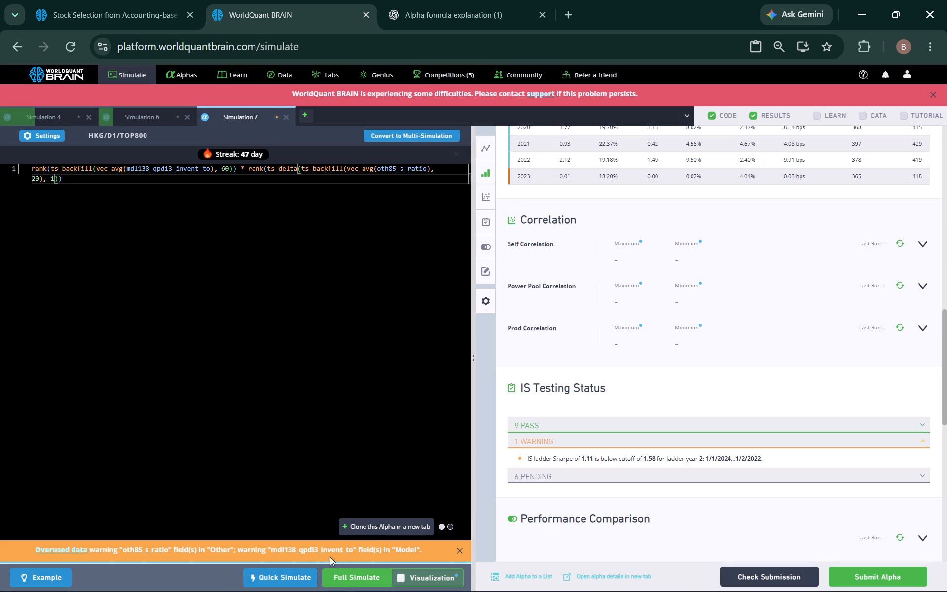
{"action": "left_click", "coordinate": [344, 574]}
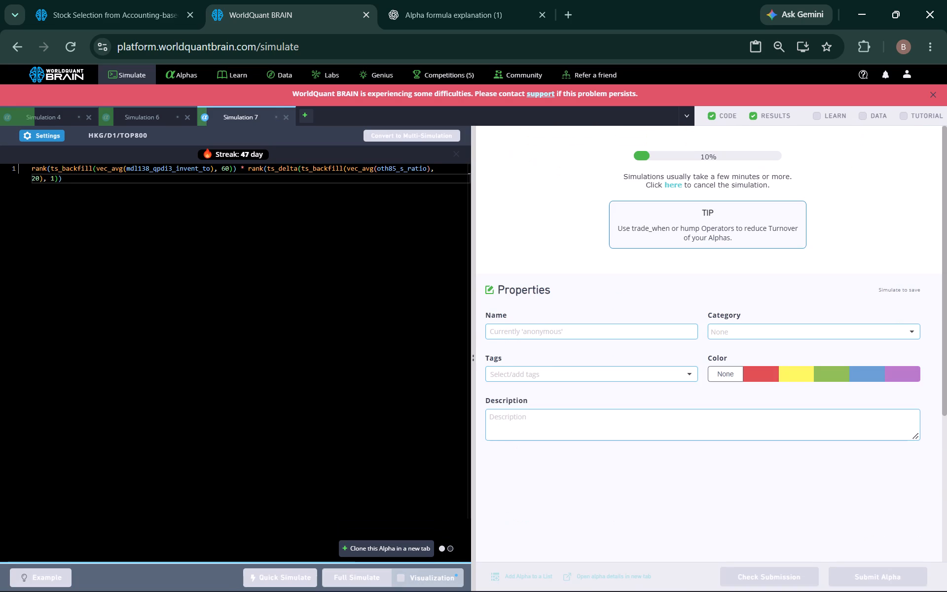
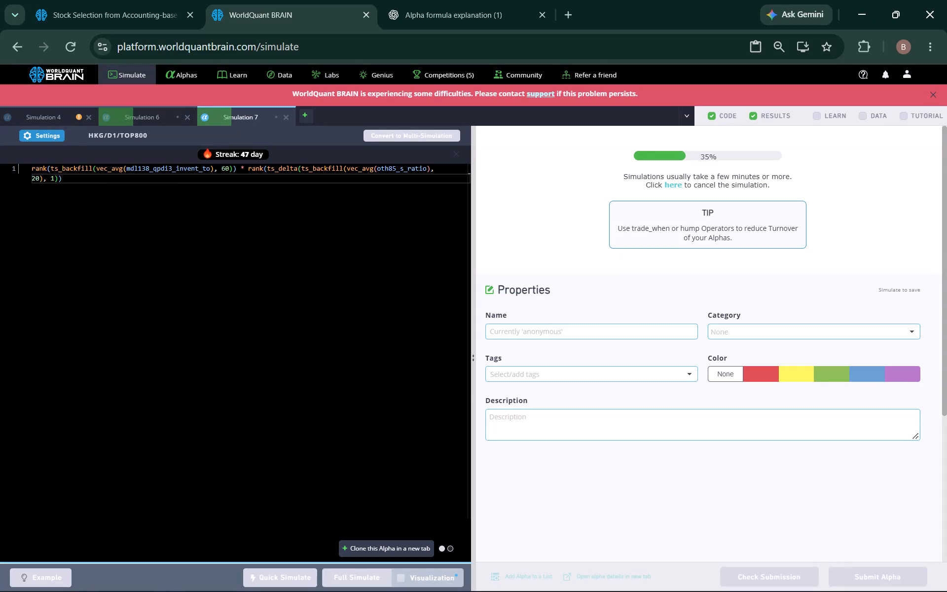
Review Simulation 4's test-period results and warnings, then rerun it as a full simulation with neutralization set to Fast Factors.
{"action": "left_click", "coordinate": [62, 119]}
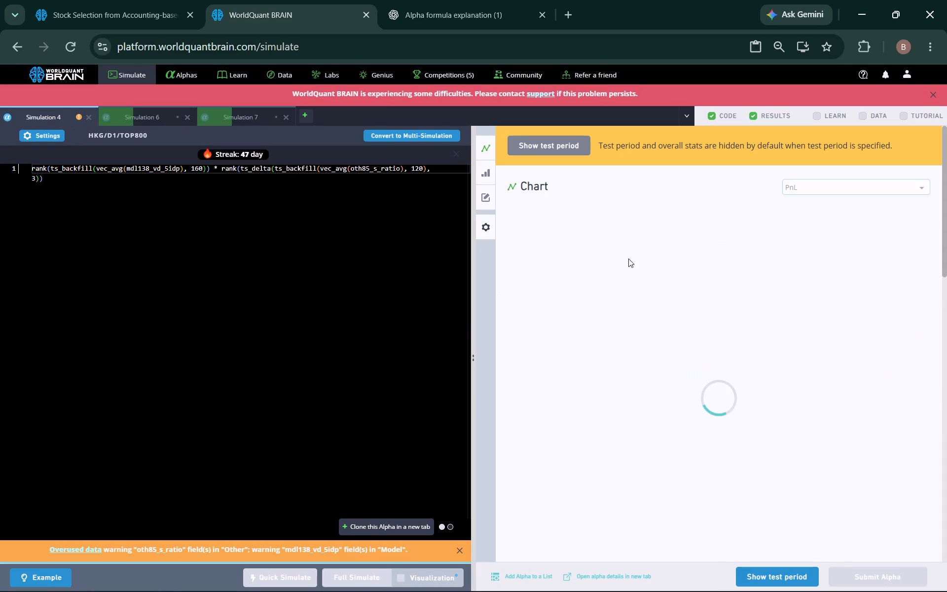
{"action": "scroll", "coordinate": [656, 338], "scroll_direction": "down", "scroll_amount": 2}
{"action": "left_click", "coordinate": [779, 574]}
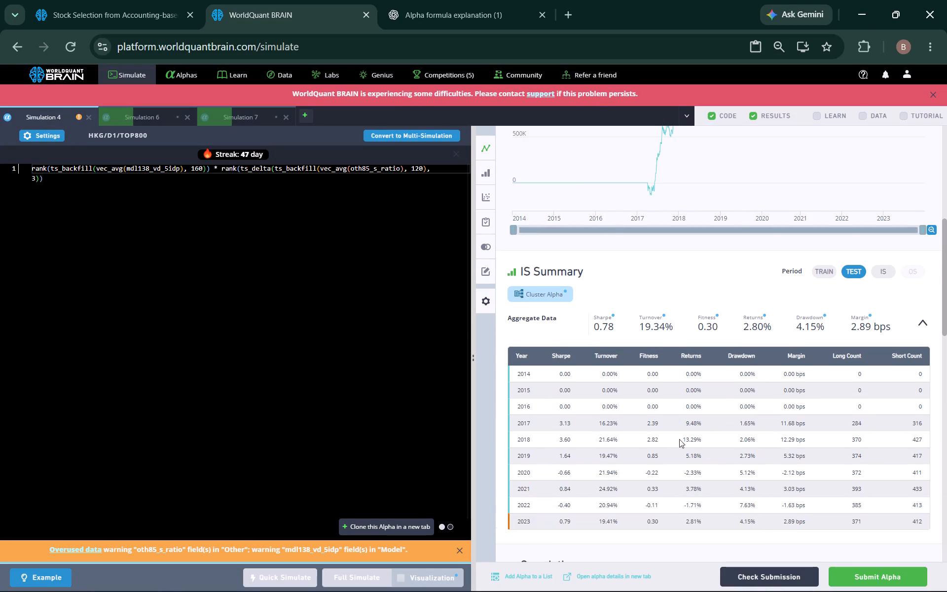
{"action": "scroll", "coordinate": [628, 407], "scroll_direction": "down", "scroll_amount": 2}
{"action": "left_click", "coordinate": [616, 443]}
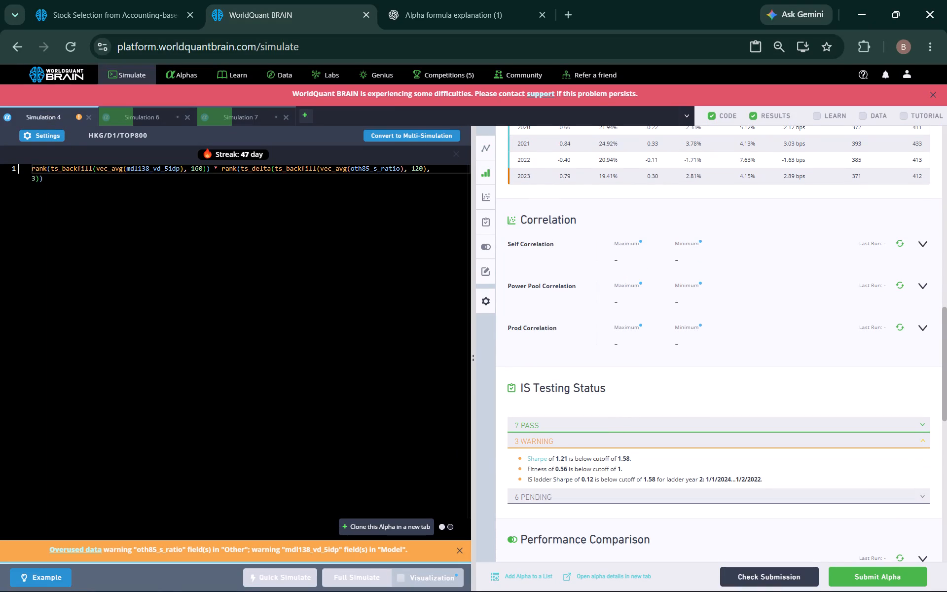
{"action": "left_click", "coordinate": [39, 135]}
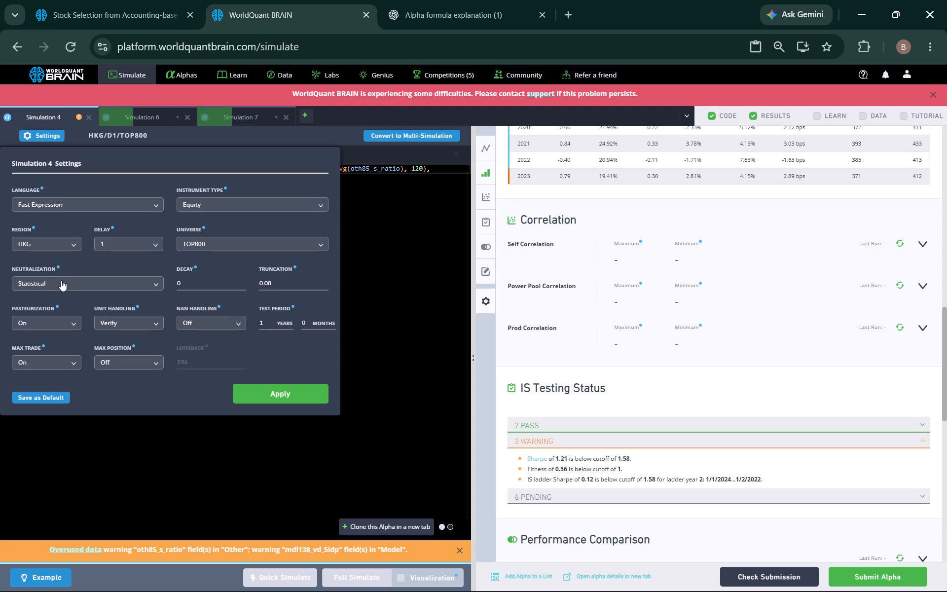
{"action": "left_click", "coordinate": [61, 280]}
{"action": "left_click", "coordinate": [74, 356]}
{"action": "left_click", "coordinate": [264, 396]}
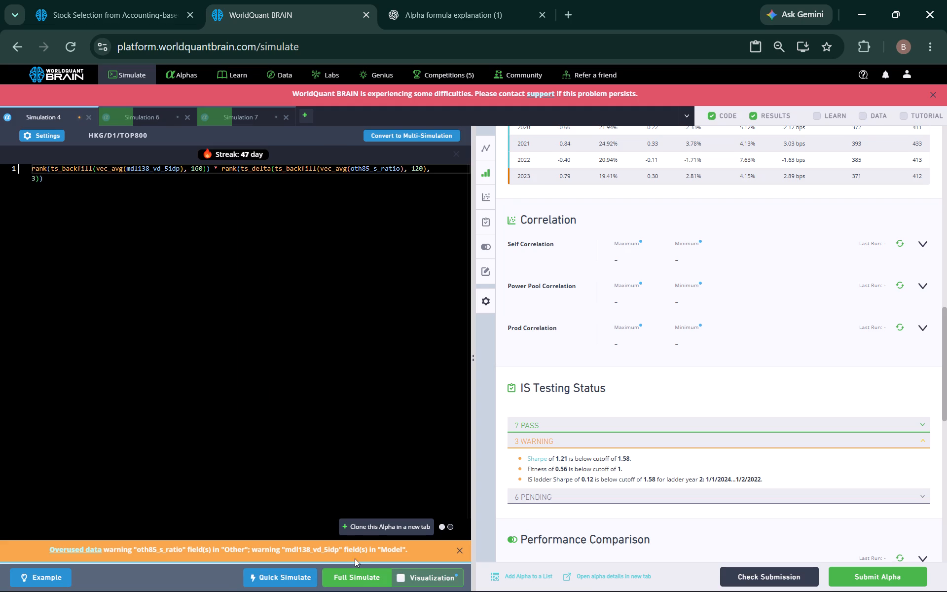
{"action": "left_click", "coordinate": [362, 574]}
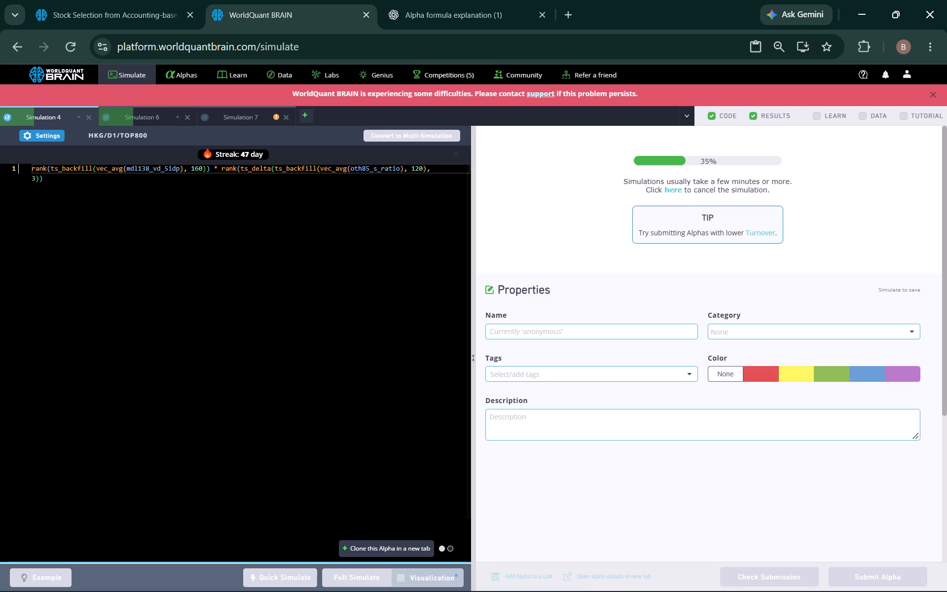
Review Simulation 7's test-period results and warnings, then rerun it as a full simulation with the ts_delta window set to 2.
{"action": "left_click", "coordinate": [248, 113]}
{"action": "scroll", "coordinate": [553, 319], "scroll_direction": "down", "scroll_amount": 1}
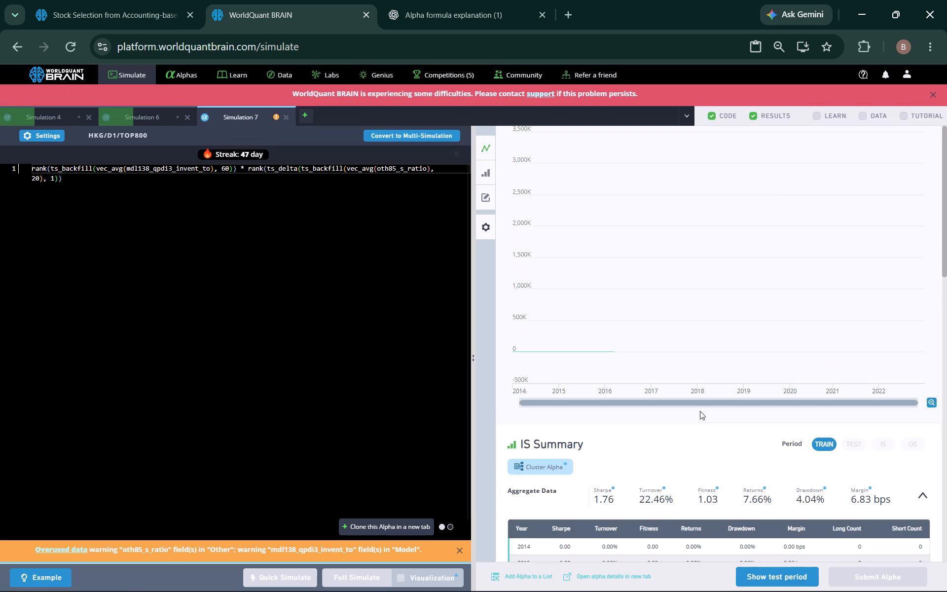
{"action": "scroll", "coordinate": [699, 416], "scroll_direction": "down", "scroll_amount": 2}
{"action": "left_click", "coordinate": [788, 580]}
{"action": "scroll", "coordinate": [741, 479], "scroll_direction": "down", "scroll_amount": 1}
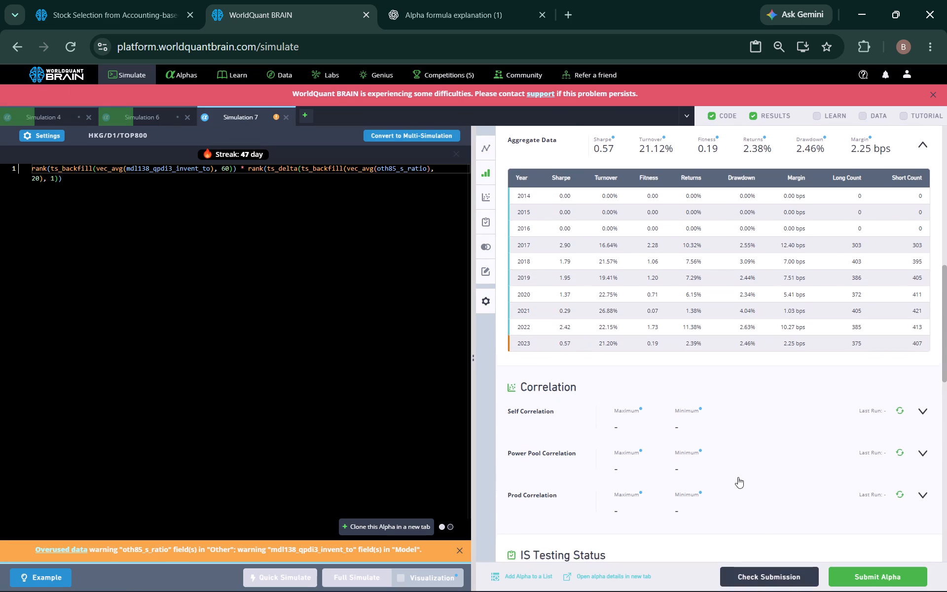
{"action": "scroll", "coordinate": [738, 477], "scroll_direction": "down", "scroll_amount": 1}
{"action": "left_click", "coordinate": [658, 264]}
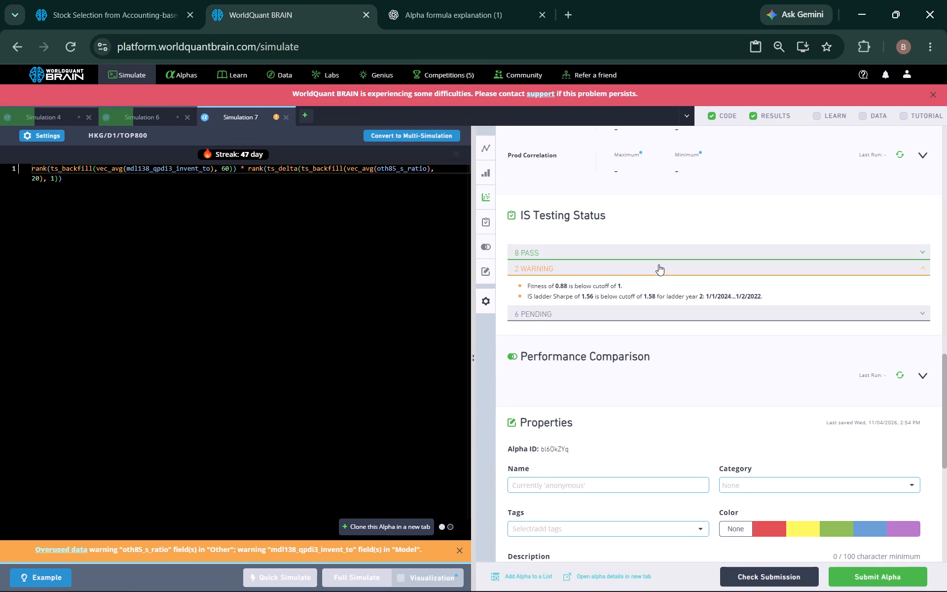
{"action": "left_click", "coordinate": [55, 181]}
{"action": "key", "text": "BackSpace"}
{"action": "key", "text": "2"}
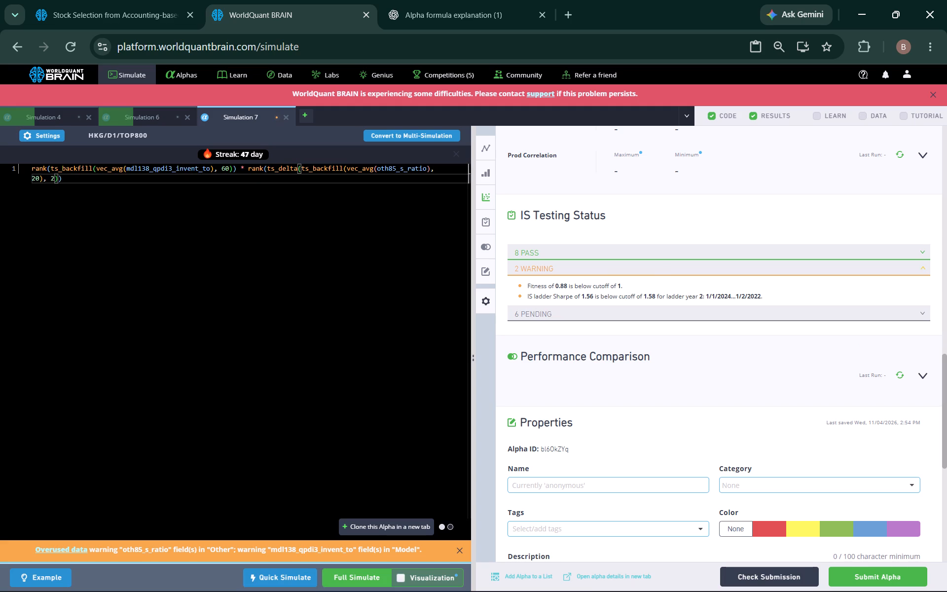
{"action": "left_click", "coordinate": [343, 578]}
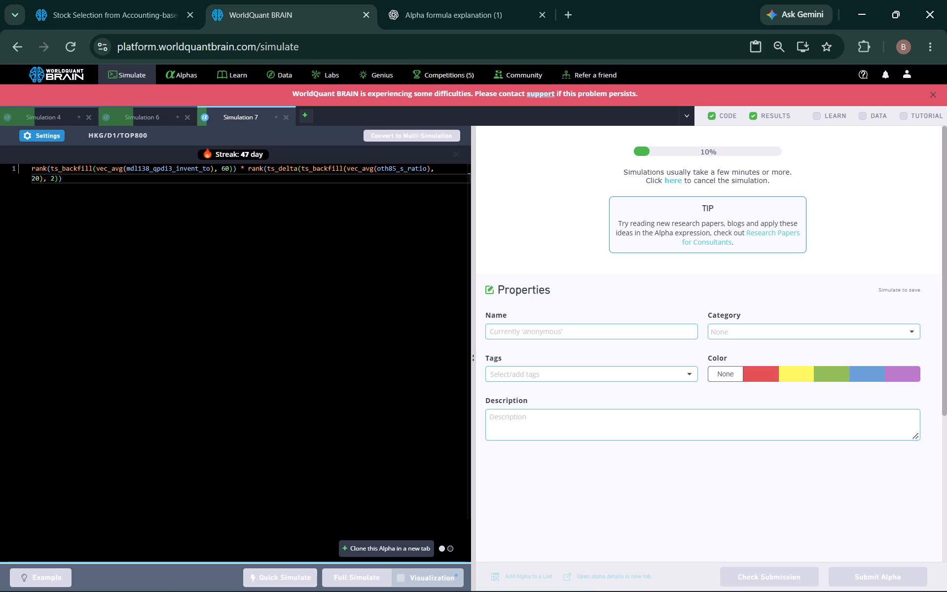
Check the settings of the running Simulation 7.
{"action": "left_click", "coordinate": [44, 139]}
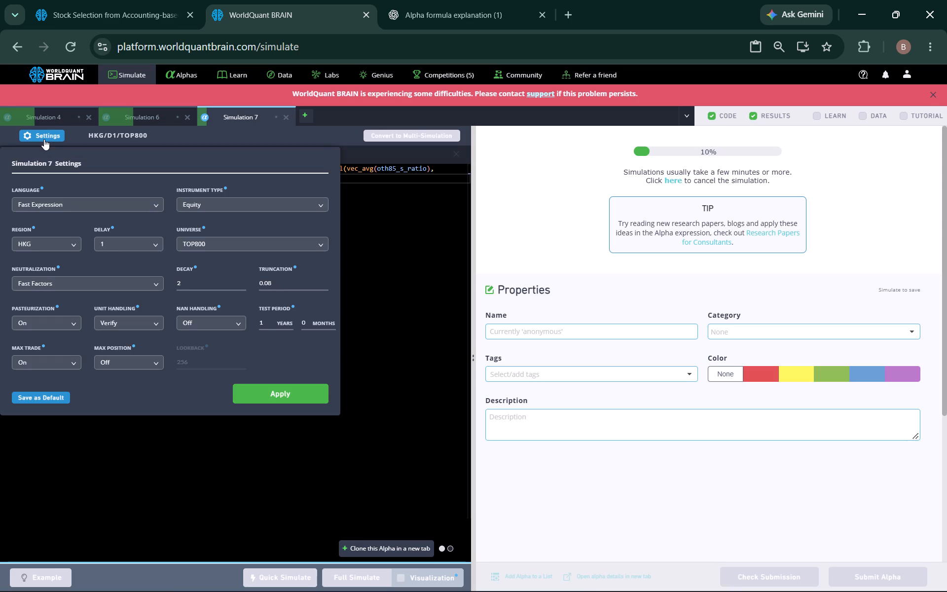
{"action": "left_click", "coordinate": [44, 139]}
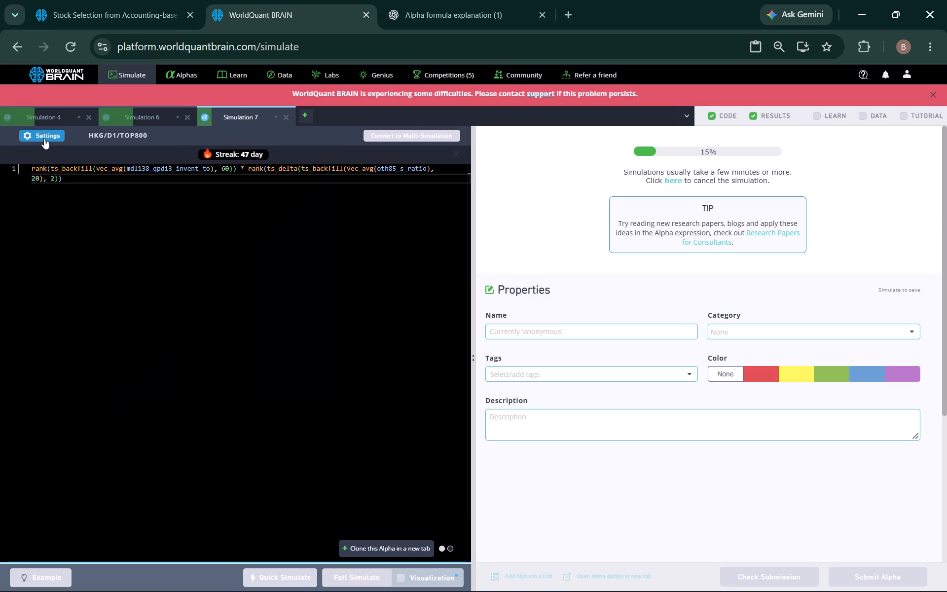
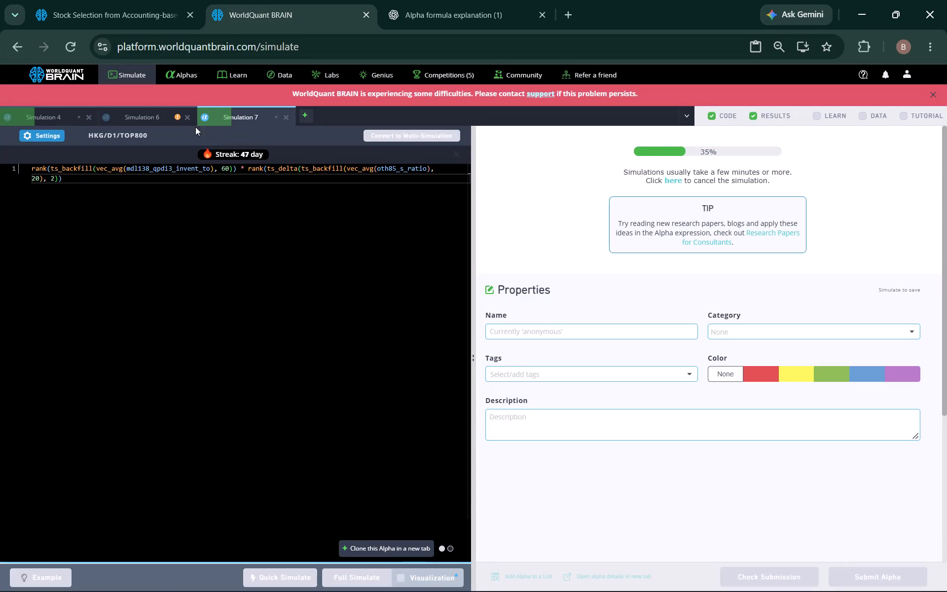
Reveal Simulation 6's test-period results and examine its yearly summary and testing warnings.
{"action": "left_click", "coordinate": [170, 123]}
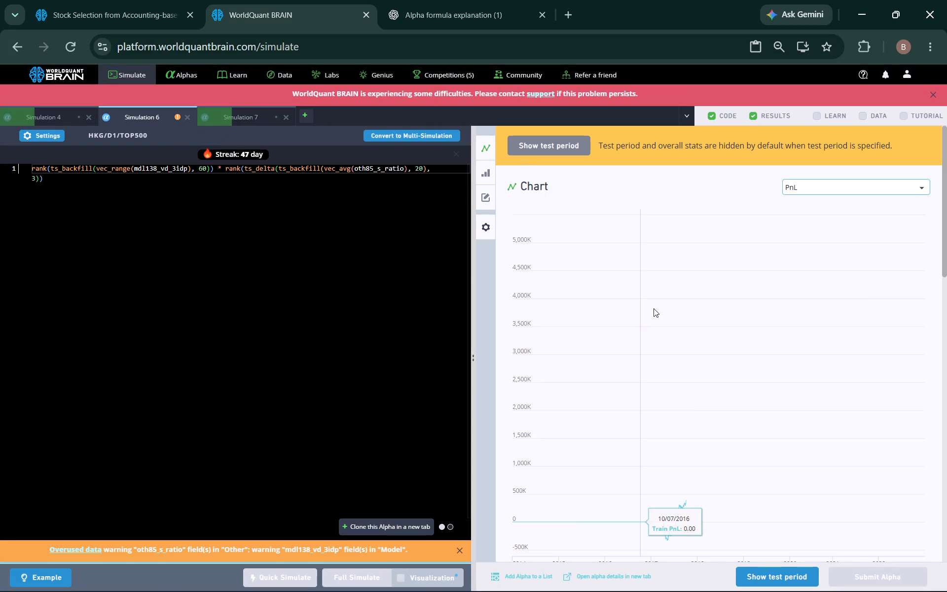
{"action": "scroll", "coordinate": [710, 341], "scroll_direction": "down", "scroll_amount": 1}
{"action": "scroll", "coordinate": [789, 481], "scroll_direction": "down", "scroll_amount": 1}
{"action": "left_click", "coordinate": [787, 569]}
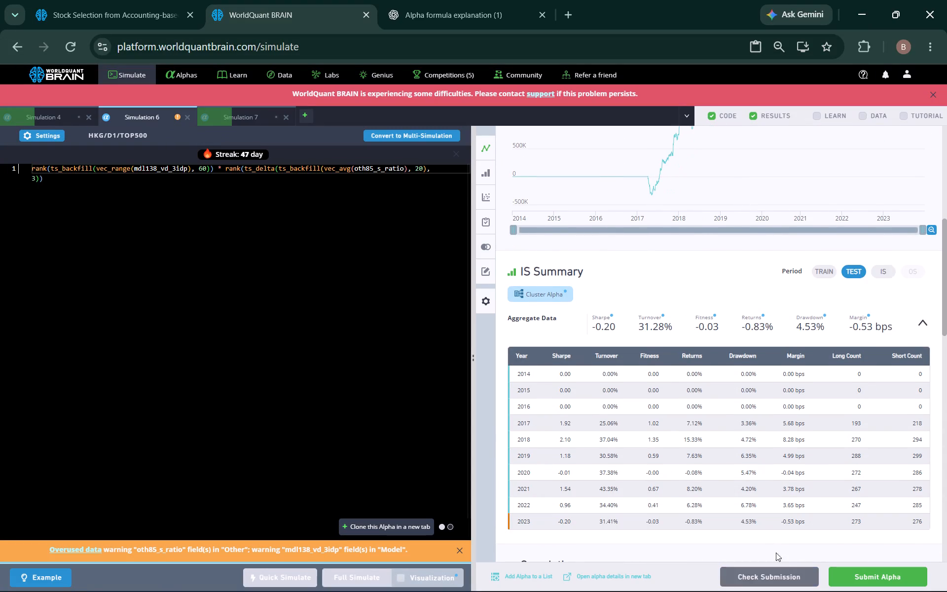
{"action": "scroll", "coordinate": [650, 357], "scroll_direction": "down", "scroll_amount": 1}
{"action": "scroll", "coordinate": [550, 357], "scroll_direction": "down", "scroll_amount": 2}
{"action": "left_click", "coordinate": [599, 265]}
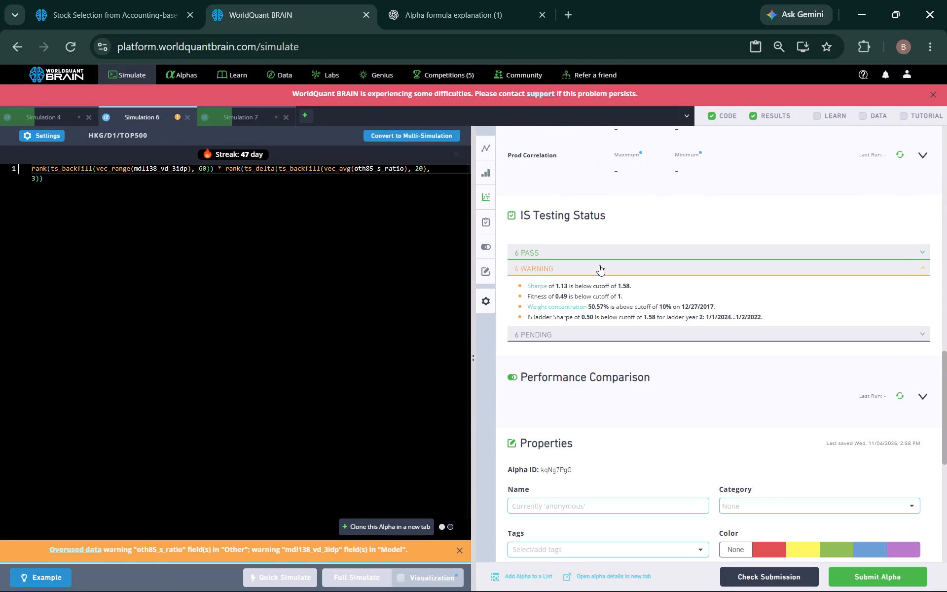
Reveal Simulation 7's test-period results and examine its testing warnings.
{"action": "left_click", "coordinate": [261, 117]}
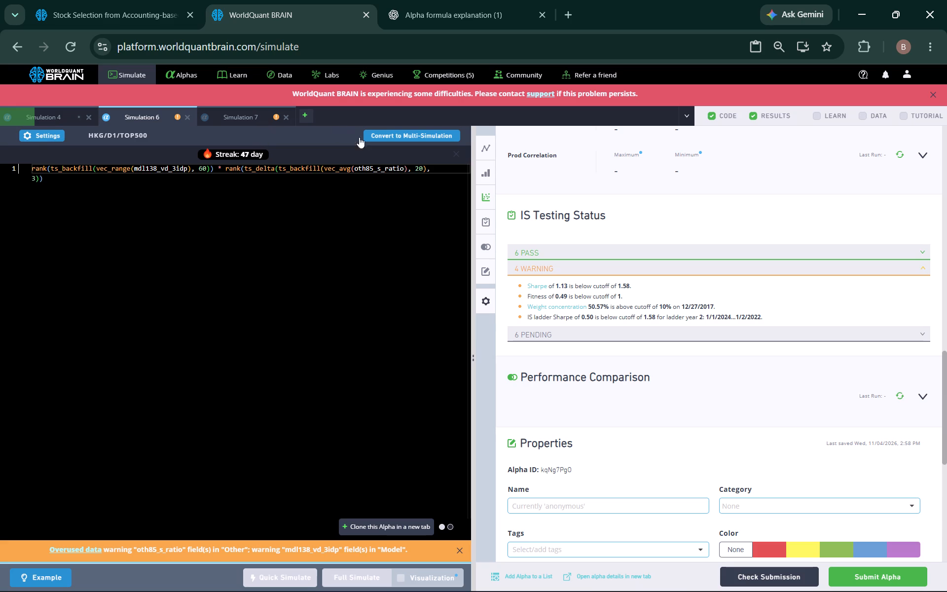
{"action": "scroll", "coordinate": [692, 364], "scroll_direction": "down", "scroll_amount": 1}
{"action": "left_click", "coordinate": [777, 572]}
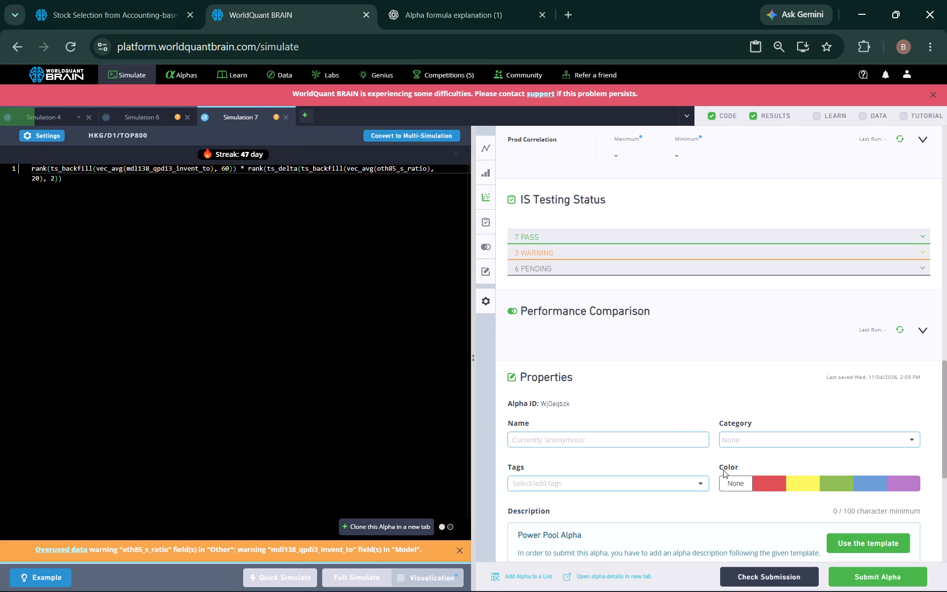
{"action": "left_click", "coordinate": [537, 249]}
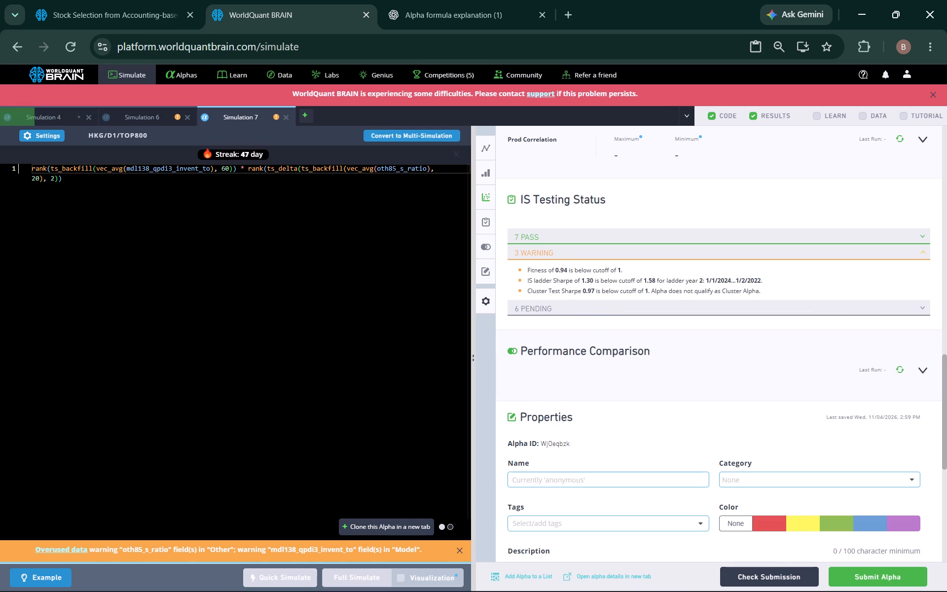
Set the ts_delta window in Simulation 7's expression to 3 and start a full simulation.
{"action": "left_click", "coordinate": [53, 177]}
{"action": "key", "text": "BackSpace"}
{"action": "key", "text": "3"}
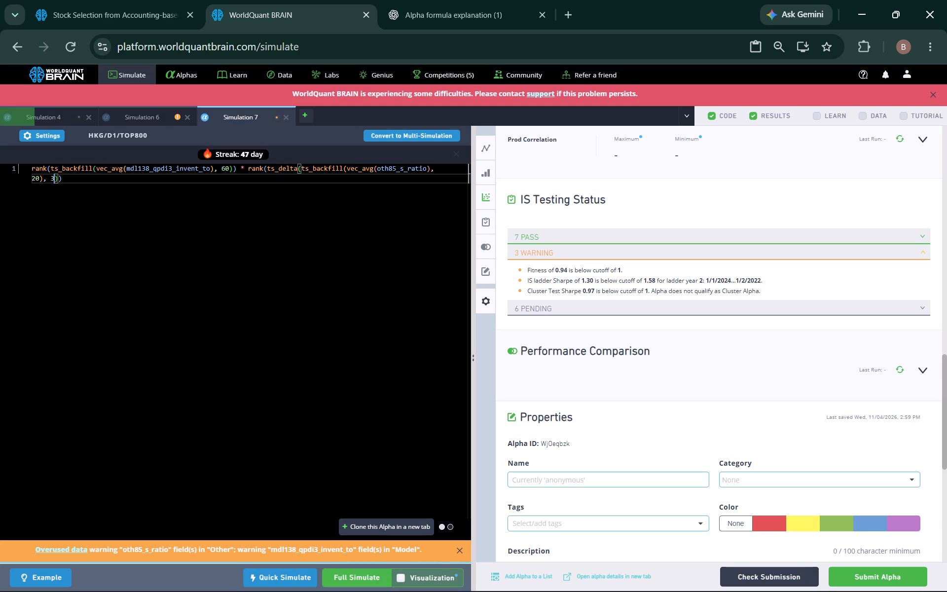
{"action": "left_click", "coordinate": [365, 575]}
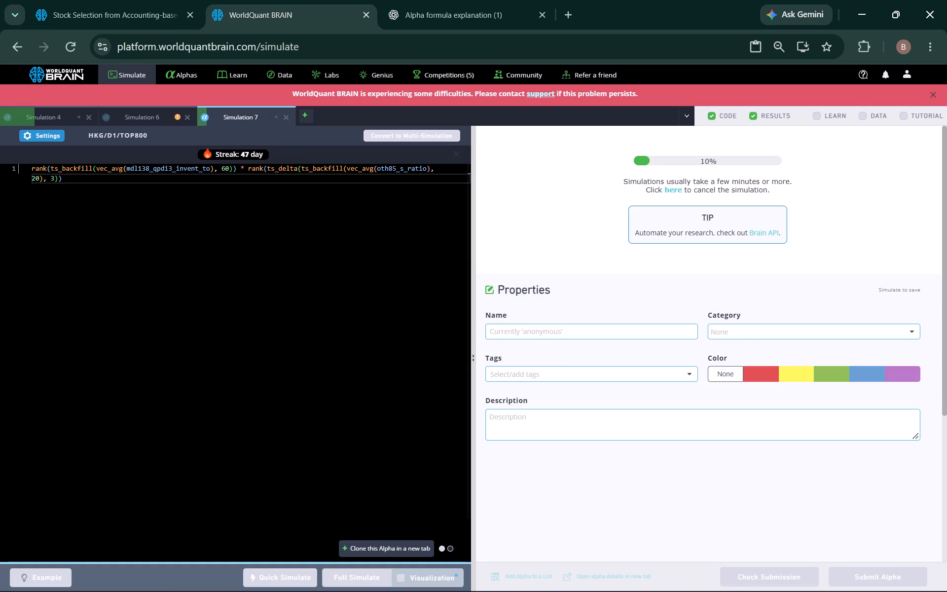
Cancel the running Simulation 7.
{"action": "left_click", "coordinate": [44, 132]}
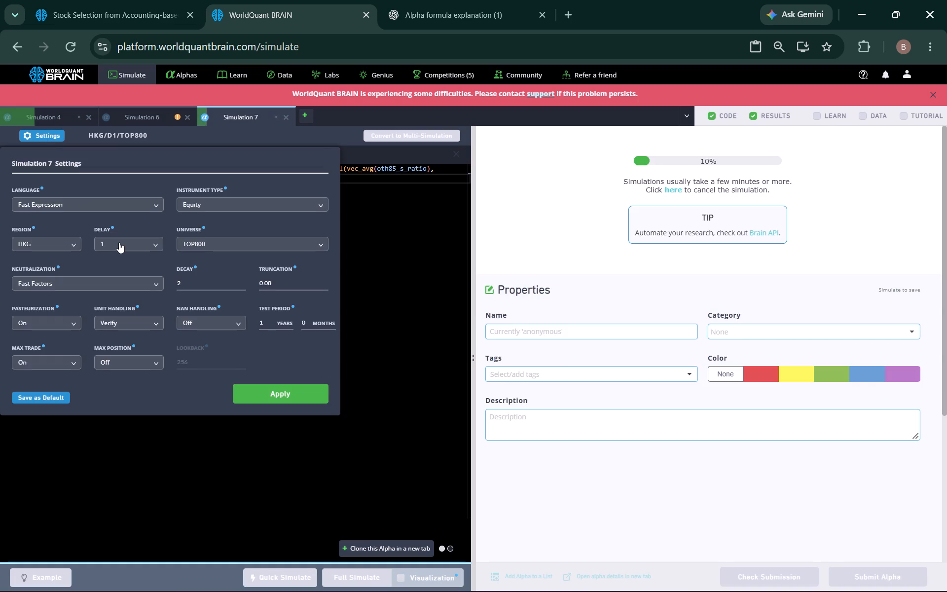
{"action": "double_click", "coordinate": [241, 284]}
{"action": "left_click", "coordinate": [681, 191]}
{"action": "left_click", "coordinate": [680, 188]}
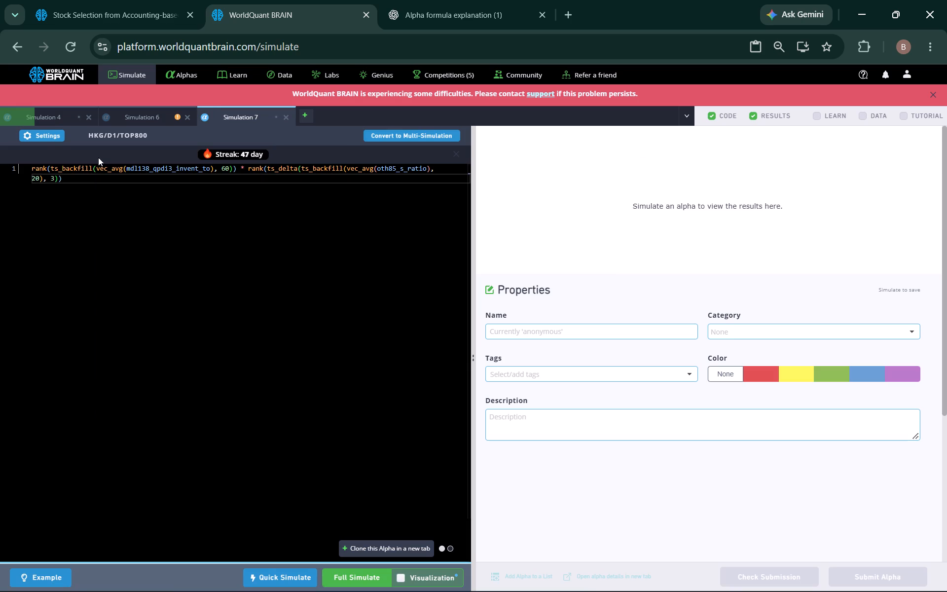
Set Simulation 7's decay to 0, NaN handling to On and truncation to 0.01, then rerun it as a full simulation.
{"action": "left_click", "coordinate": [50, 141]}
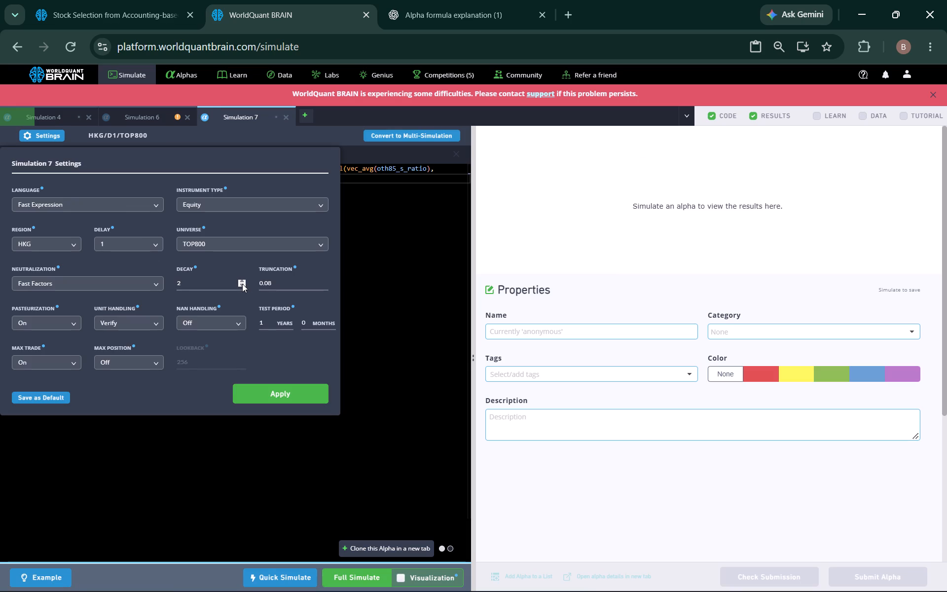
{"action": "double_click", "coordinate": [242, 284]}
{"action": "left_click", "coordinate": [203, 321]}
{"action": "left_click", "coordinate": [205, 337]}
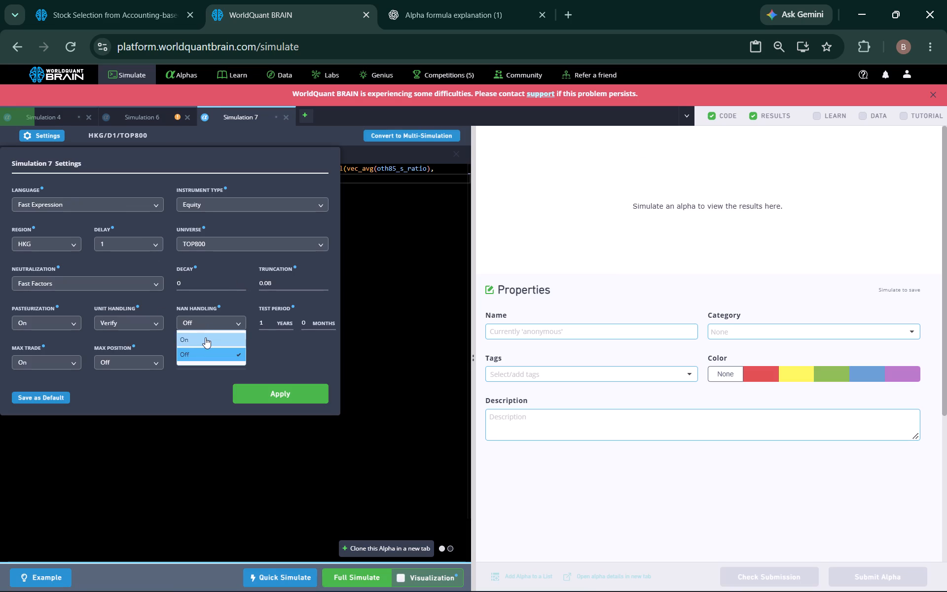
{"action": "triple_click", "coordinate": [325, 284]}
{"action": "double_click", "coordinate": [325, 284]}
{"action": "double_click", "coordinate": [325, 284]}
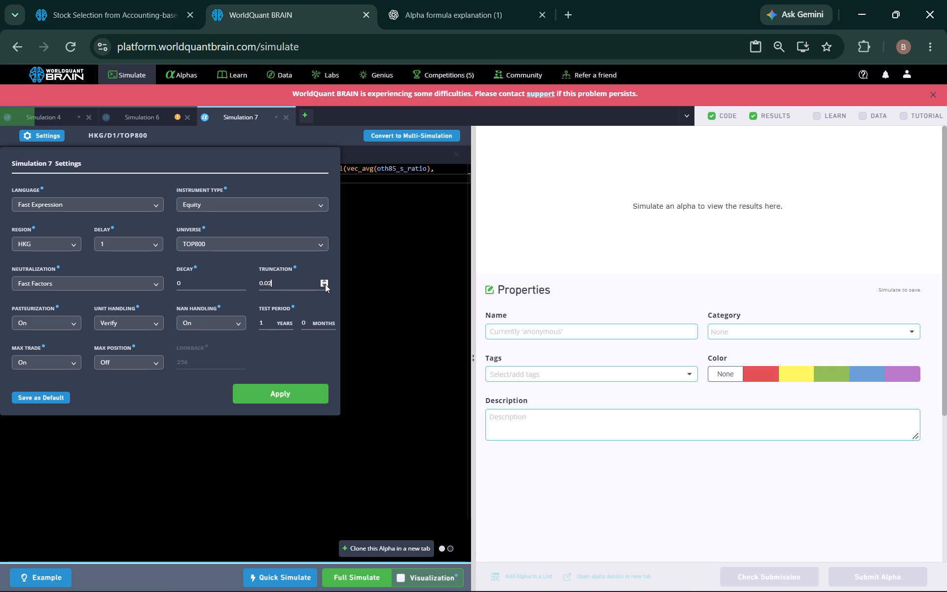
{"action": "left_click", "coordinate": [261, 389]}
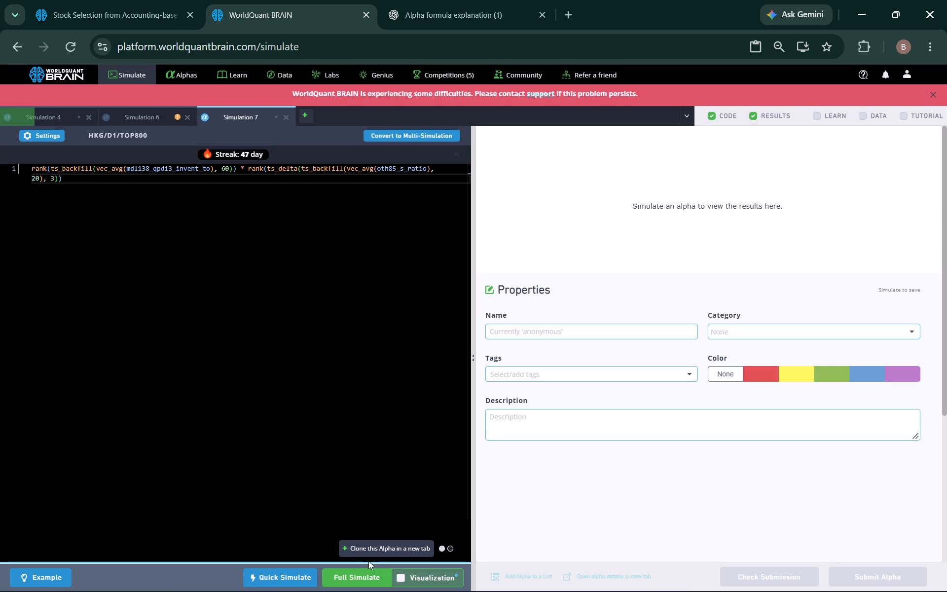
{"action": "left_click", "coordinate": [360, 572]}
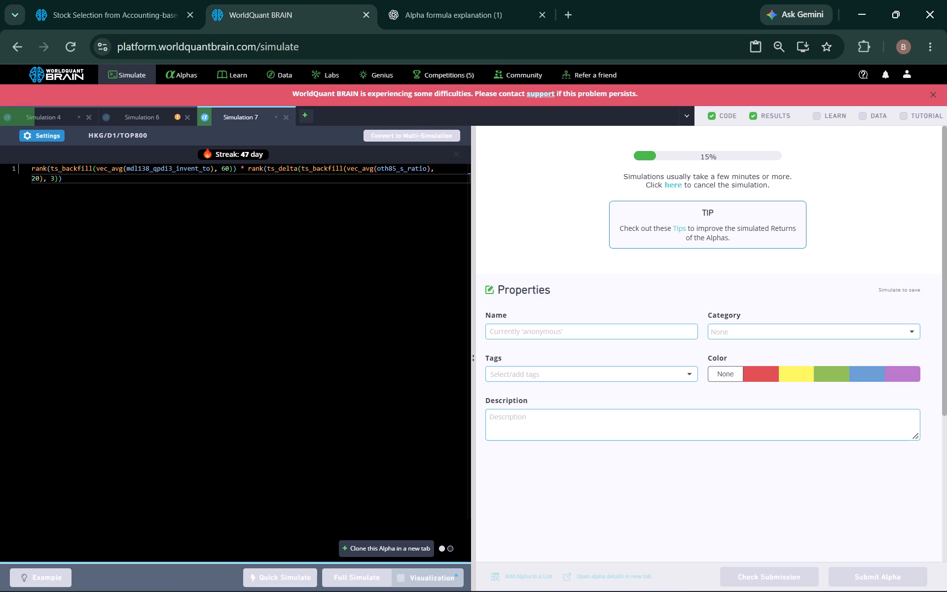
Recheck Simulation 6's yearly test-period summary and its testing warnings.
{"action": "left_click", "coordinate": [156, 127]}
{"action": "left_click", "coordinate": [156, 126]}
{"action": "left_click", "coordinate": [156, 122]}
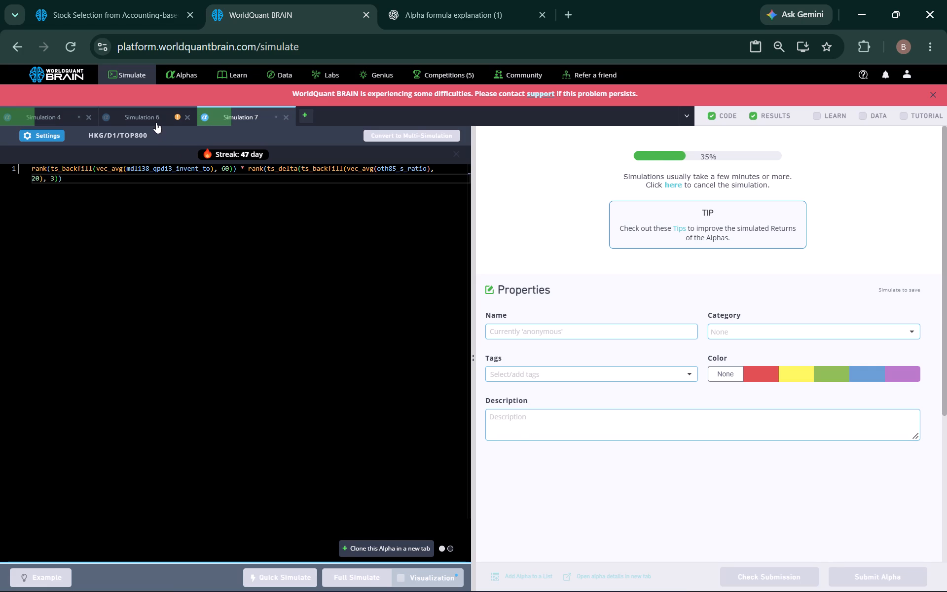
{"action": "scroll", "coordinate": [804, 380], "scroll_direction": "down", "scroll_amount": 3}
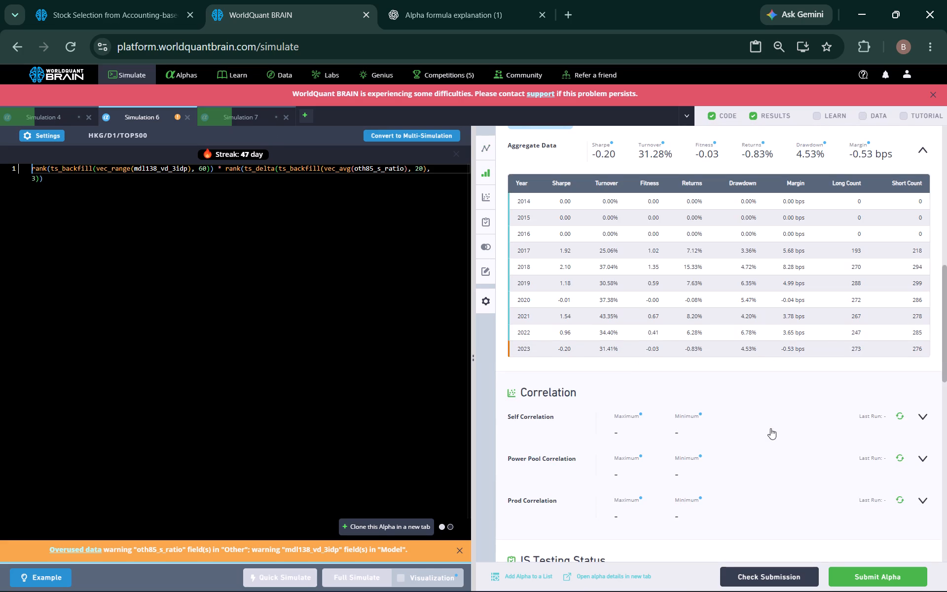
{"action": "scroll", "coordinate": [715, 442], "scroll_direction": "down", "scroll_amount": 1}
{"action": "left_click", "coordinate": [649, 442]}
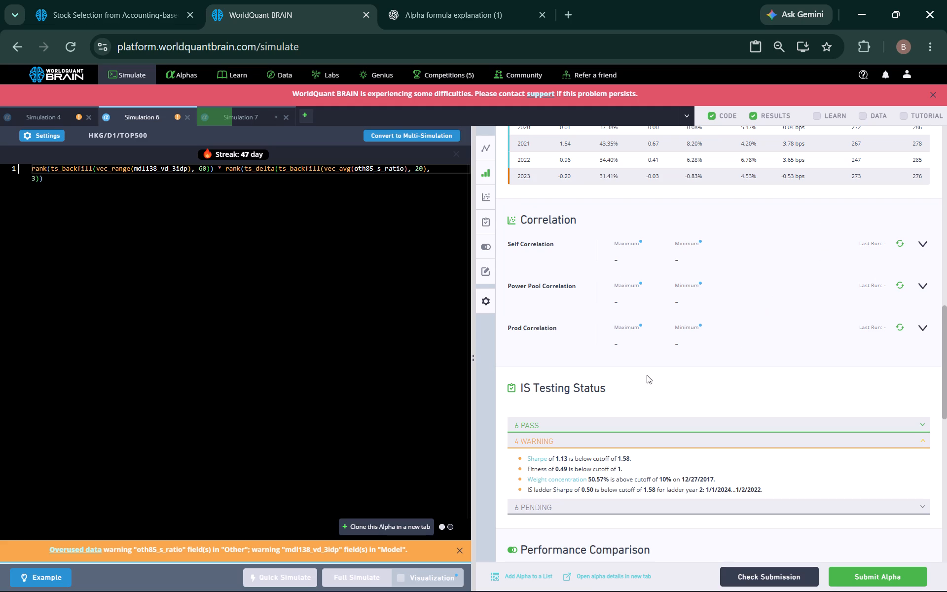
Reveal Simulation 4's test-period results, examine its testing warnings and compute its Prod Correlation.
{"action": "left_click", "coordinate": [68, 116]}
{"action": "scroll", "coordinate": [722, 364], "scroll_direction": "down", "scroll_amount": 2}
{"action": "left_click", "coordinate": [787, 571]}
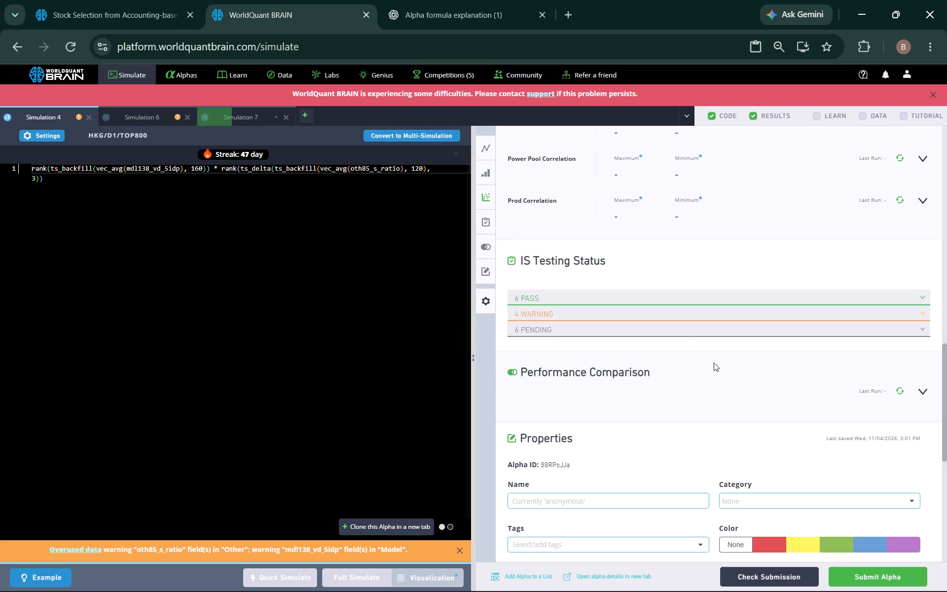
{"action": "left_click", "coordinate": [685, 315]}
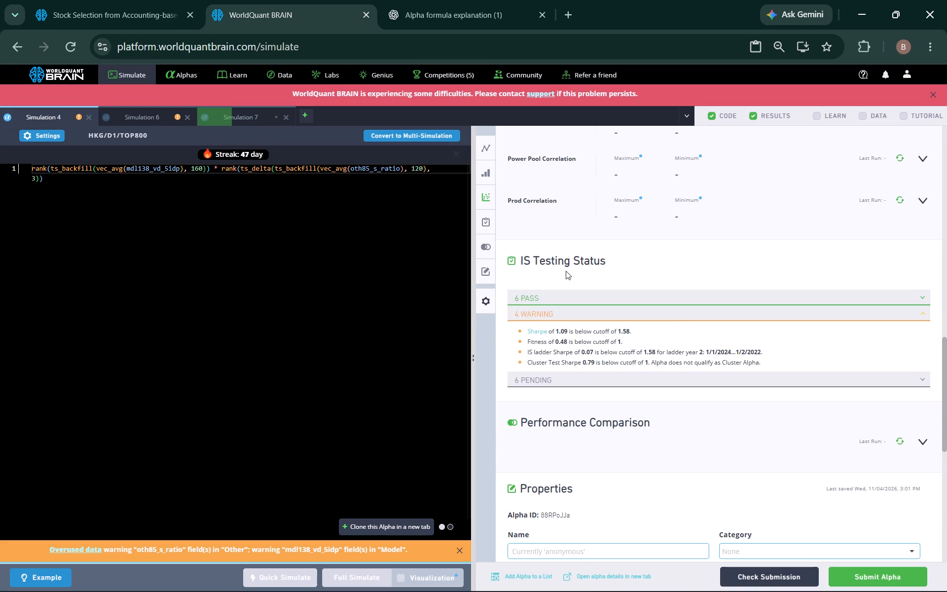
{"action": "left_click", "coordinate": [897, 200]}
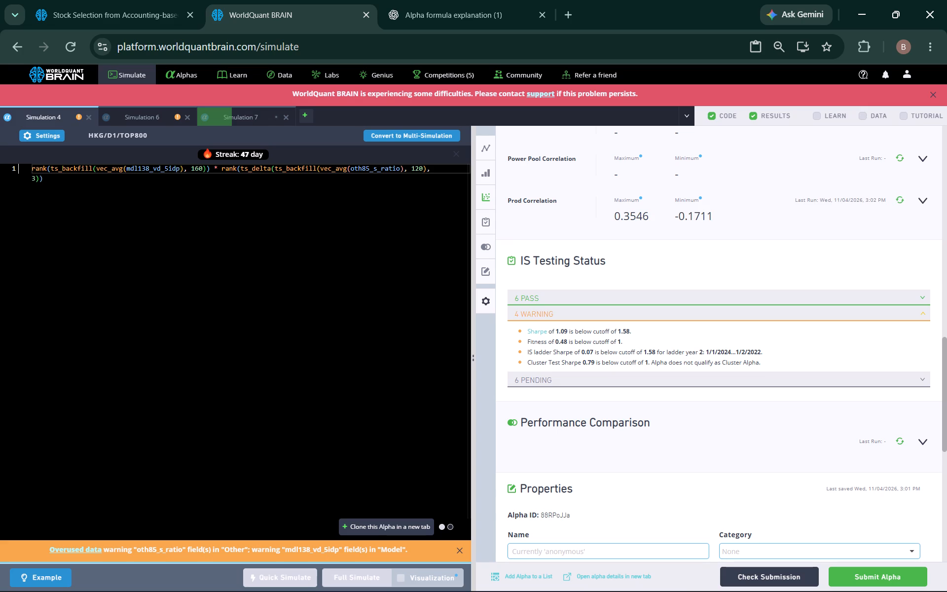
Set Simulation 4's truncation to 0 and rerun it as a full simulation.
{"action": "left_click", "coordinate": [48, 139]}
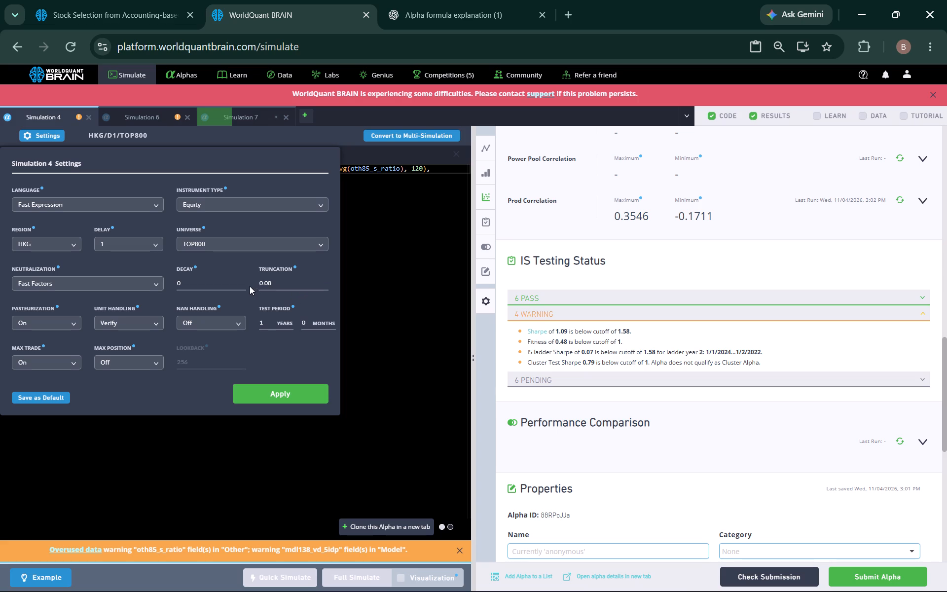
{"action": "double_click", "coordinate": [323, 283]}
{"action": "left_click", "coordinate": [297, 389]}
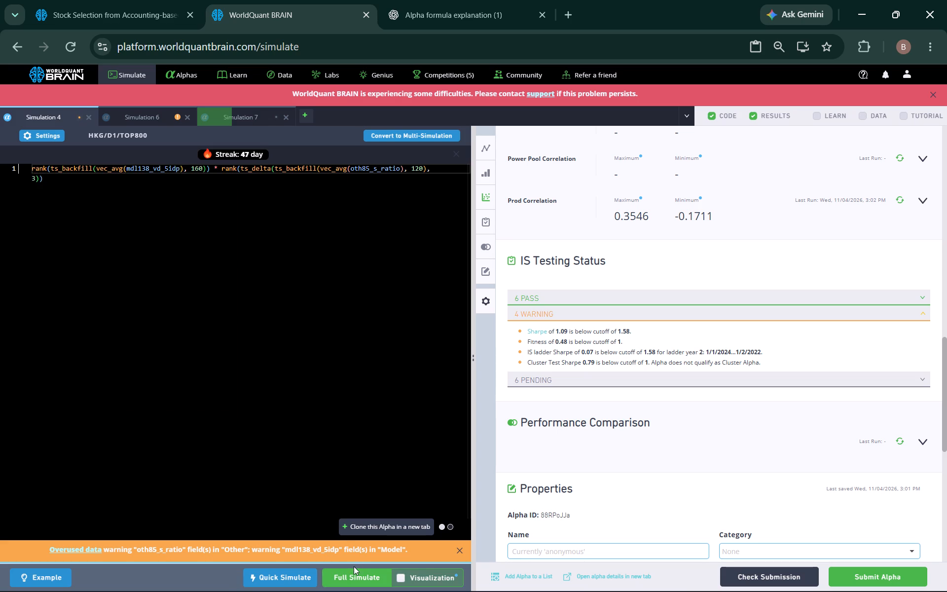
{"action": "left_click", "coordinate": [355, 569]}
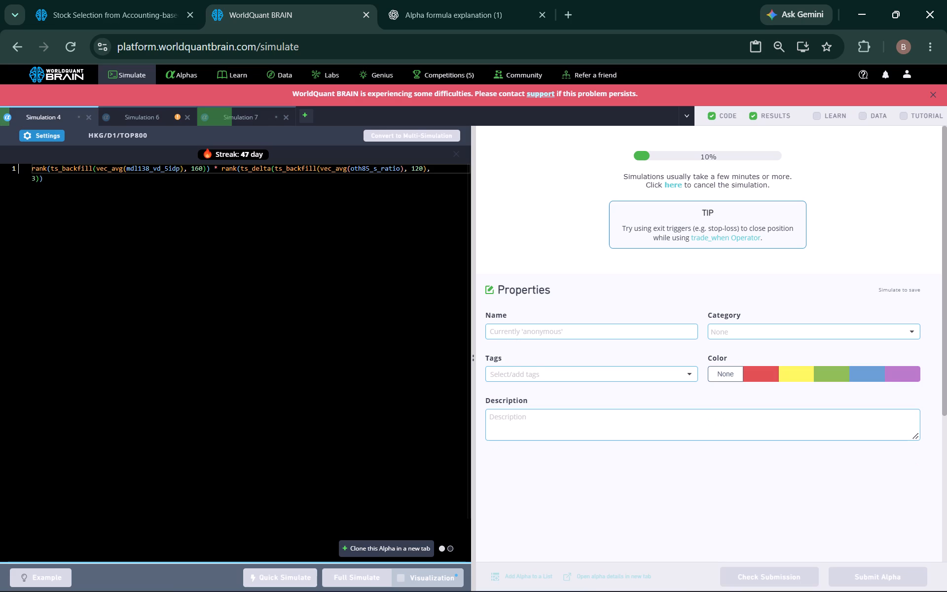
Examine Simulation 6's PnL chart, yearly IS Summary, correlation section and testing status.
{"action": "left_click", "coordinate": [138, 119]}
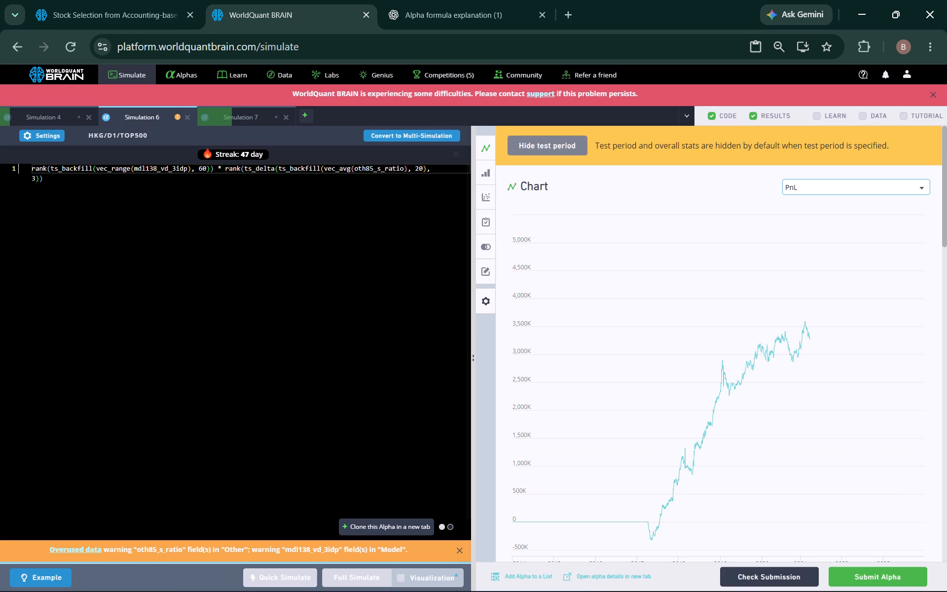
{"action": "scroll", "coordinate": [836, 476], "scroll_direction": "down", "scroll_amount": 2}
{"action": "scroll", "coordinate": [673, 457], "scroll_direction": "down", "scroll_amount": 3}
{"action": "scroll", "coordinate": [633, 434], "scroll_direction": "up", "scroll_amount": 1}
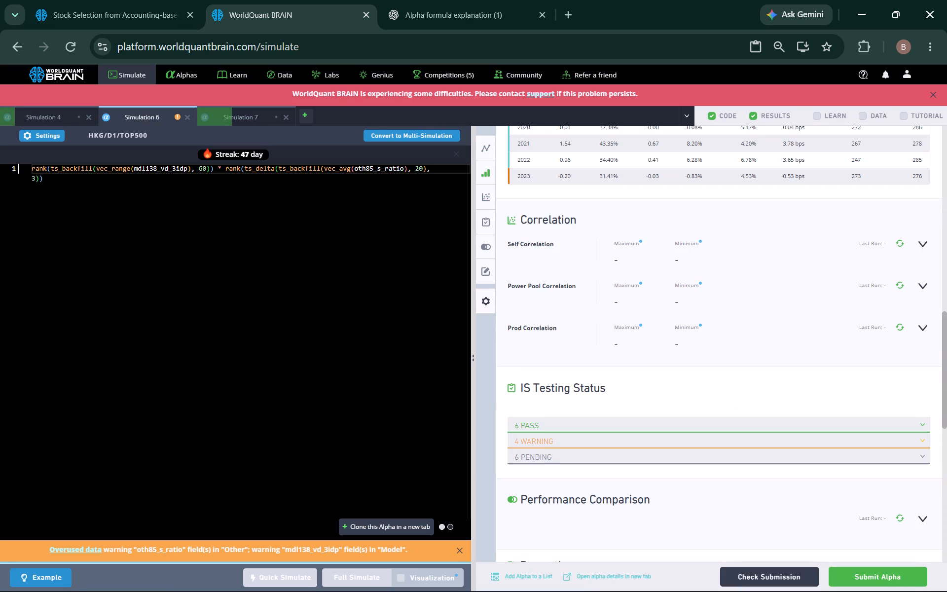
{"action": "scroll", "coordinate": [370, 264], "scroll_direction": "up", "scroll_amount": 2}
{"action": "scroll", "coordinate": [572, 220], "scroll_direction": "up", "scroll_amount": 1}
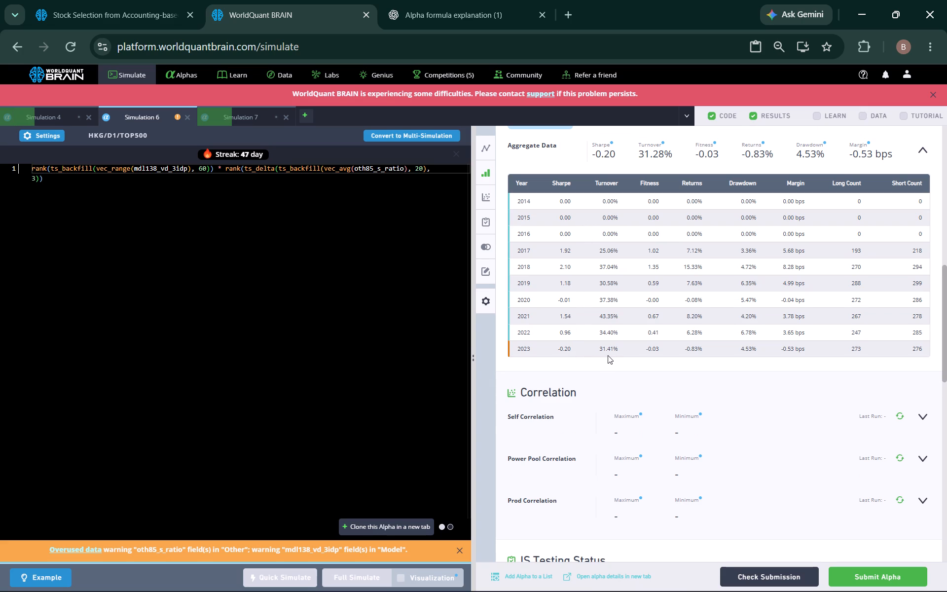
{"action": "scroll", "coordinate": [594, 357], "scroll_direction": "up", "scroll_amount": 3}
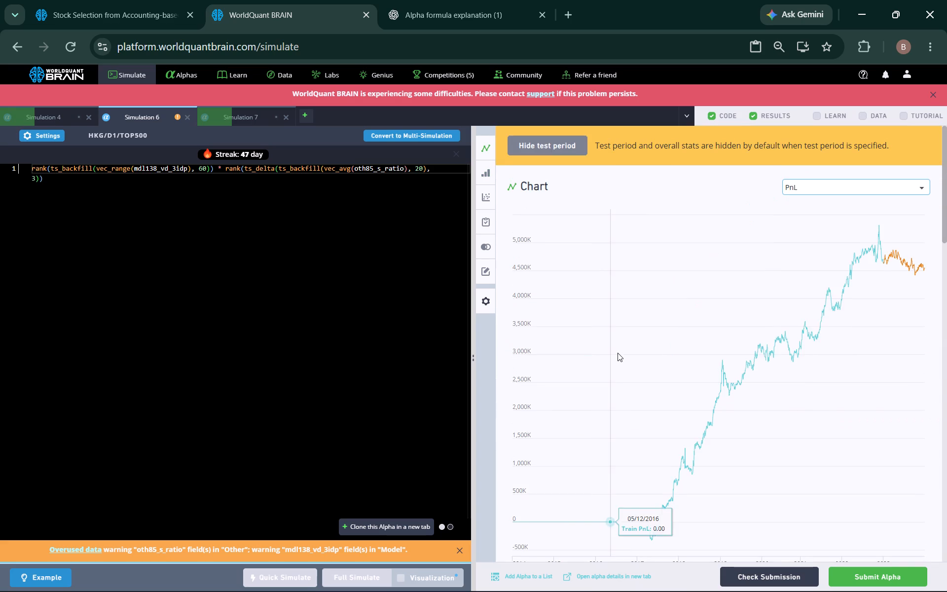
{"action": "scroll", "coordinate": [628, 363], "scroll_direction": "down", "scroll_amount": 2}
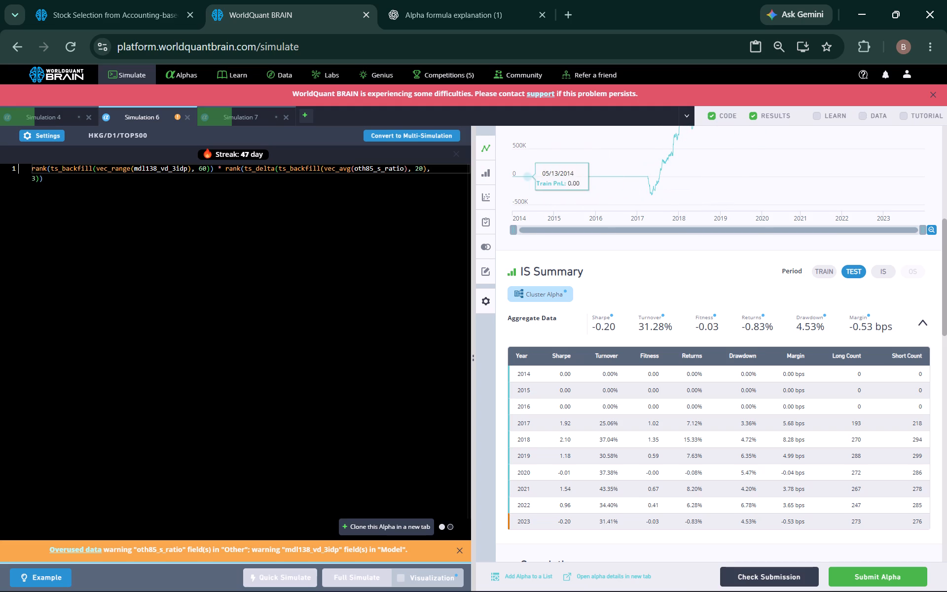
Set Simulation 6's universe to TOP800, neutralization to Fast Factors and pasteurization to Off, and rerun it as a full simulation.
{"action": "left_click", "coordinate": [39, 133]}
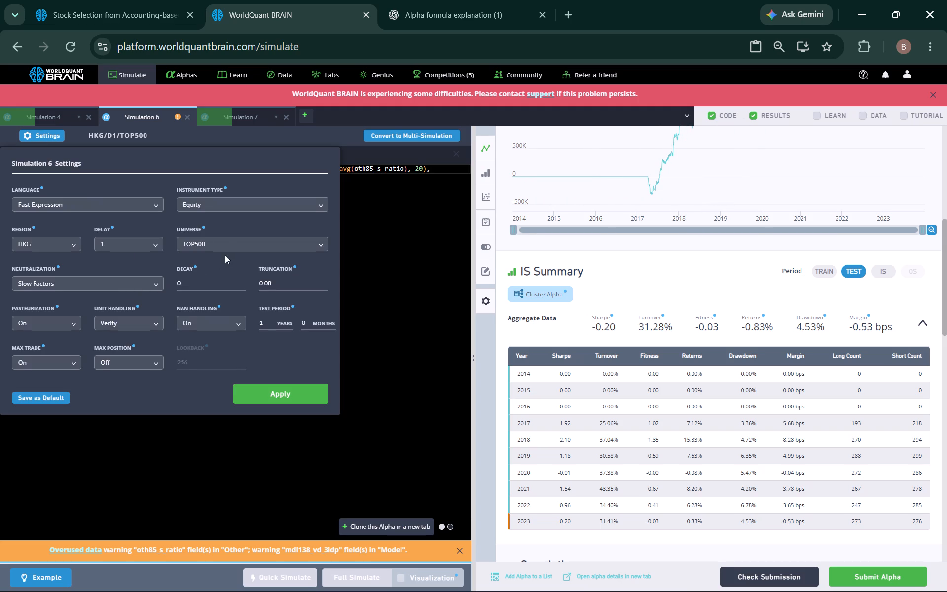
{"action": "left_click", "coordinate": [219, 239]}
{"action": "left_click", "coordinate": [223, 259]}
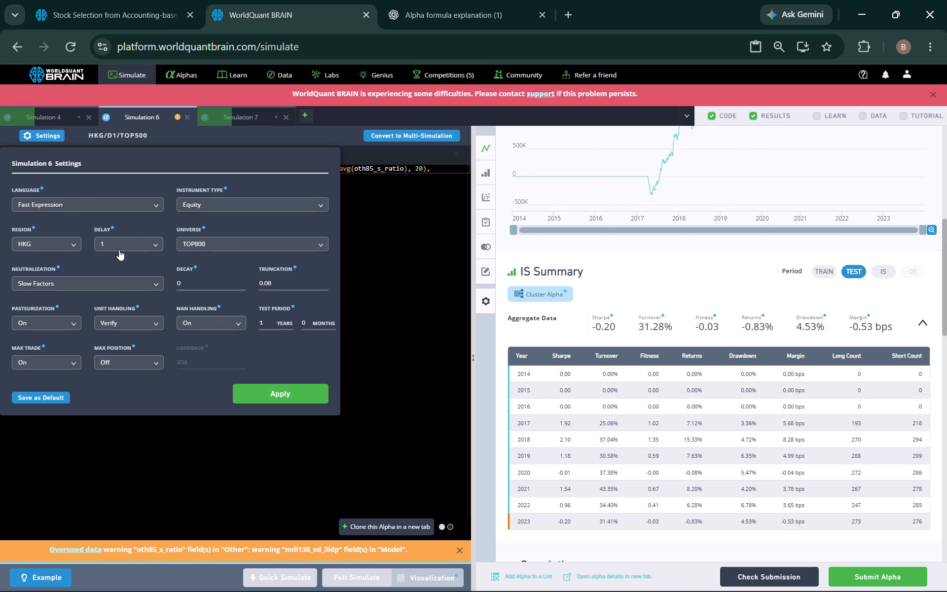
{"action": "left_click", "coordinate": [118, 240]}
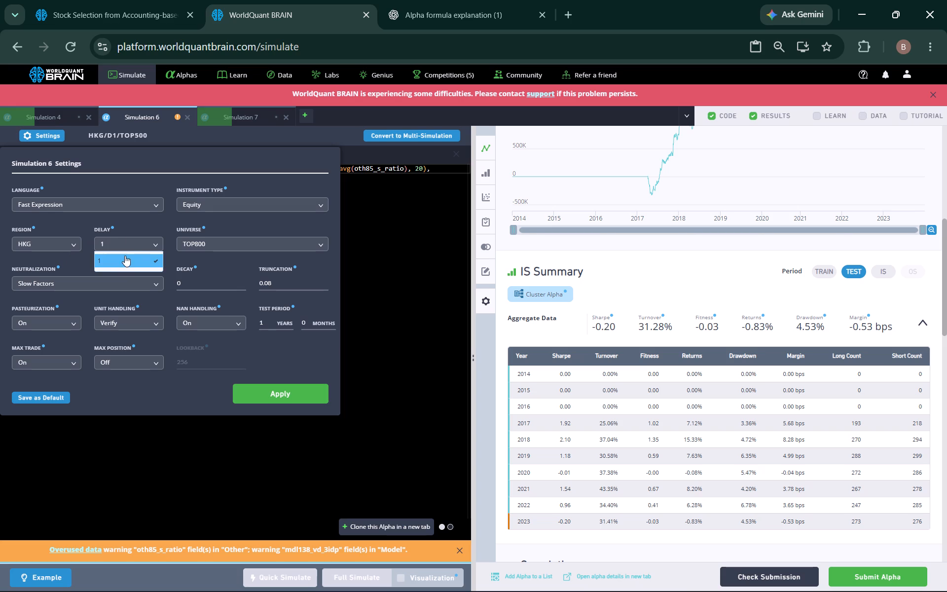
{"action": "left_click", "coordinate": [127, 245]}
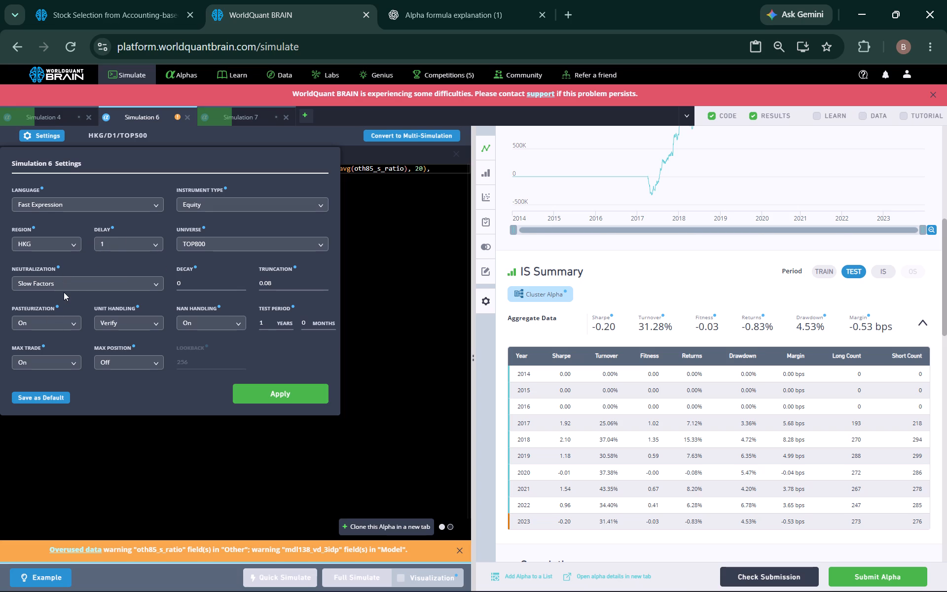
{"action": "left_click", "coordinate": [68, 278]}
{"action": "left_click", "coordinate": [57, 356]}
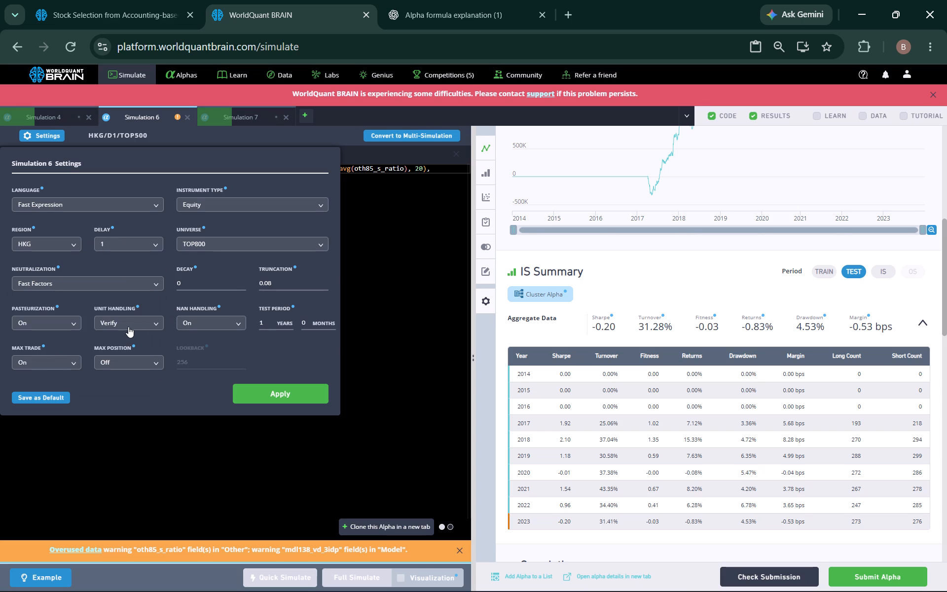
{"action": "left_click", "coordinate": [127, 324]}
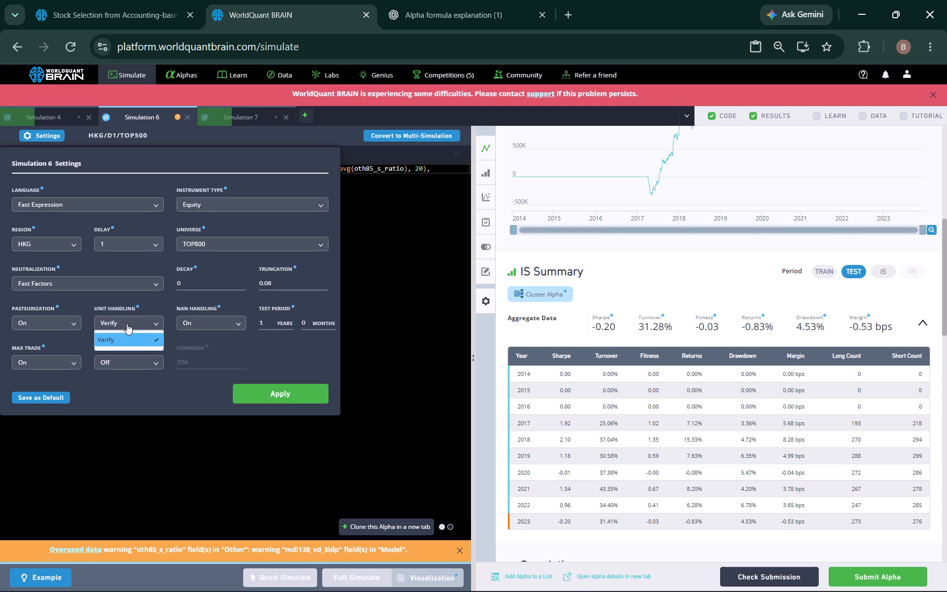
{"action": "left_click", "coordinate": [127, 324]}
{"action": "left_click", "coordinate": [71, 321]}
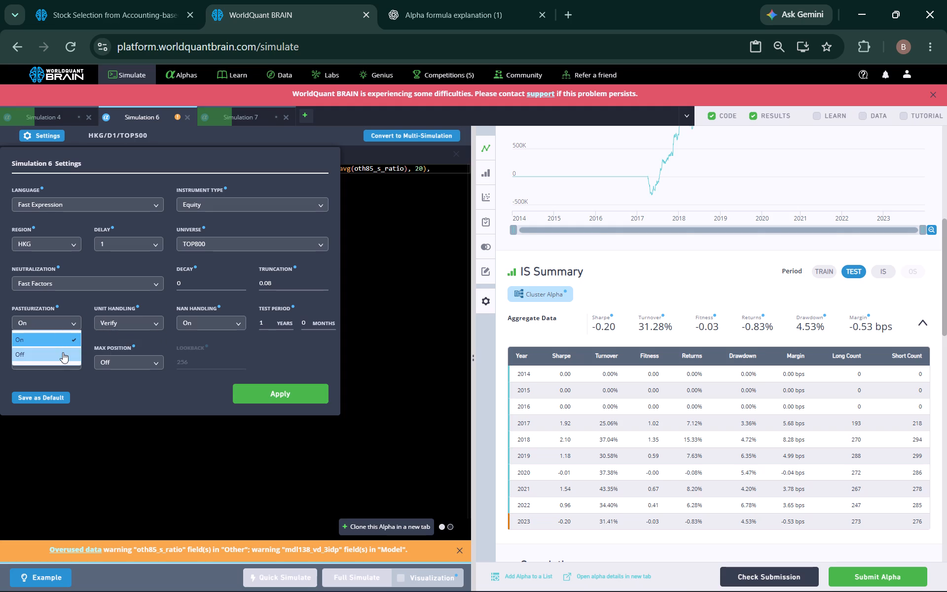
{"action": "left_click", "coordinate": [63, 354]}
{"action": "left_click", "coordinate": [248, 394]}
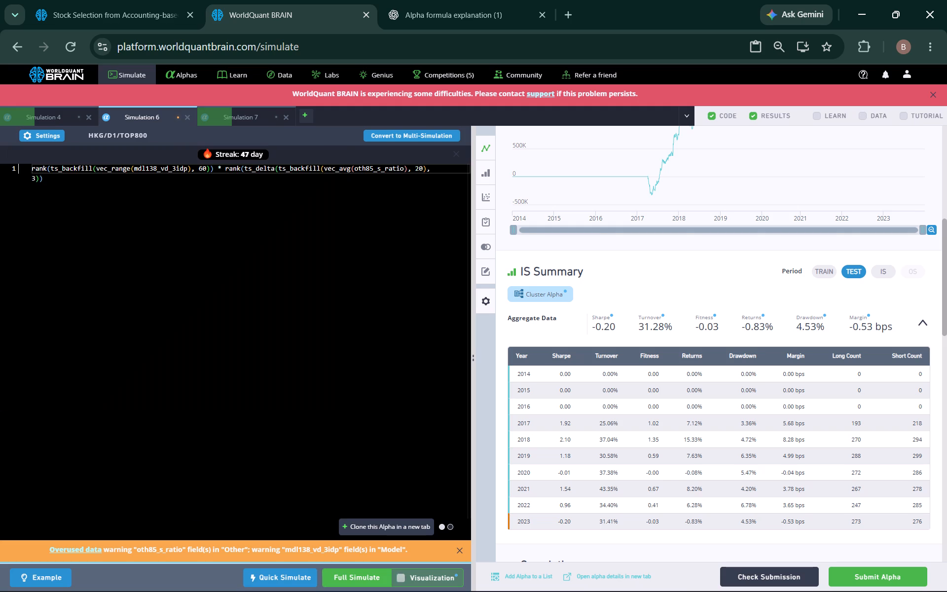
{"action": "left_click", "coordinate": [354, 576]}
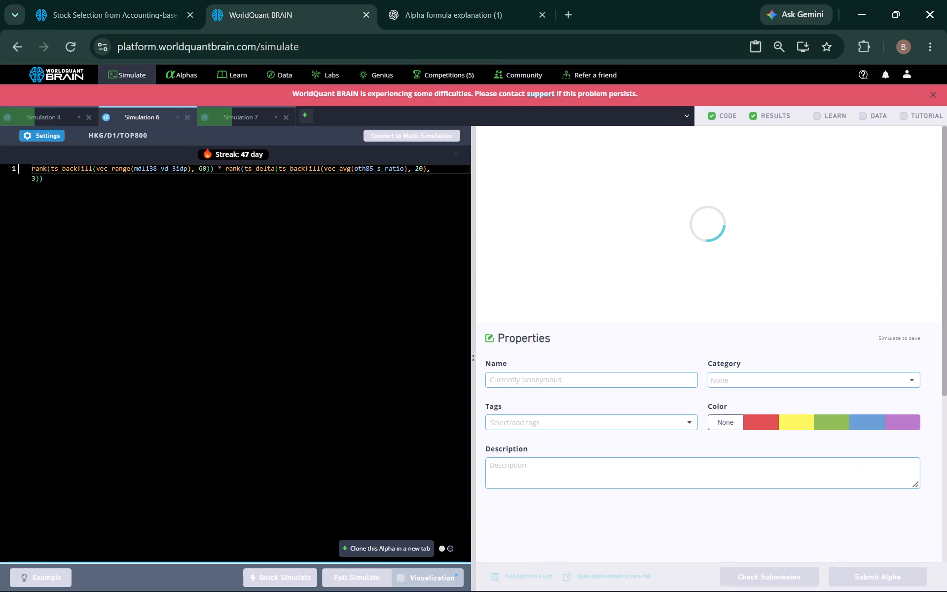
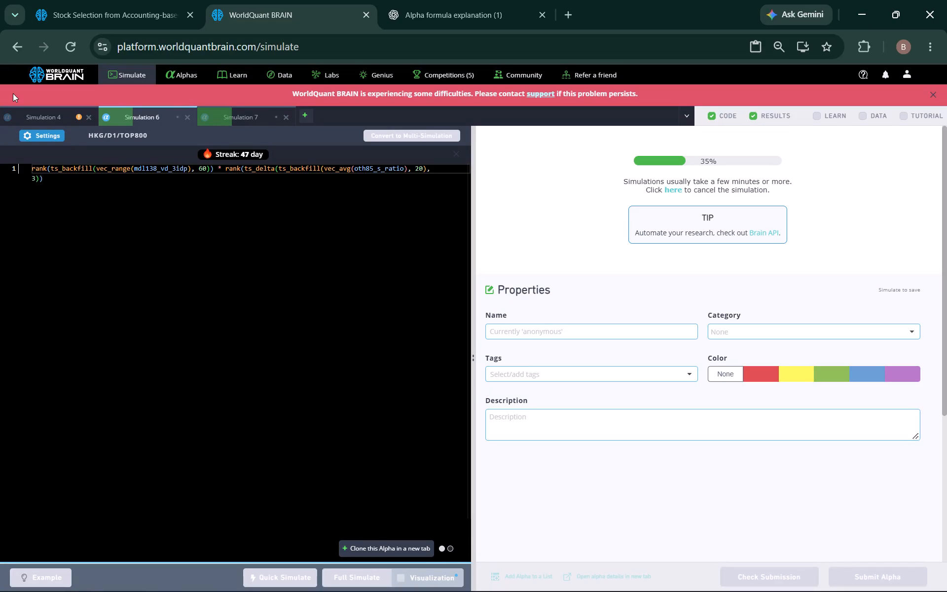
Reveal Simulation 4's test-period results and examine its IS testing warnings.
{"action": "left_click", "coordinate": [42, 119]}
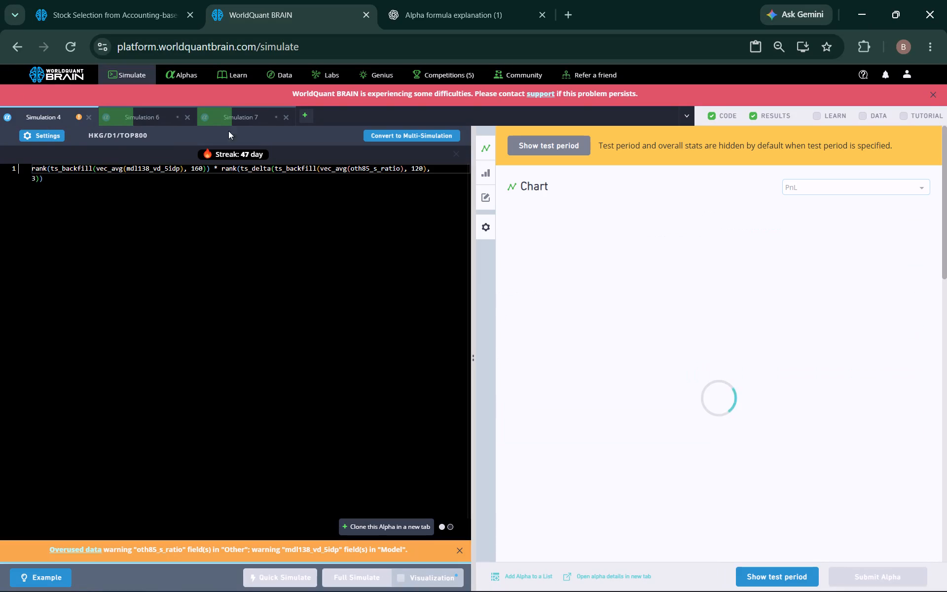
{"action": "scroll", "coordinate": [830, 490], "scroll_direction": "down", "scroll_amount": 1}
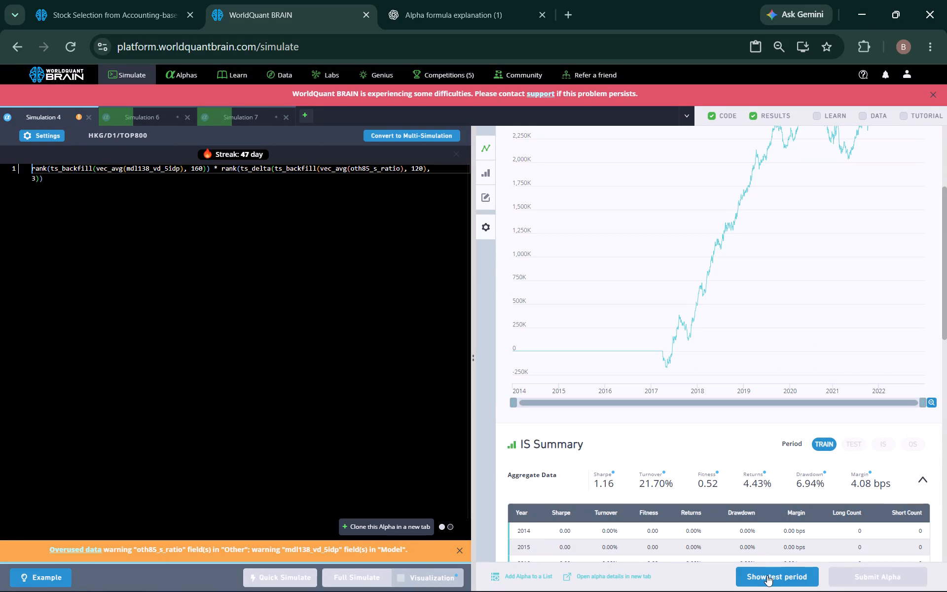
{"action": "left_click", "coordinate": [767, 575]}
{"action": "scroll", "coordinate": [701, 431], "scroll_direction": "down", "scroll_amount": 4}
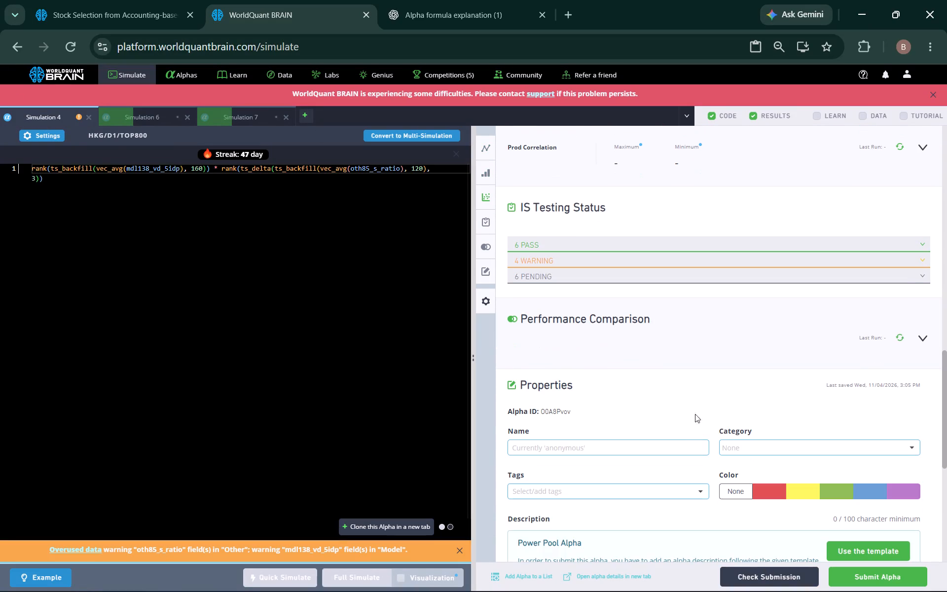
{"action": "left_click", "coordinate": [585, 251]}
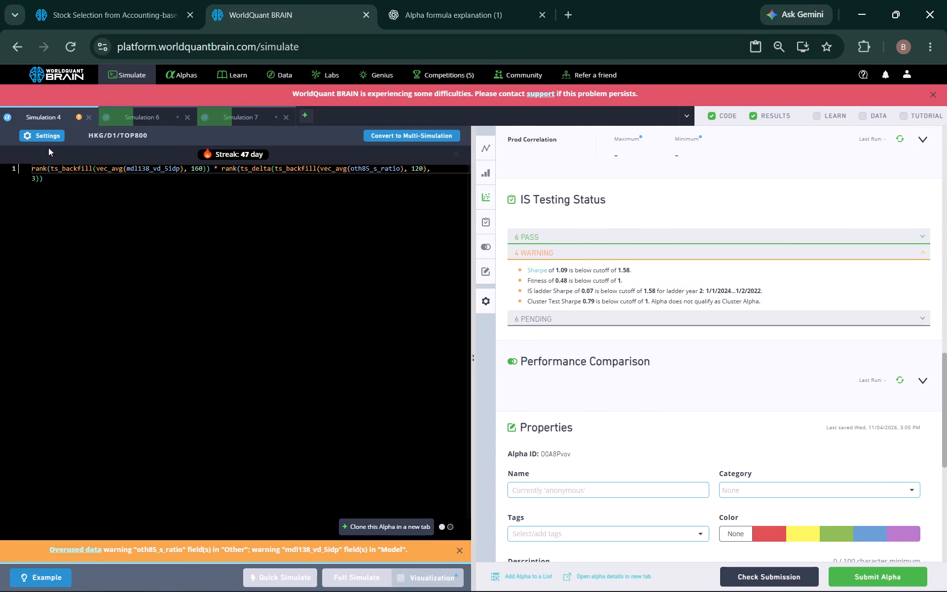
Set Simulation 4's NaN handling to On and truncation to 0.67, and rerun it as a full simulation.
{"action": "left_click", "coordinate": [47, 138]}
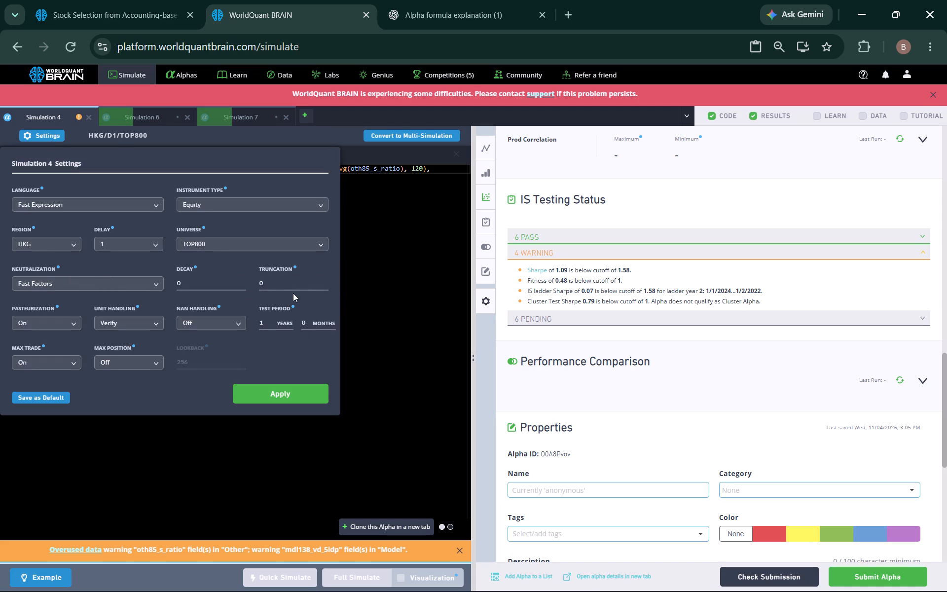
{"action": "left_click", "coordinate": [222, 325]}
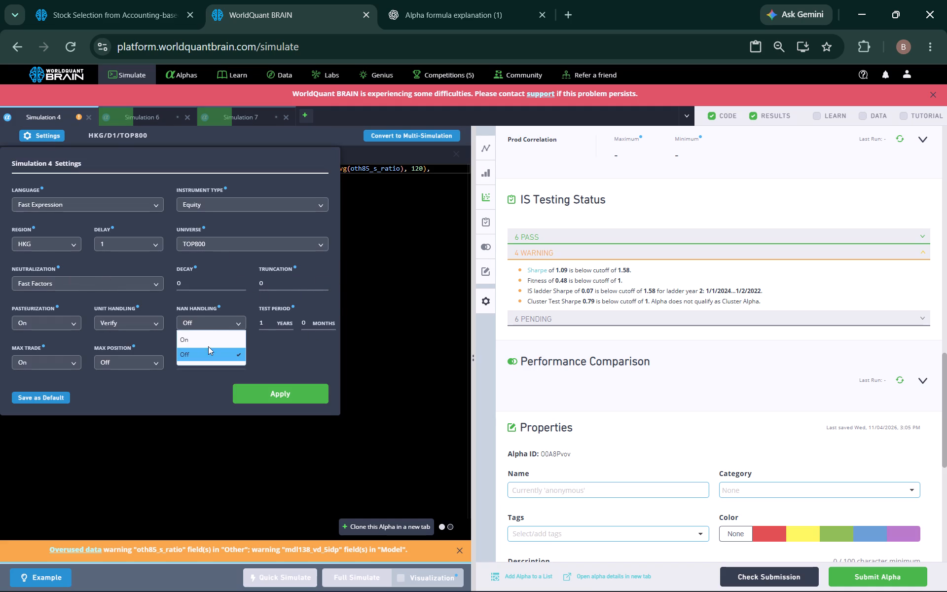
{"action": "left_click", "coordinate": [211, 340]}
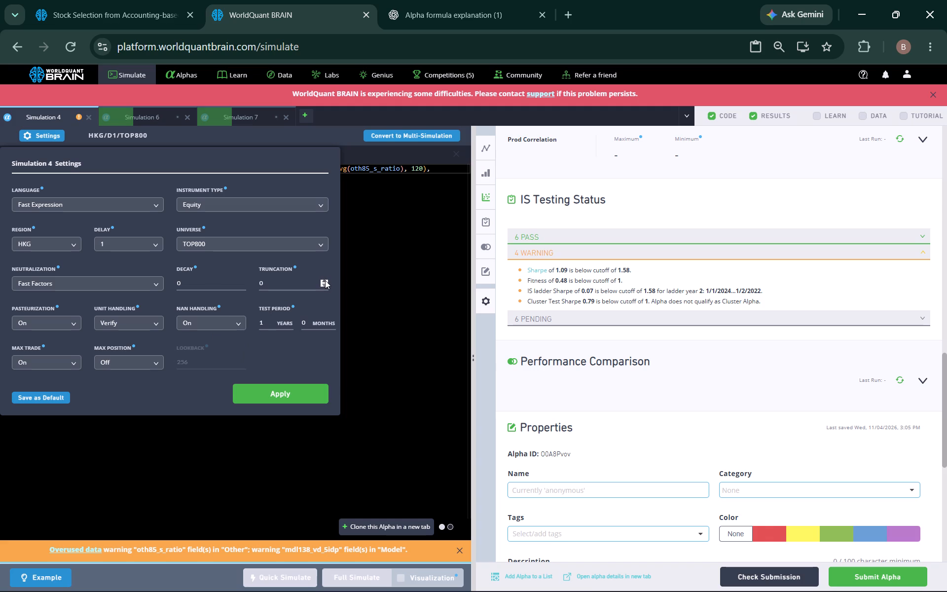
{"action": "left_click", "coordinate": [325, 280]}
{"action": "left_click", "coordinate": [290, 390]}
{"action": "left_click", "coordinate": [359, 580]}
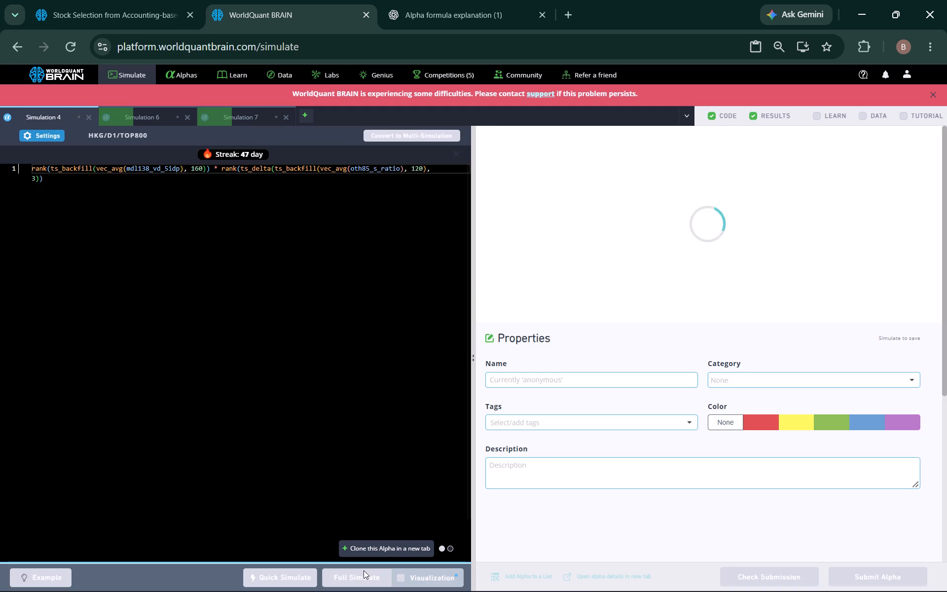
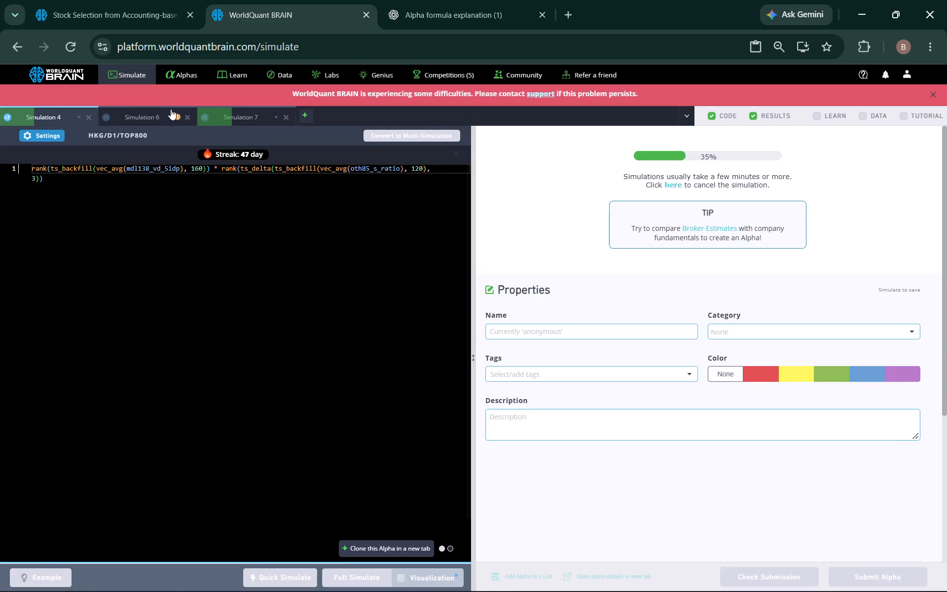
Reveal Simulation 6's test-period results and examine its failed IS tests.
{"action": "left_click", "coordinate": [141, 114]}
{"action": "scroll", "coordinate": [830, 450], "scroll_direction": "down", "scroll_amount": 1}
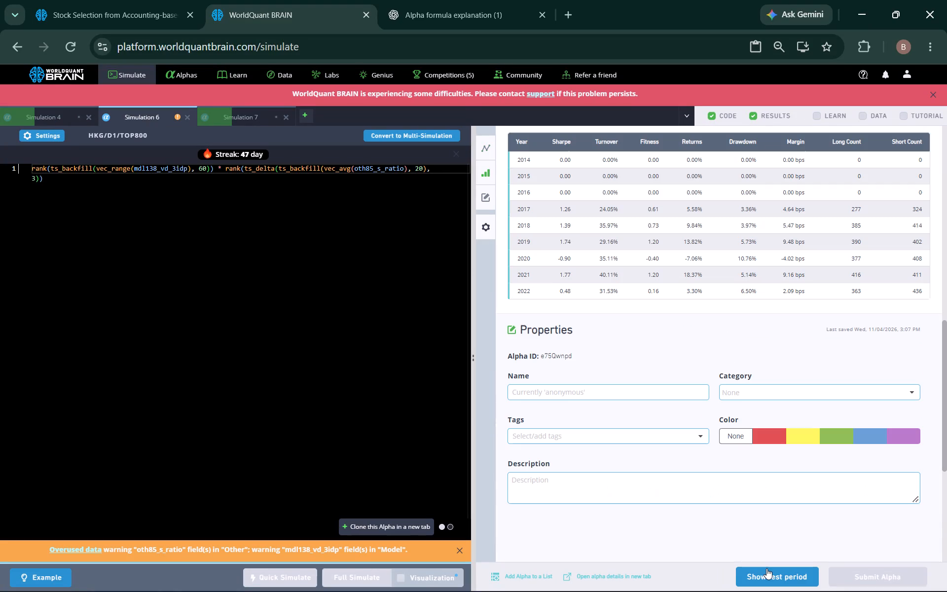
{"action": "left_click", "coordinate": [768, 569]}
{"action": "scroll", "coordinate": [694, 397], "scroll_direction": "down", "scroll_amount": 1}
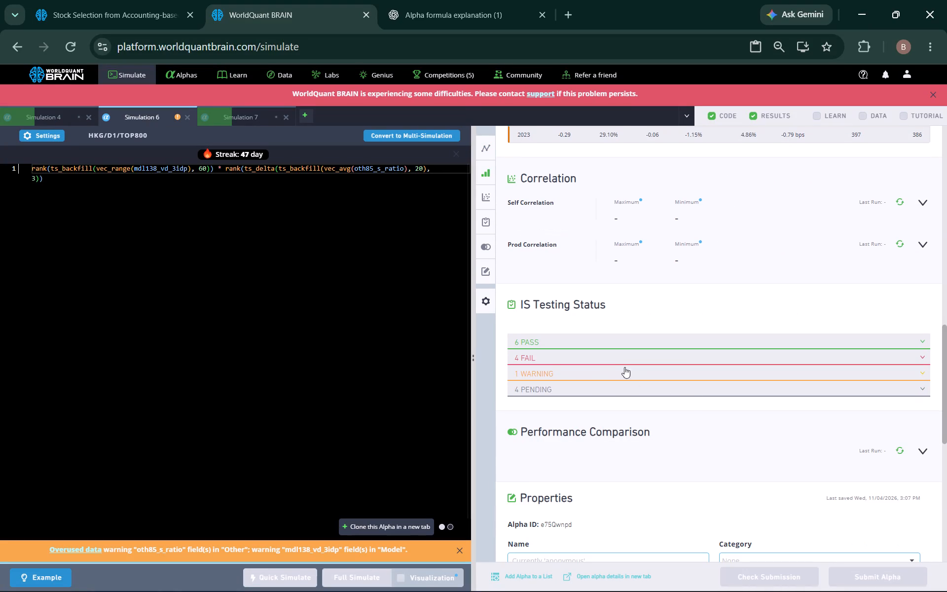
{"action": "left_click", "coordinate": [611, 358]}
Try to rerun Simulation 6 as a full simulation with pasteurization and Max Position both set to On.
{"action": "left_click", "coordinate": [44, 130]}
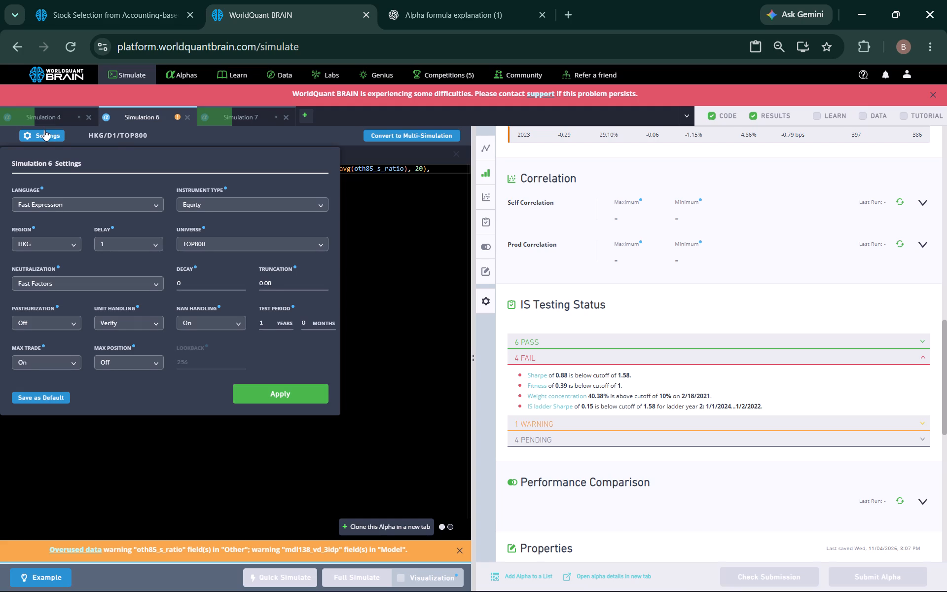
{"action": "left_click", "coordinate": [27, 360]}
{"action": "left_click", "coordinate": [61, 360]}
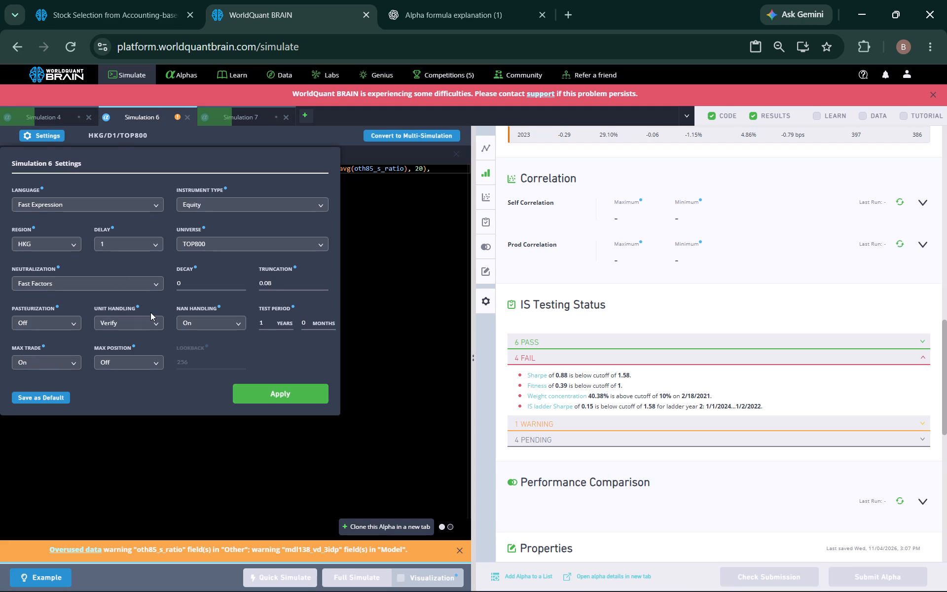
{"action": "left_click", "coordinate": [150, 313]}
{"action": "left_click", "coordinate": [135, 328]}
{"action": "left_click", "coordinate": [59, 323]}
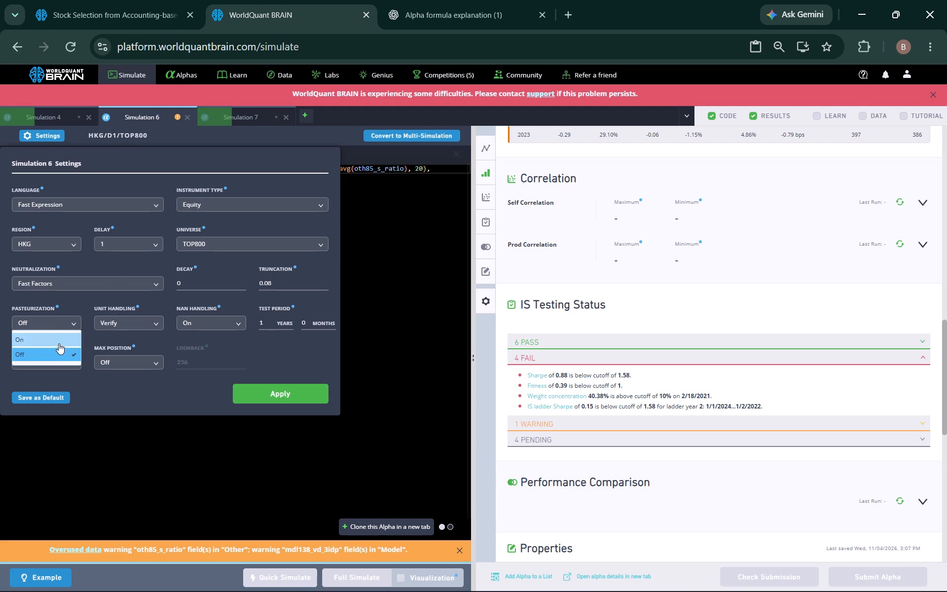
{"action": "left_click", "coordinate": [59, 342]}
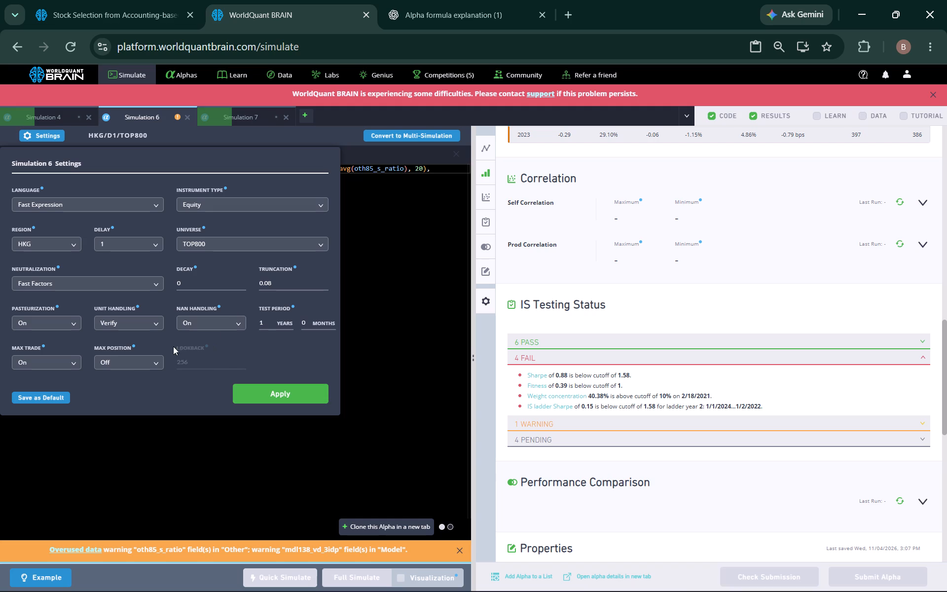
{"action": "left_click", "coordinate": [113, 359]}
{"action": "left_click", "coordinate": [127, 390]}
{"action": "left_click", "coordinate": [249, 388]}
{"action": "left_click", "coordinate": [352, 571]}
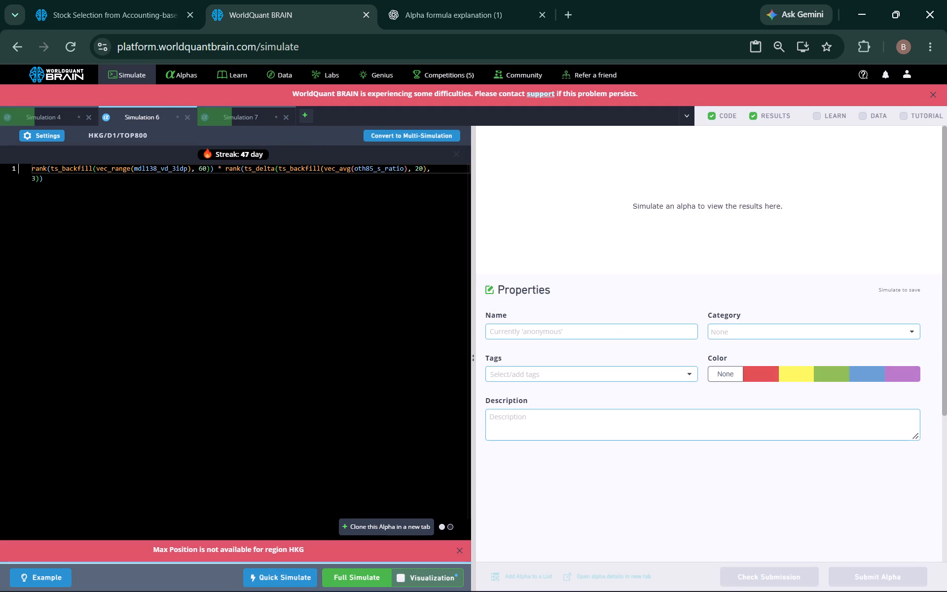
Discard Simulation 6 by closing it.
{"action": "left_click", "coordinate": [187, 117]}
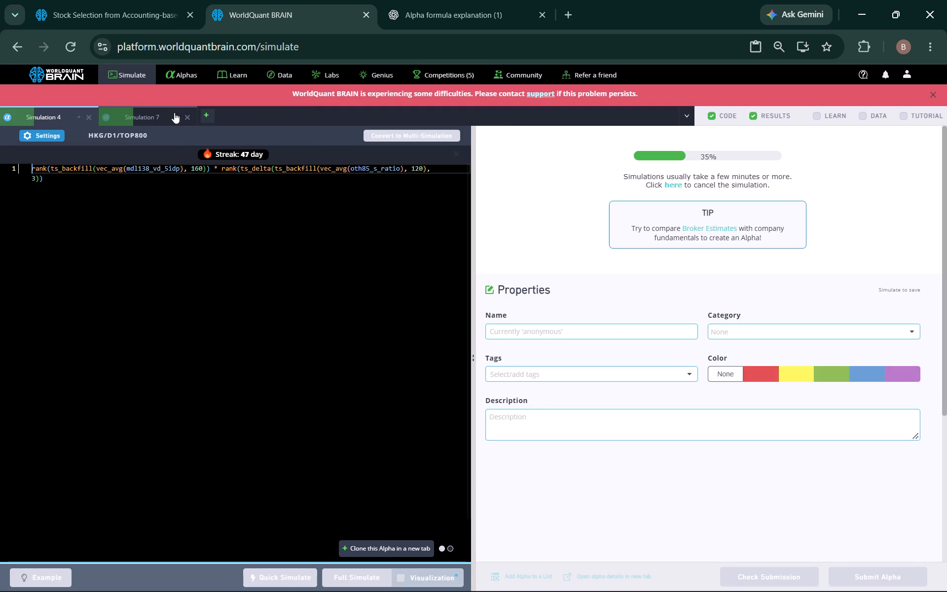
Clone the submitted alpha named "t3 gt" into a new simulation.
{"action": "left_click", "coordinate": [192, 71]}
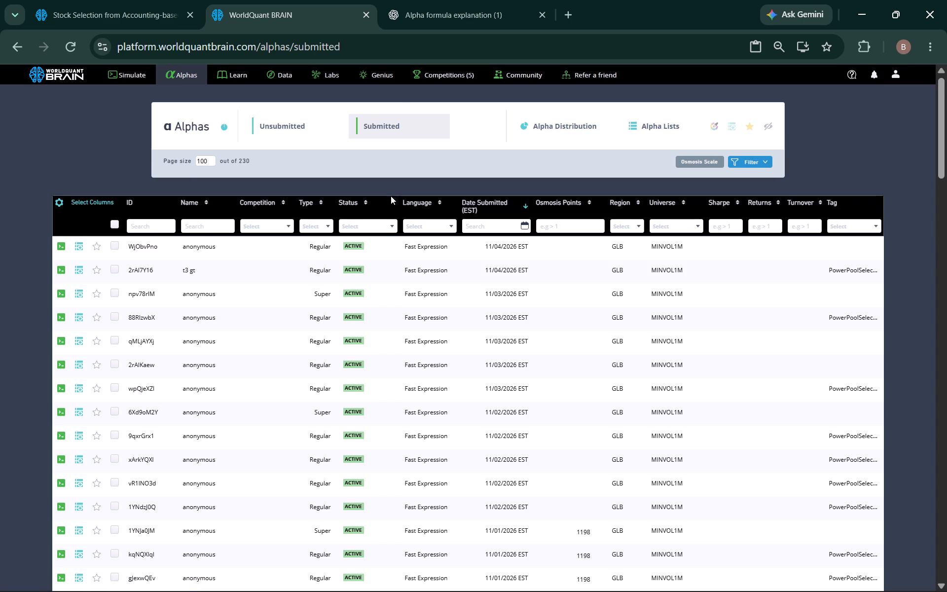
{"action": "left_click", "coordinate": [376, 276]}
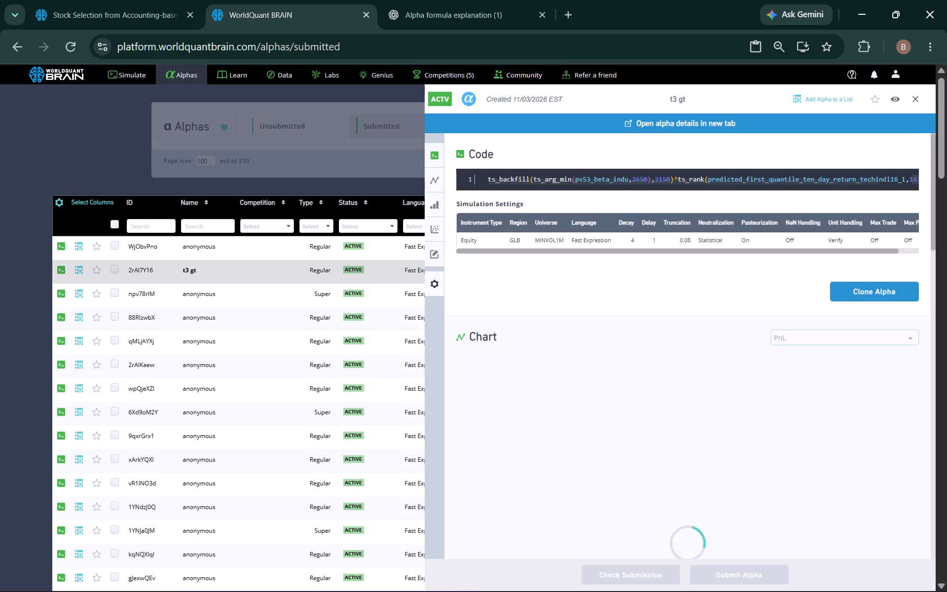
{"action": "left_click", "coordinate": [860, 297]}
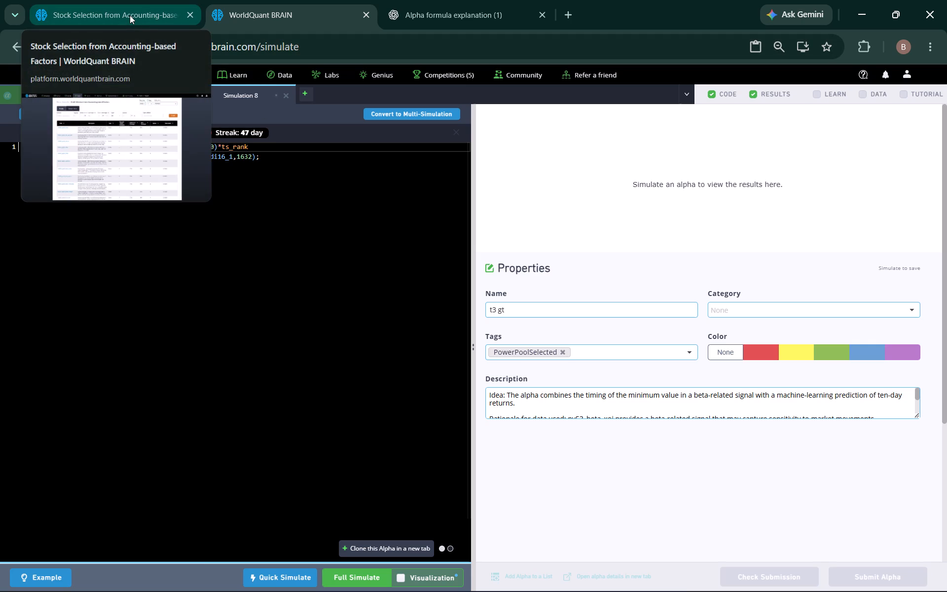
Find the GLB/D1 Power Pool Nov'26 theme announcement, inspect its recommended pv53 dataset's fields, and return to the announcements.
{"action": "left_click", "coordinate": [143, 15]}
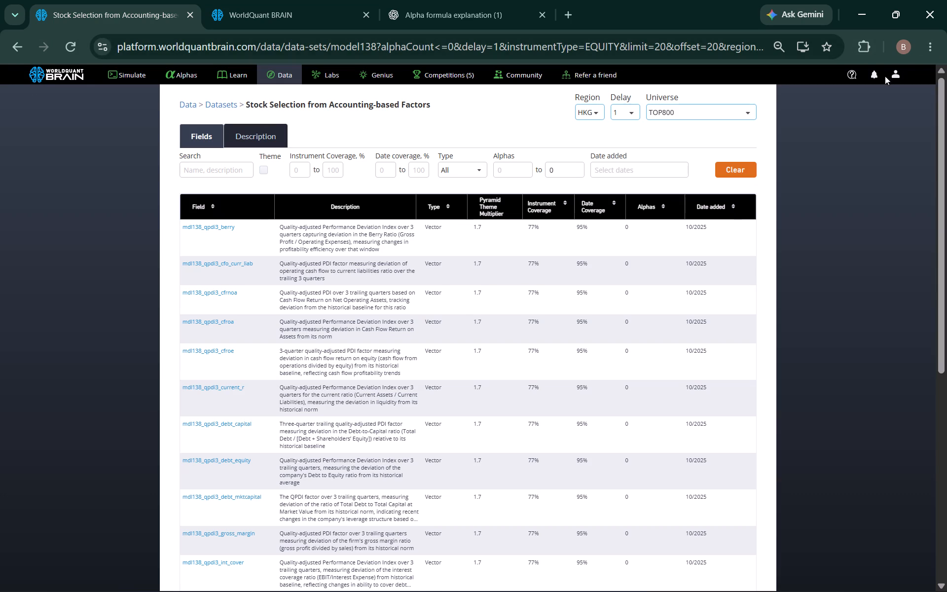
{"action": "left_click", "coordinate": [877, 76]}
{"action": "left_click", "coordinate": [789, 214]}
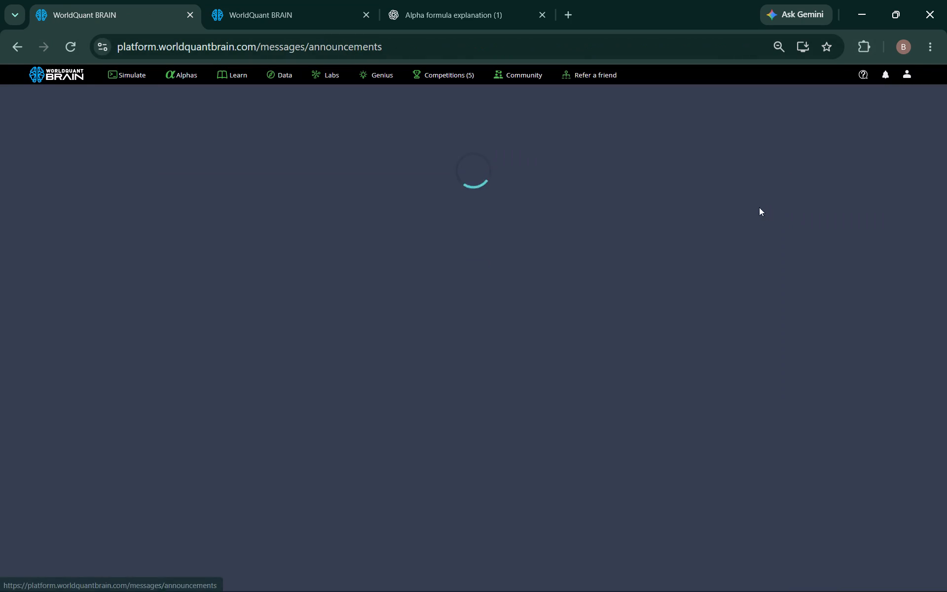
{"action": "scroll", "coordinate": [494, 284], "scroll_direction": "down", "scroll_amount": 3}
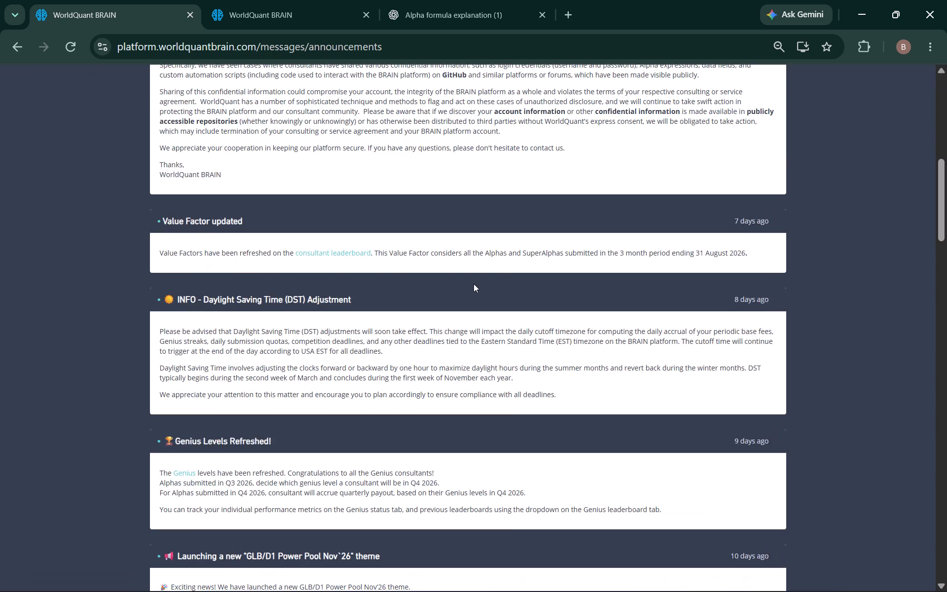
{"action": "scroll", "coordinate": [464, 288], "scroll_direction": "down", "scroll_amount": 3}
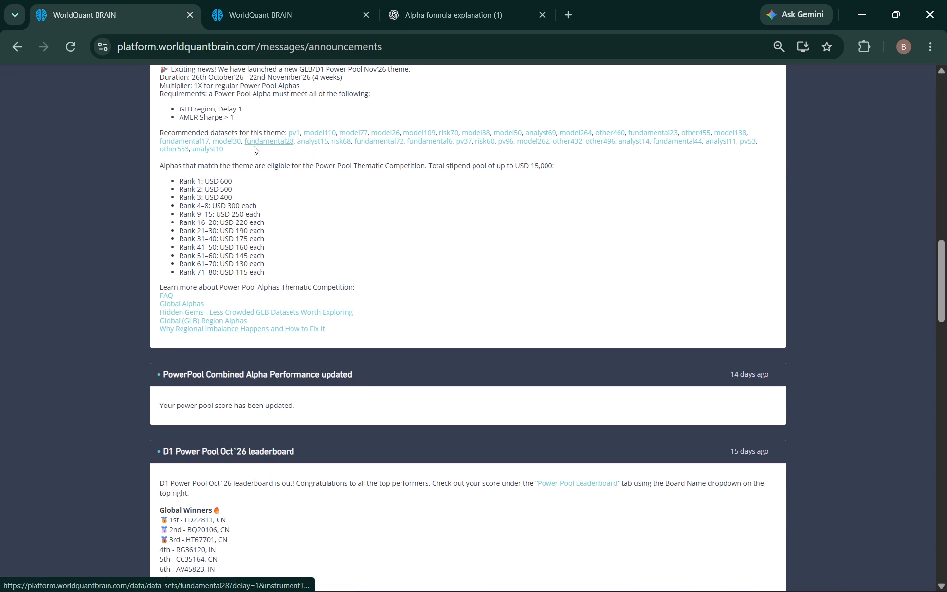
{"action": "left_click", "coordinate": [746, 140]}
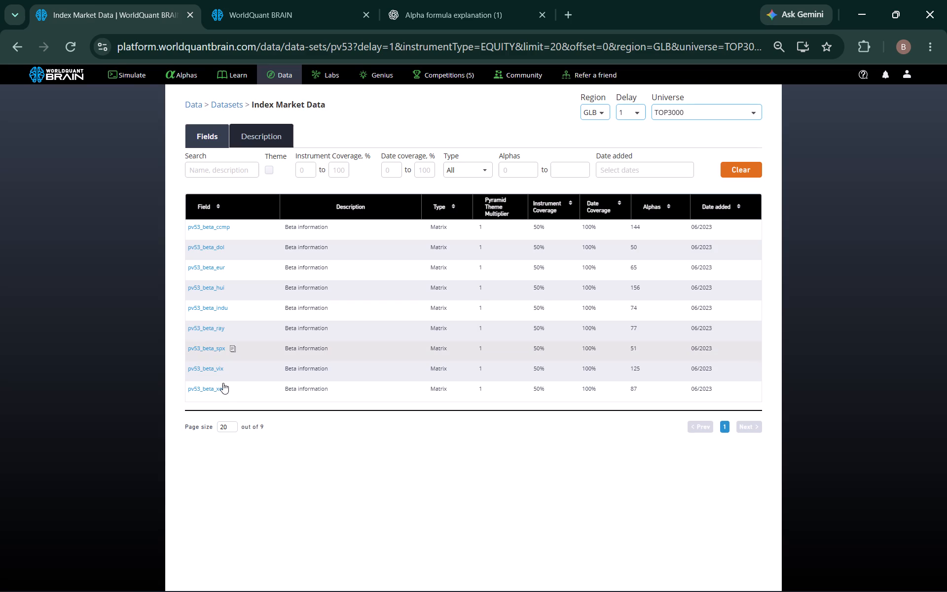
{"action": "left_click", "coordinate": [19, 42]}
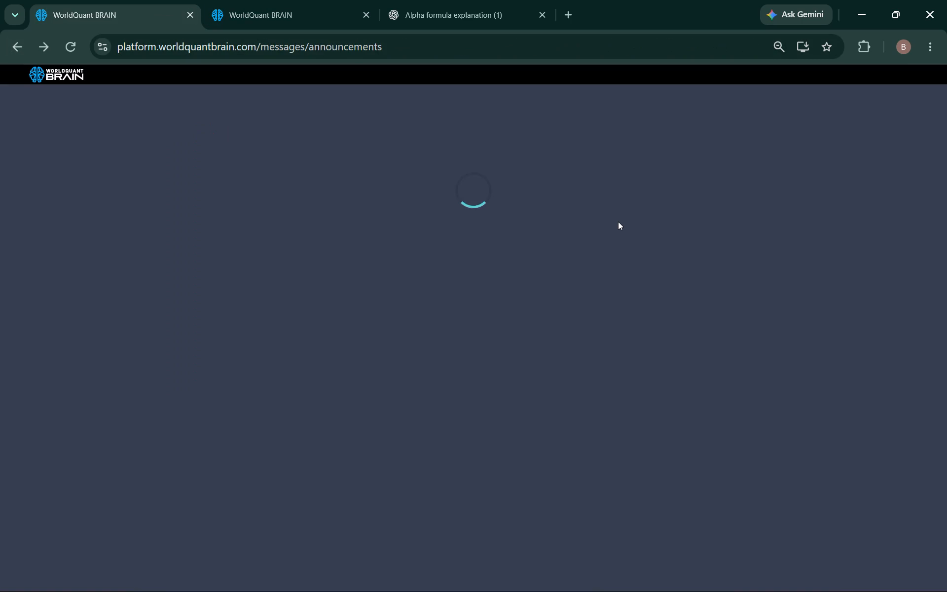
Open the theme's recommended pv96 dataset and copy the field name pv96_ycnrc_dvd.
{"action": "scroll", "coordinate": [404, 284], "scroll_direction": "down", "scroll_amount": 3}
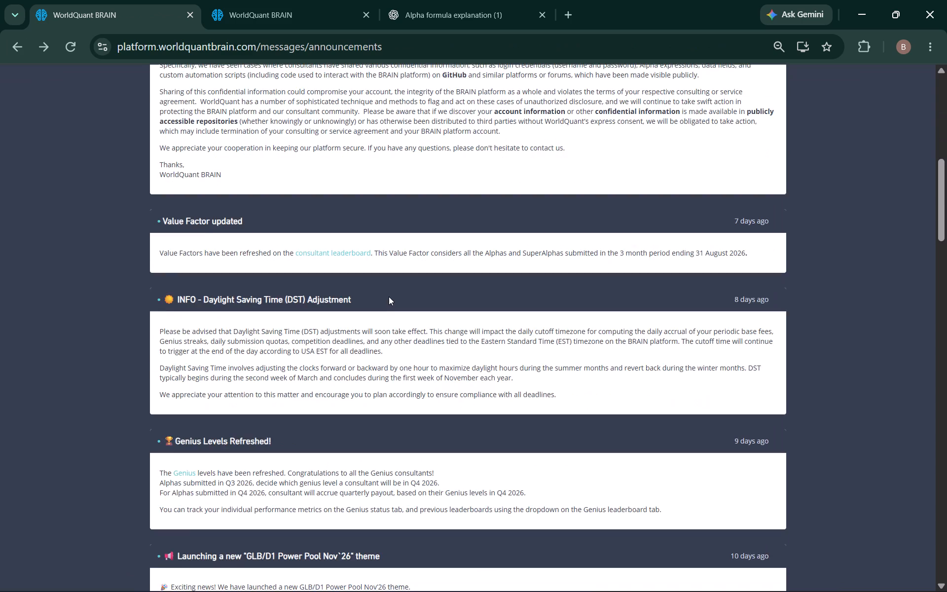
{"action": "scroll", "coordinate": [381, 302], "scroll_direction": "down", "scroll_amount": 2}
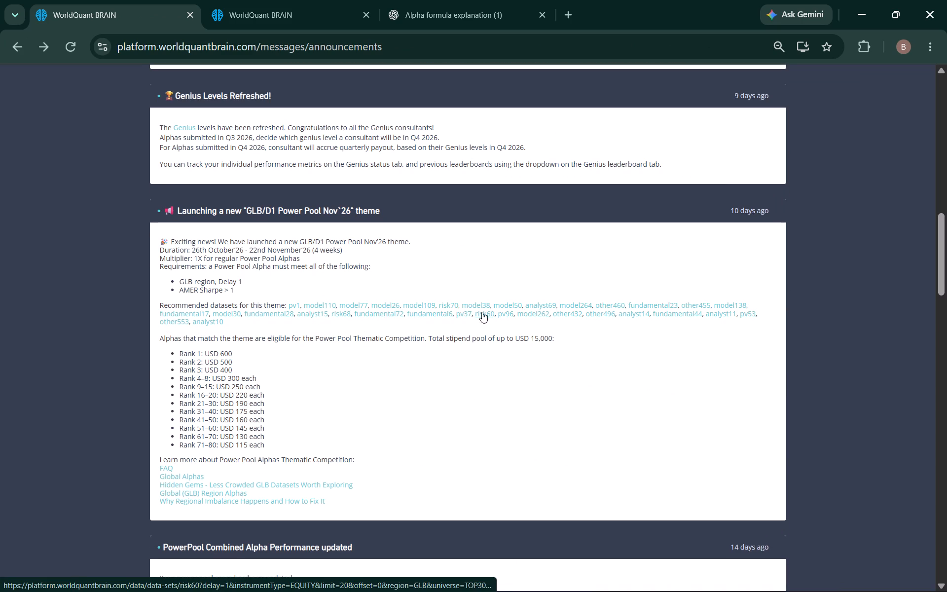
{"action": "left_click", "coordinate": [501, 312]}
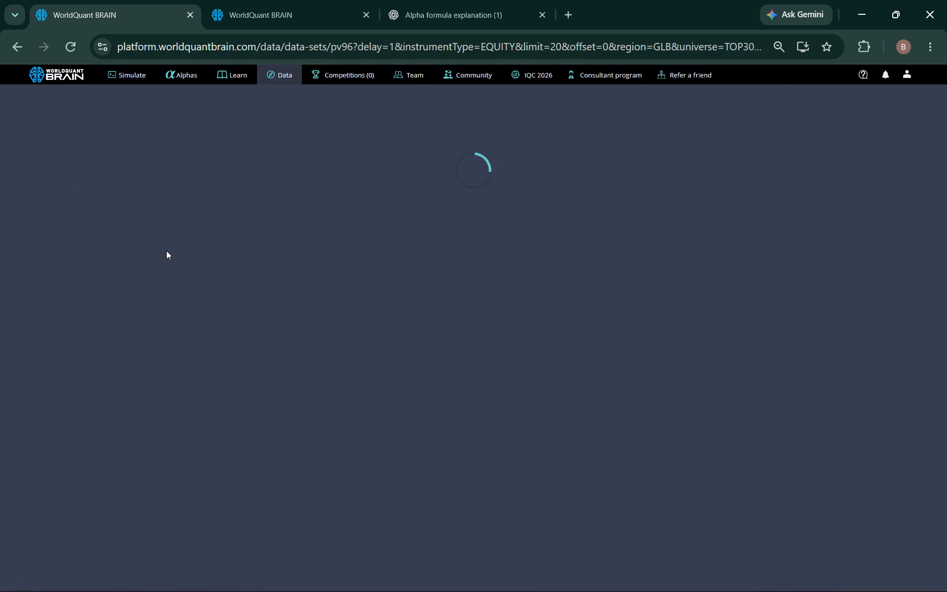
{"action": "scroll", "coordinate": [319, 215], "scroll_direction": "down", "scroll_amount": 1}
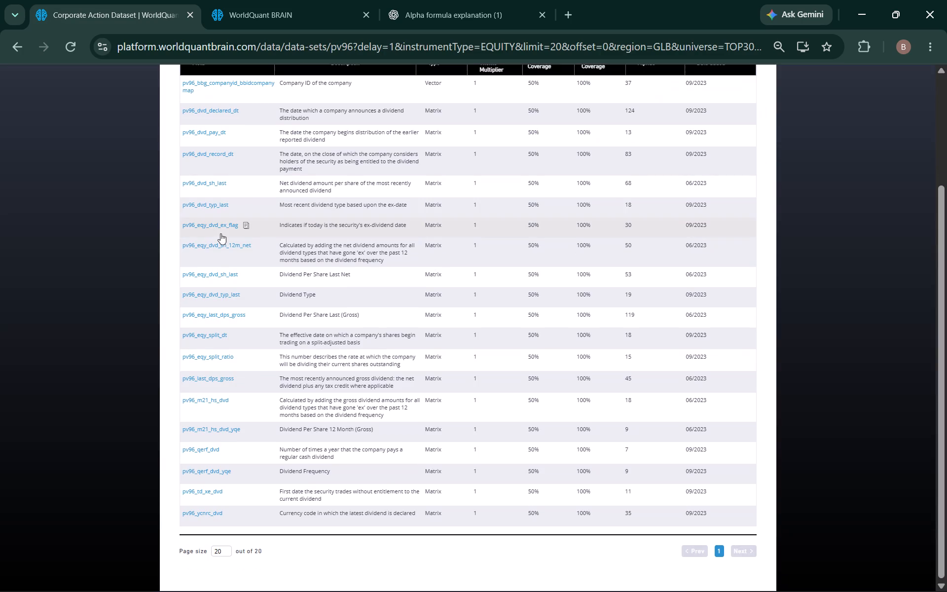
{"action": "scroll", "coordinate": [223, 298], "scroll_direction": "down", "scroll_amount": 3}
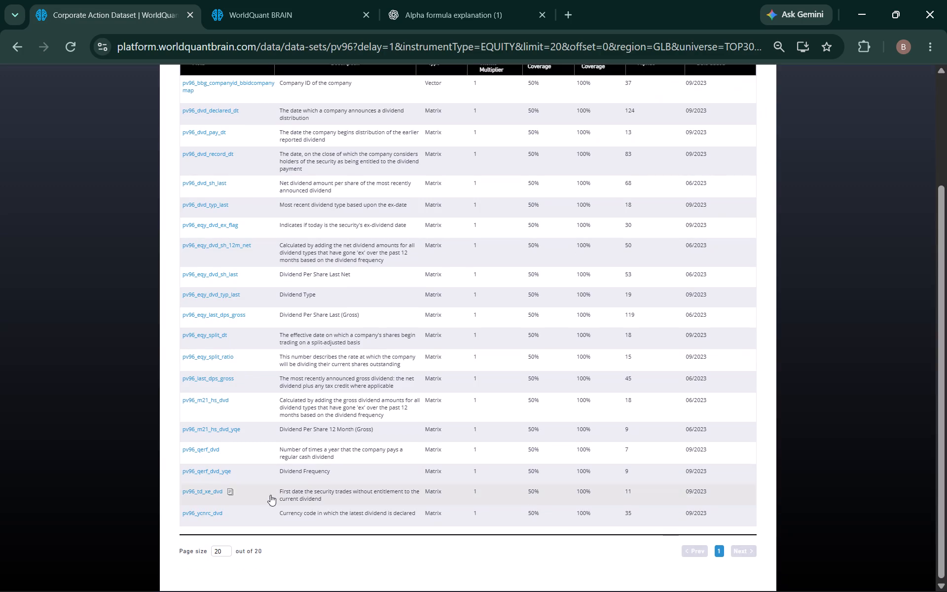
{"action": "left_click", "coordinate": [229, 517]}
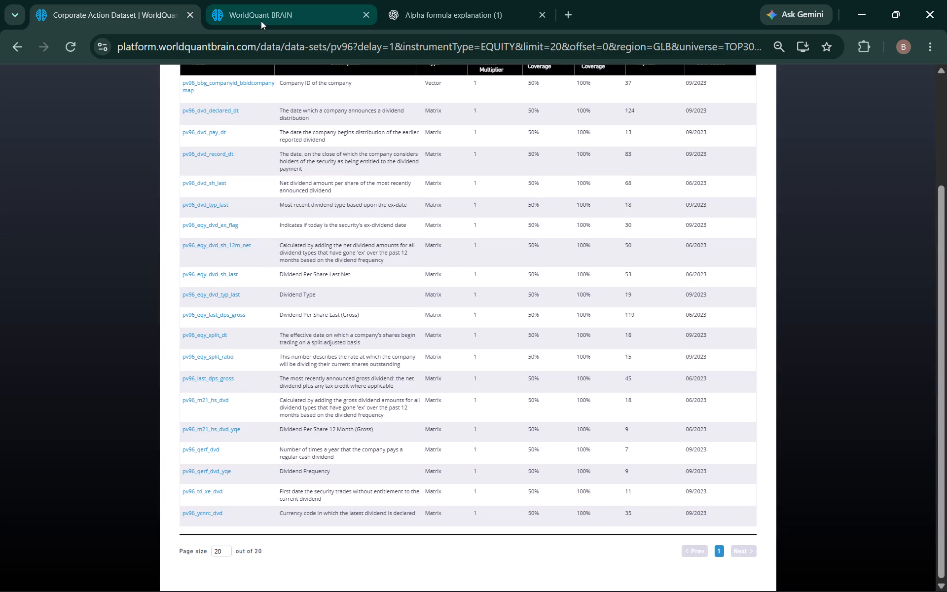
Replace the pv53 beta field in Simulation 8's expression with pv96_ycnrc_dvd and run it as a full simulation.
{"action": "left_click", "coordinate": [261, 18]}
{"action": "double_click", "coordinate": [140, 144]}
{"action": "right_click", "coordinate": [140, 143]}
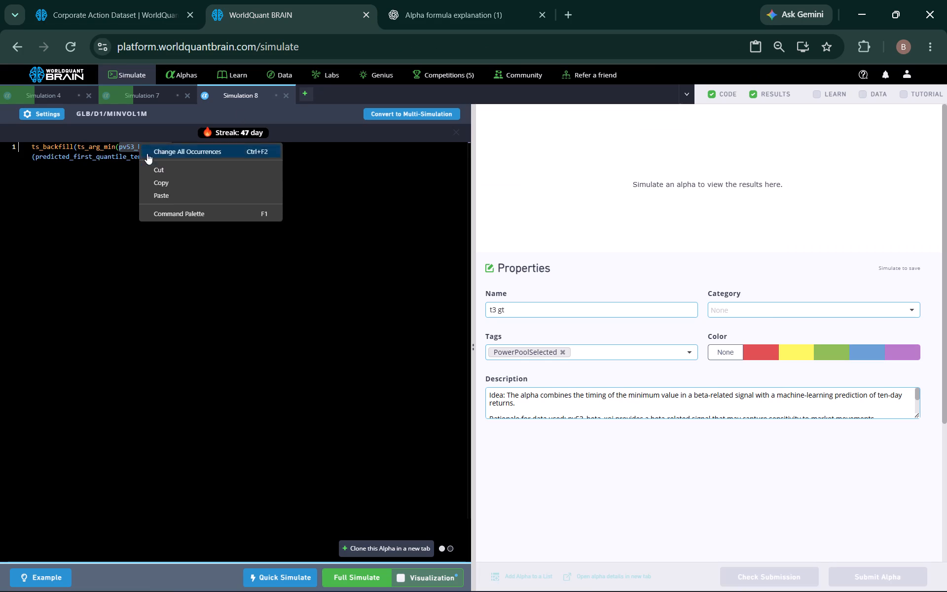
{"action": "left_click", "coordinate": [168, 193]}
{"action": "left_click", "coordinate": [356, 571]}
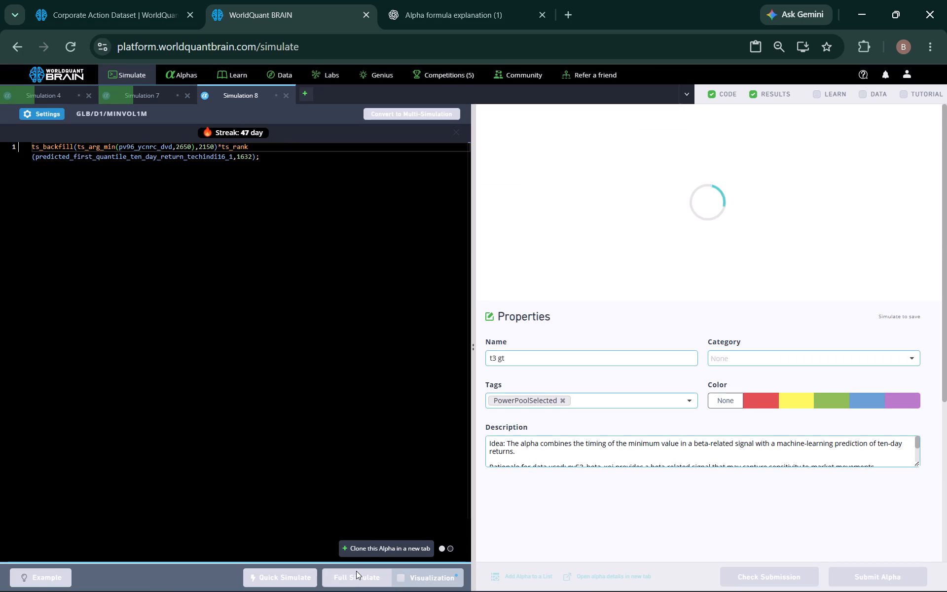
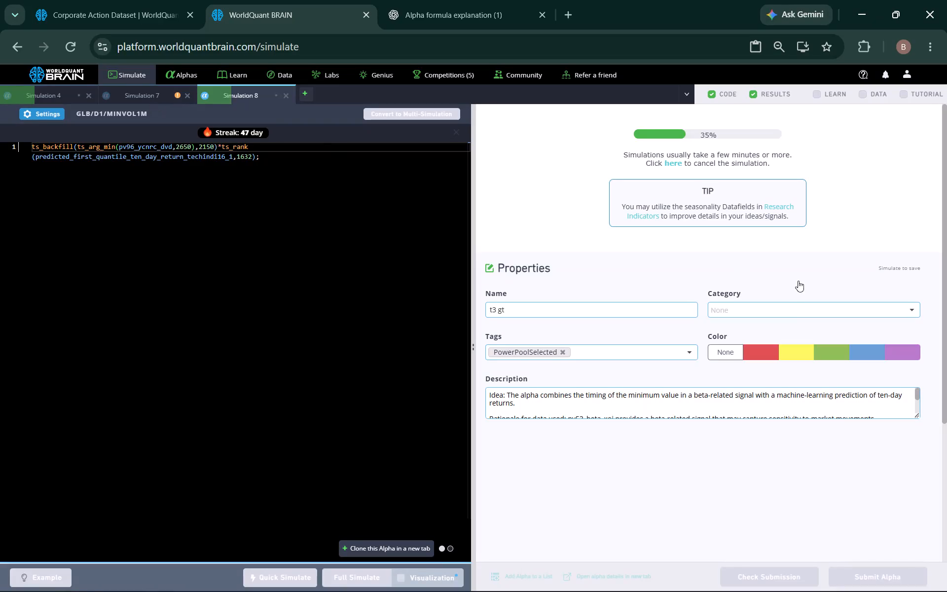
Review Simulation 7's test-period results, IS testing warnings and pending checks, and settings, and close that simulation.
{"action": "scroll", "coordinate": [693, 335], "scroll_direction": "down", "scroll_amount": 2}
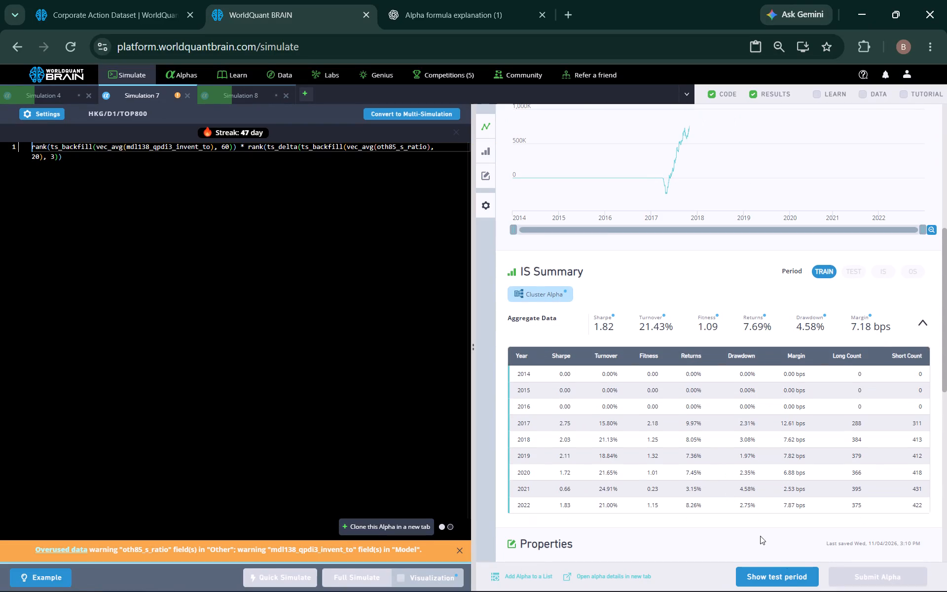
{"action": "left_click", "coordinate": [789, 575]}
{"action": "scroll", "coordinate": [709, 452], "scroll_direction": "down", "scroll_amount": 1}
{"action": "scroll", "coordinate": [576, 410], "scroll_direction": "down", "scroll_amount": 1}
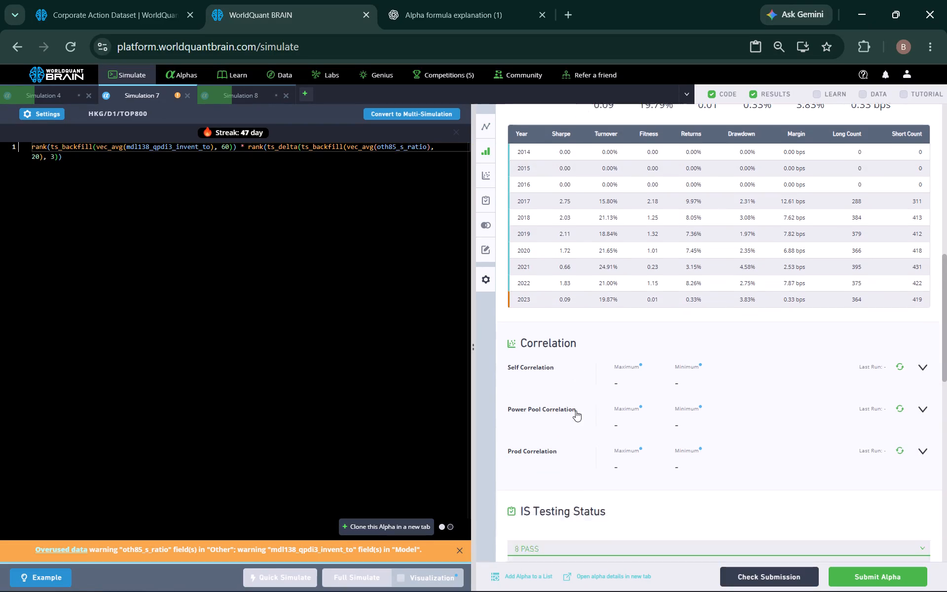
{"action": "left_click", "coordinate": [543, 449]}
{"action": "left_click", "coordinate": [543, 444]}
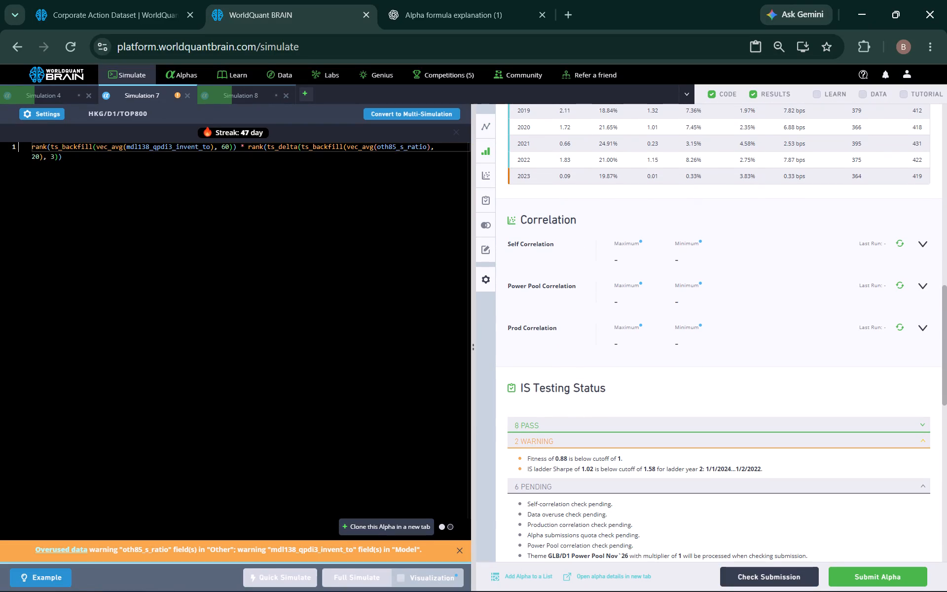
{"action": "left_click", "coordinate": [37, 119]}
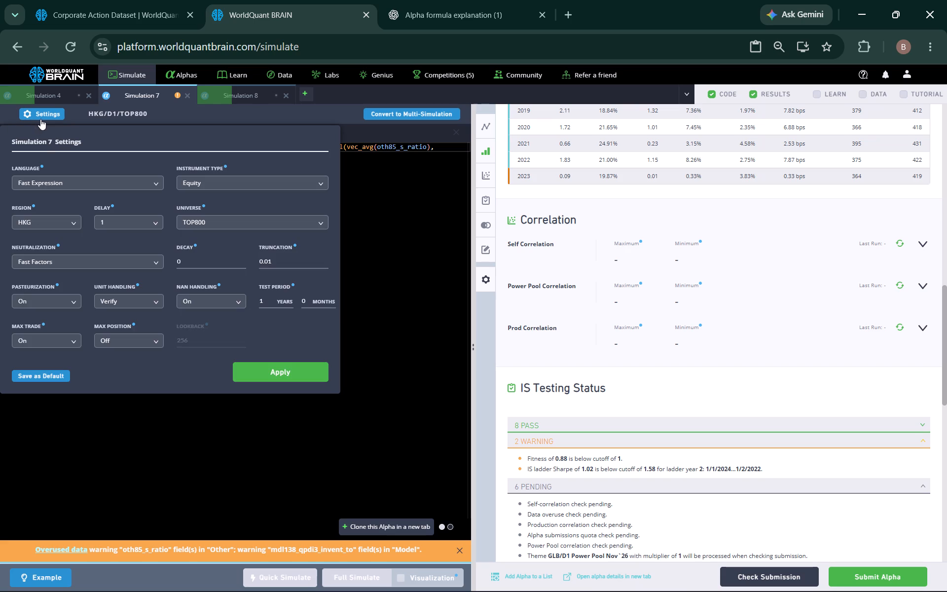
{"action": "left_click", "coordinate": [393, 205]}
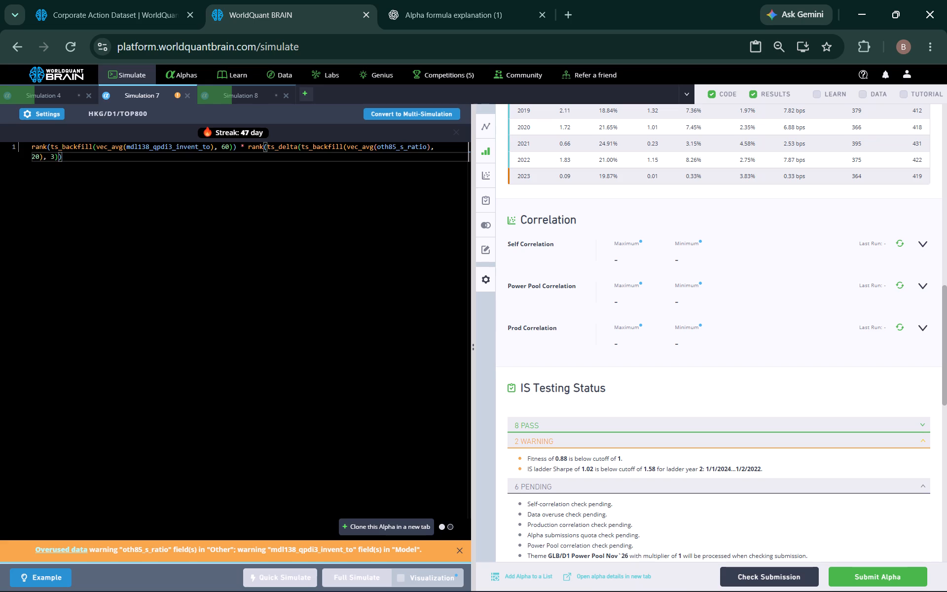
{"action": "left_click", "coordinate": [186, 96]}
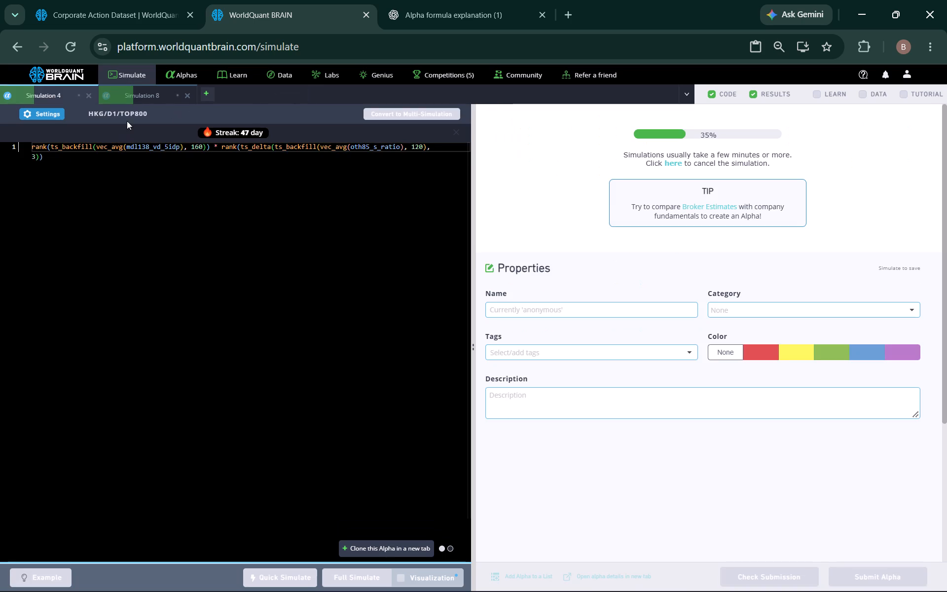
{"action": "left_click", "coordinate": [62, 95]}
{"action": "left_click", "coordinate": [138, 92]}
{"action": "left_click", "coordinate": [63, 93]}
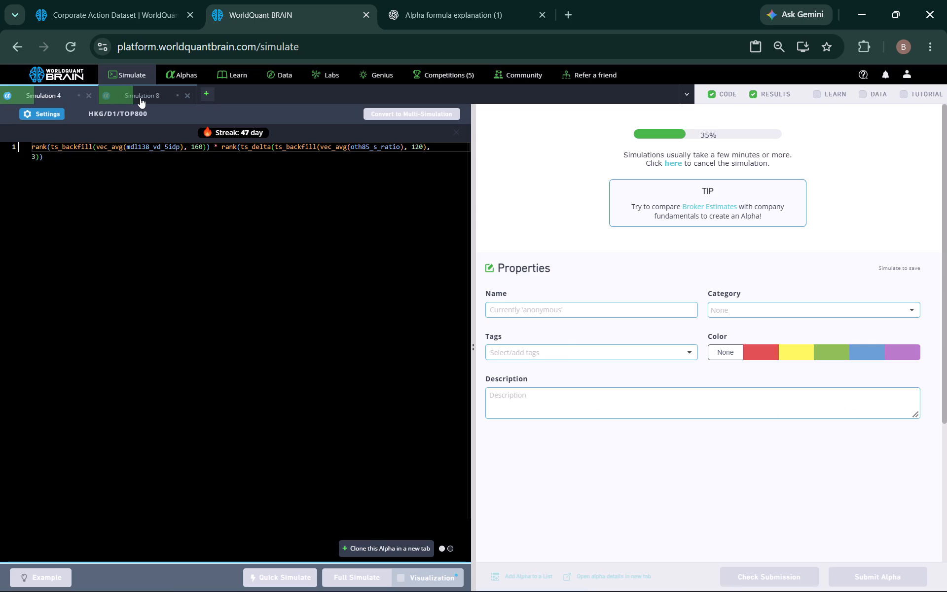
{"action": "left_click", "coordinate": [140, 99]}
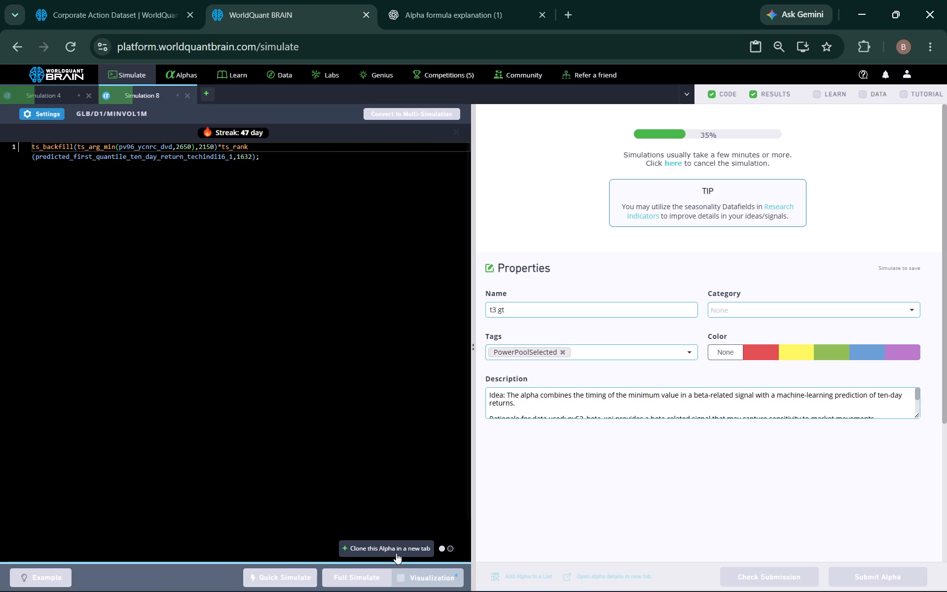
Clone Simulation 8, replace pv96_ycnrc_dvd with the dataset field pv96_td_xe_dvd in the copy, and run it as a full simulation.
{"action": "left_click", "coordinate": [386, 548]}
{"action": "left_click", "coordinate": [104, 20]}
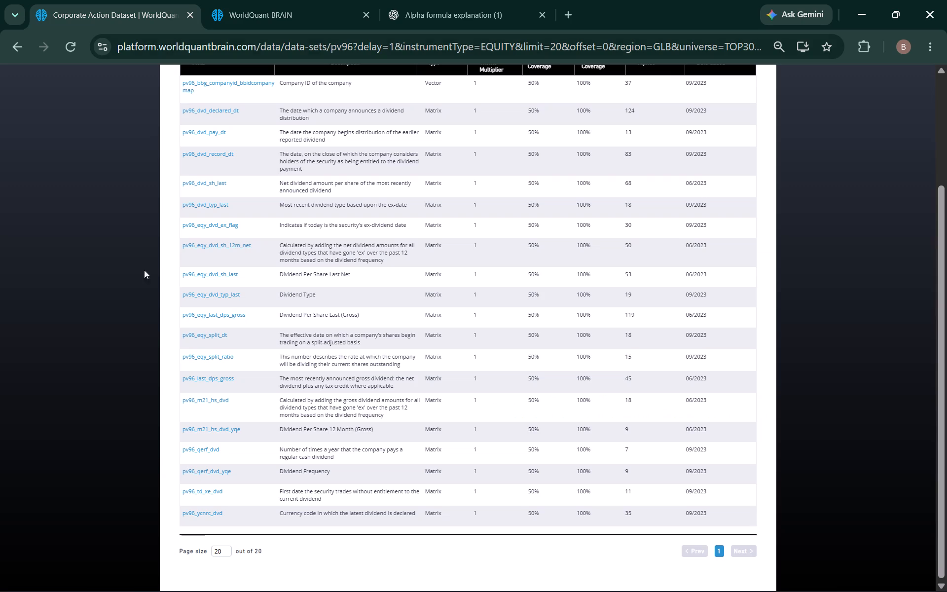
{"action": "left_click", "coordinate": [227, 489]}
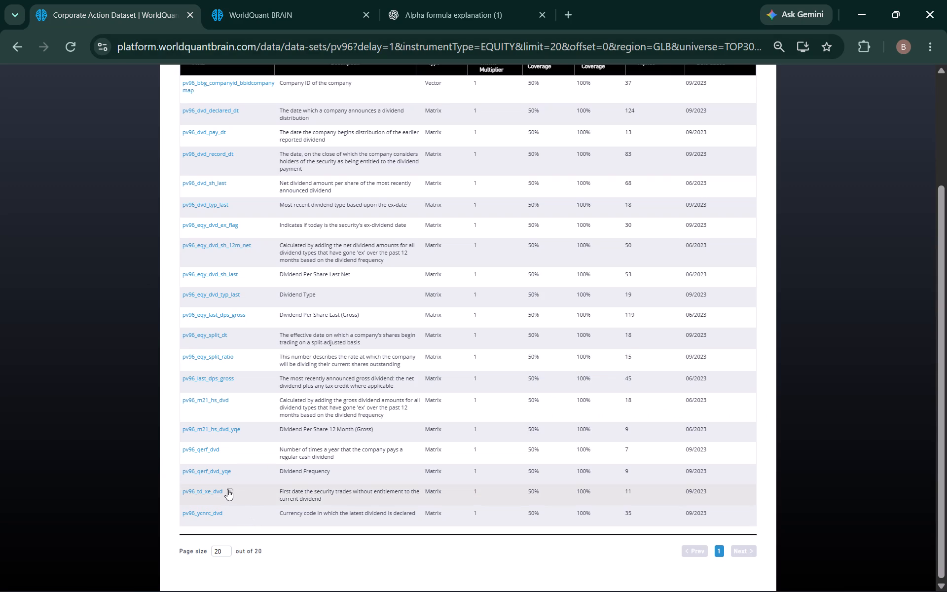
{"action": "left_click", "coordinate": [229, 1]}
{"action": "double_click", "coordinate": [151, 146]}
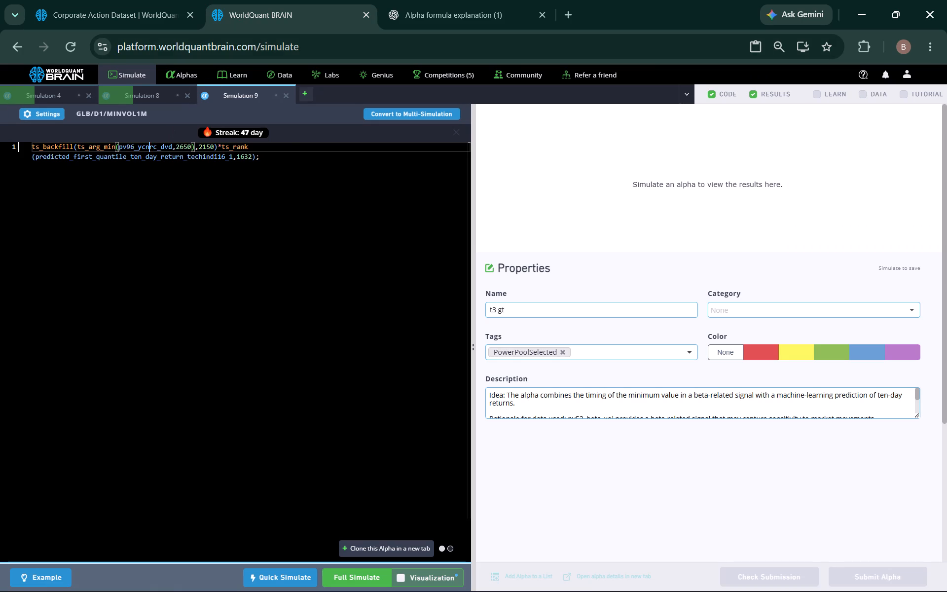
{"action": "right_click", "coordinate": [150, 146]}
{"action": "double_click", "coordinate": [144, 147]}
{"action": "right_click", "coordinate": [144, 147]}
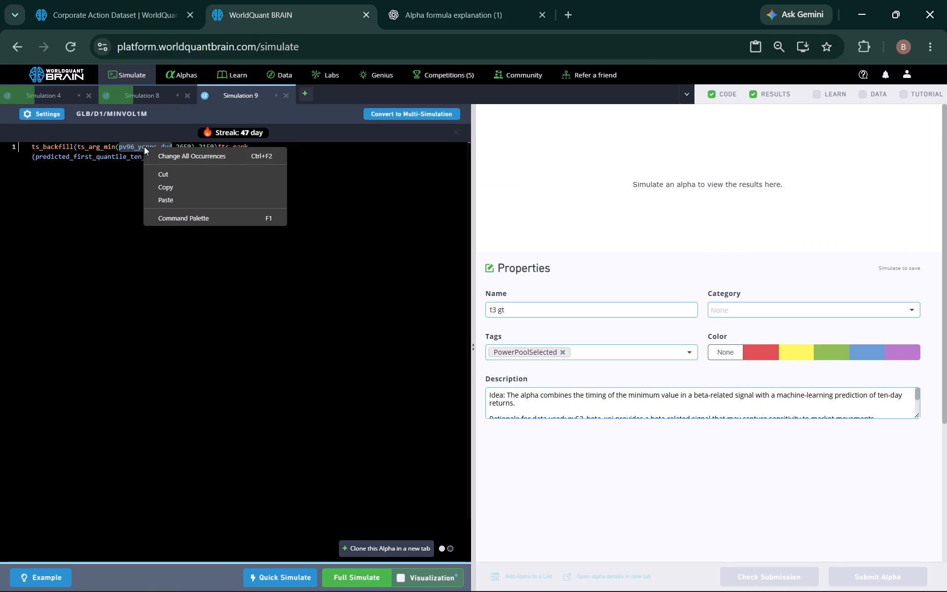
{"action": "left_click", "coordinate": [182, 205]}
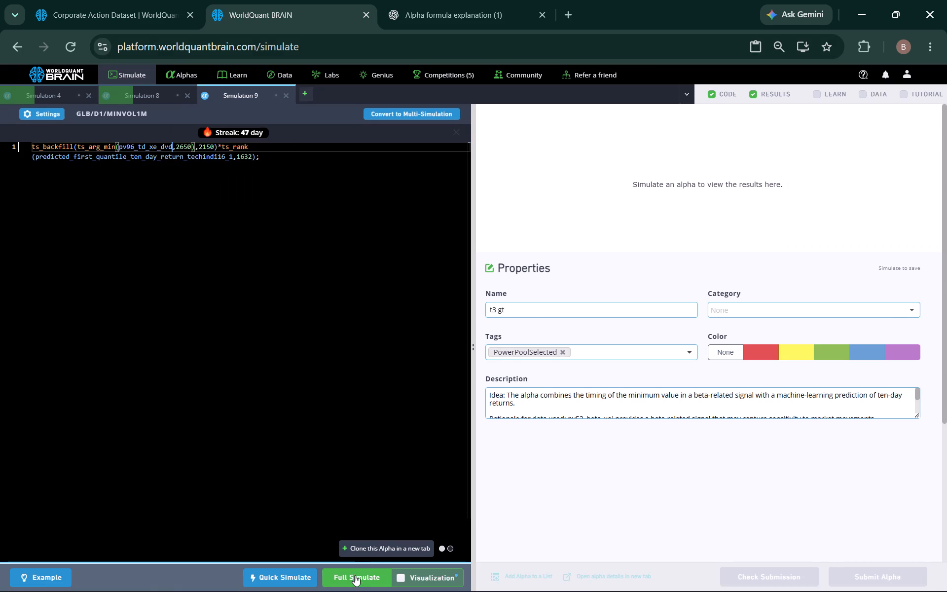
{"action": "left_click", "coordinate": [355, 575]}
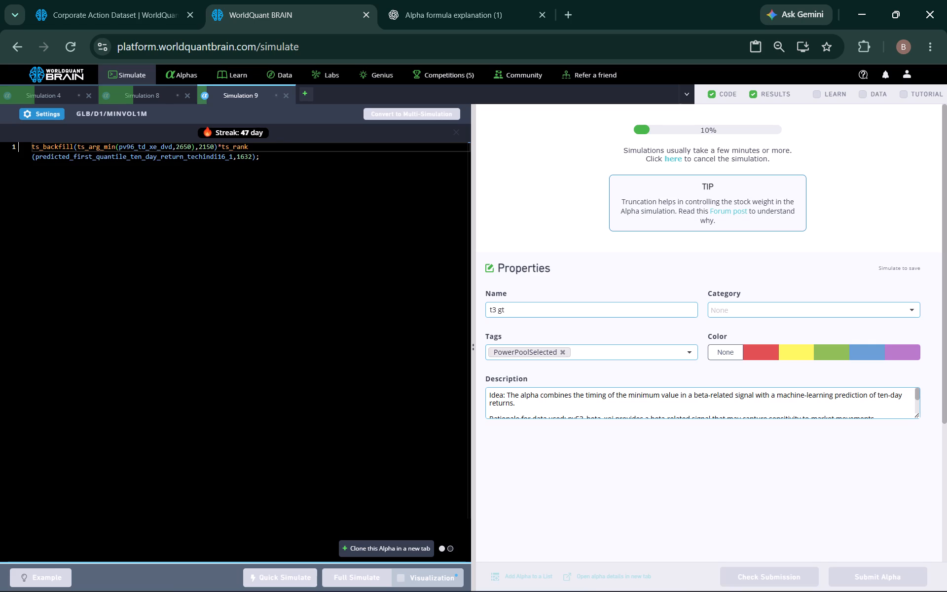
Clone Simulation 9, replace pv96_td_xe_dvd with the dataset field pv96_qerf_dvd_yqe in the copy, and run it as a full simulation.
{"action": "left_click", "coordinate": [388, 543]}
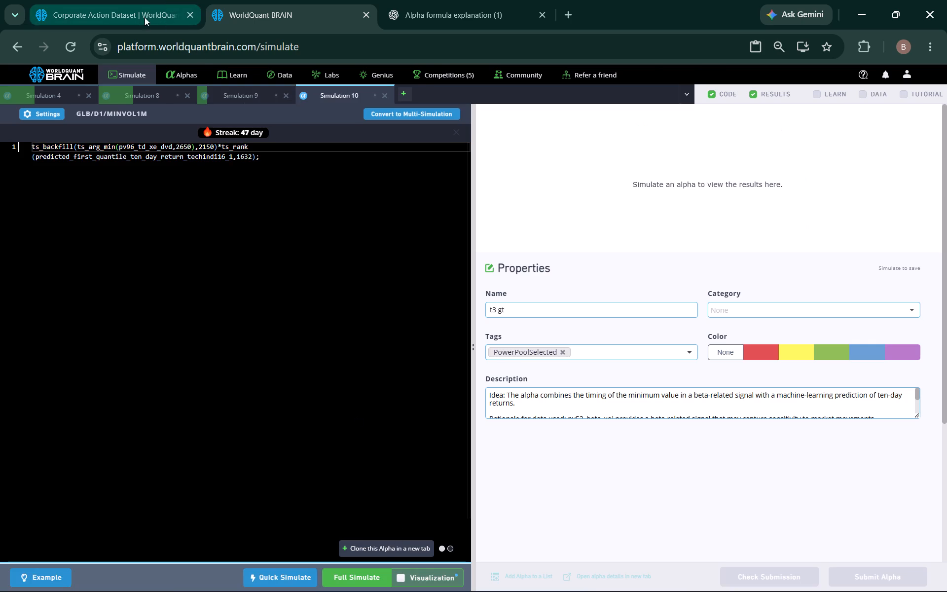
{"action": "left_click", "coordinate": [139, 16]}
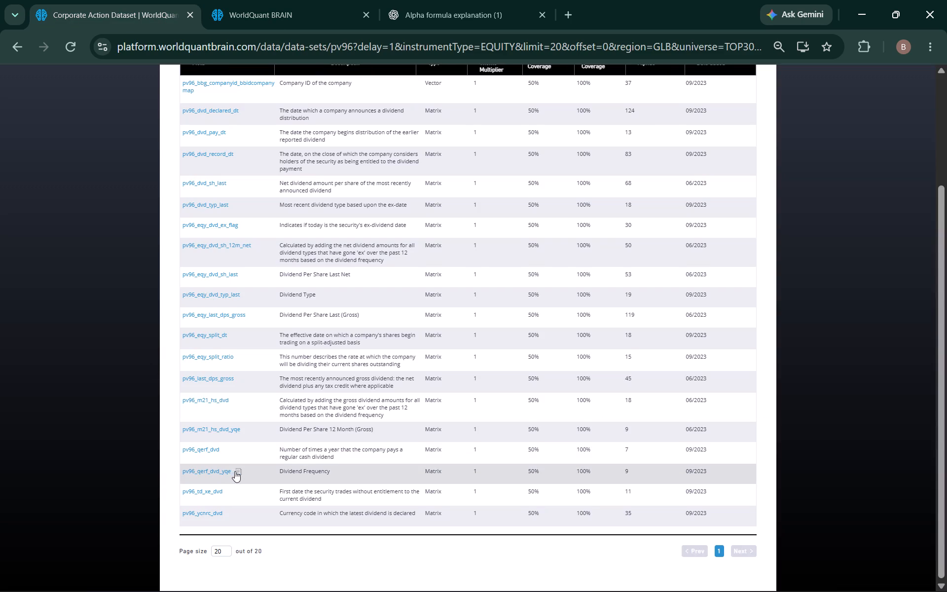
{"action": "left_click", "coordinate": [236, 471]}
{"action": "left_click", "coordinate": [242, 24]}
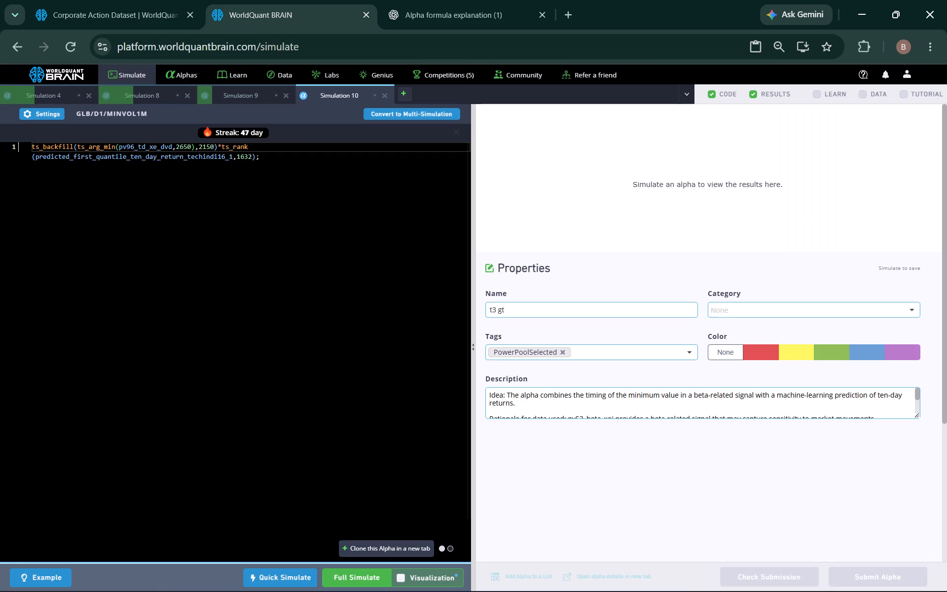
{"action": "double_click", "coordinate": [142, 147]}
{"action": "right_click", "coordinate": [142, 147]}
{"action": "left_click", "coordinate": [174, 202]}
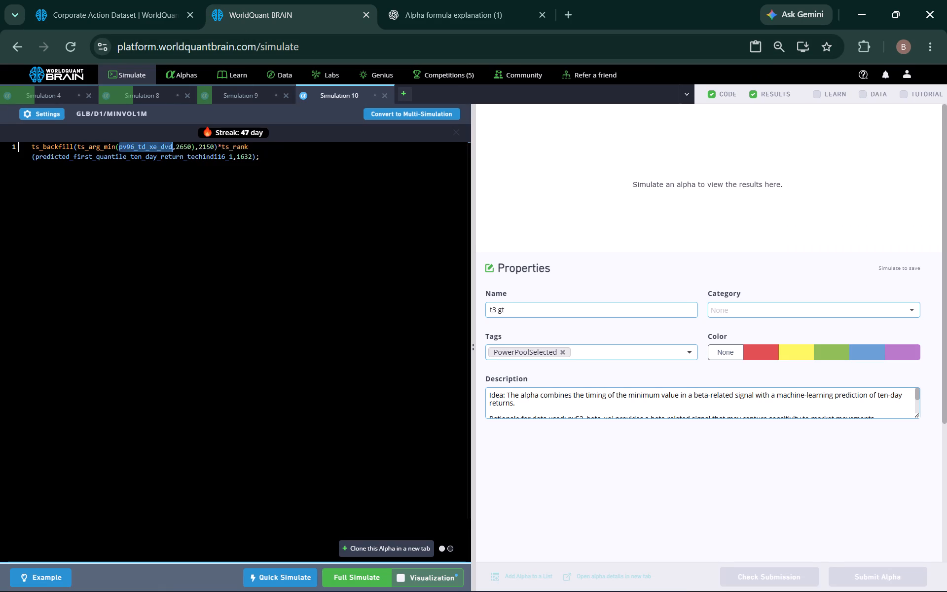
{"action": "left_click", "coordinate": [366, 580]}
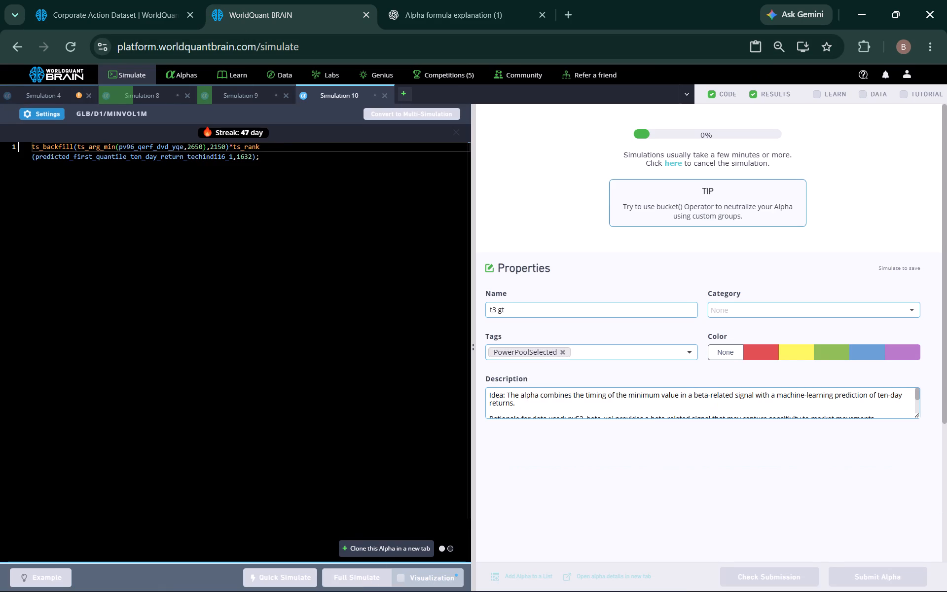
Review Simulation 4's yearly summary and IS testing status with the test period shown, and close that simulation.
{"action": "left_click", "coordinate": [57, 96]}
{"action": "scroll", "coordinate": [565, 226], "scroll_direction": "down", "scroll_amount": 3}
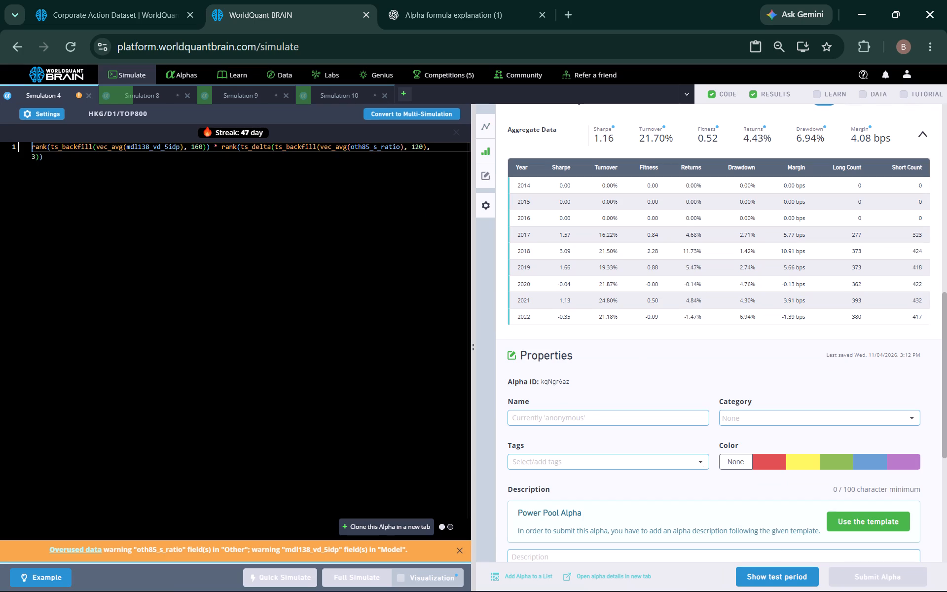
{"action": "left_click", "coordinate": [775, 572]}
{"action": "scroll", "coordinate": [682, 396], "scroll_direction": "down", "scroll_amount": 1}
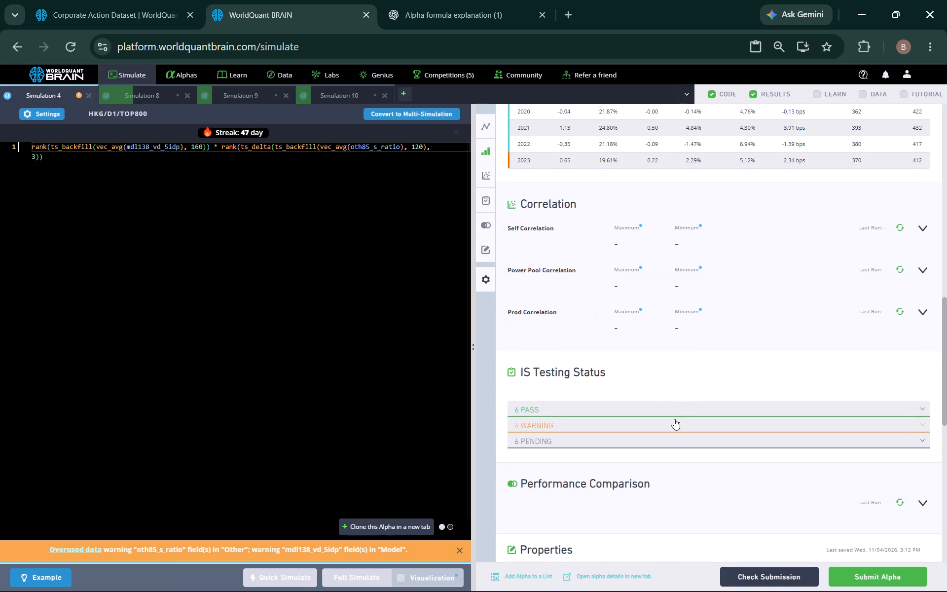
{"action": "scroll", "coordinate": [642, 397], "scroll_direction": "up", "scroll_amount": 2}
{"action": "left_click", "coordinate": [91, 96]}
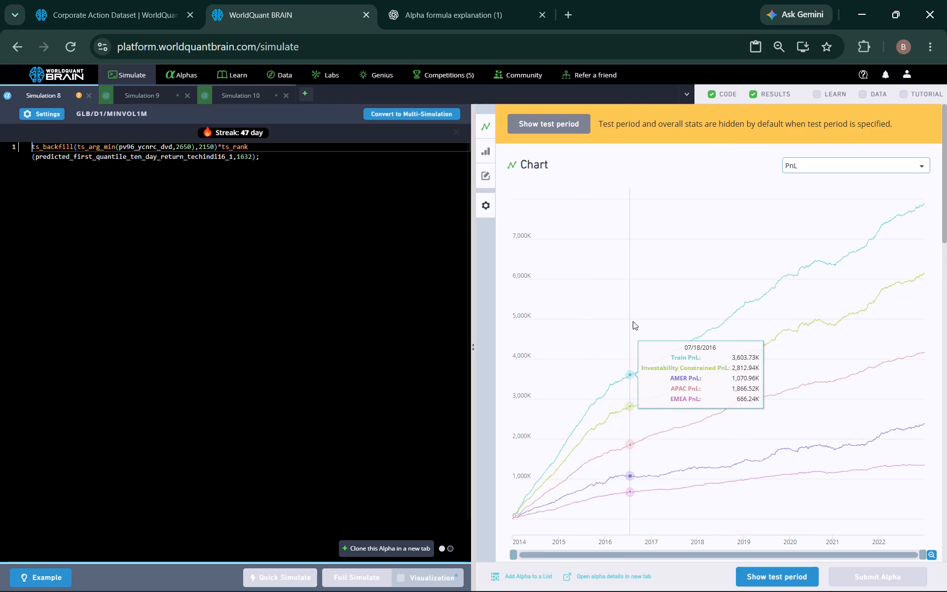
Show Simulation 8's test period and run its Prod Correlation and Power Pool Correlation checks.
{"action": "scroll", "coordinate": [659, 324], "scroll_direction": "down", "scroll_amount": 2}
{"action": "scroll", "coordinate": [707, 434], "scroll_direction": "down", "scroll_amount": 1}
{"action": "left_click", "coordinate": [772, 574]}
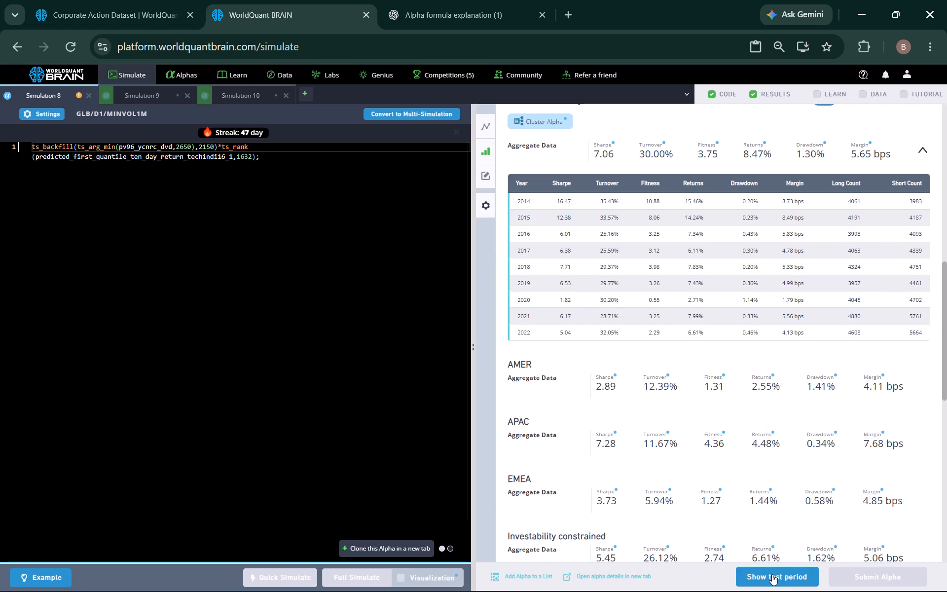
{"action": "scroll", "coordinate": [719, 407], "scroll_direction": "down", "scroll_amount": 2}
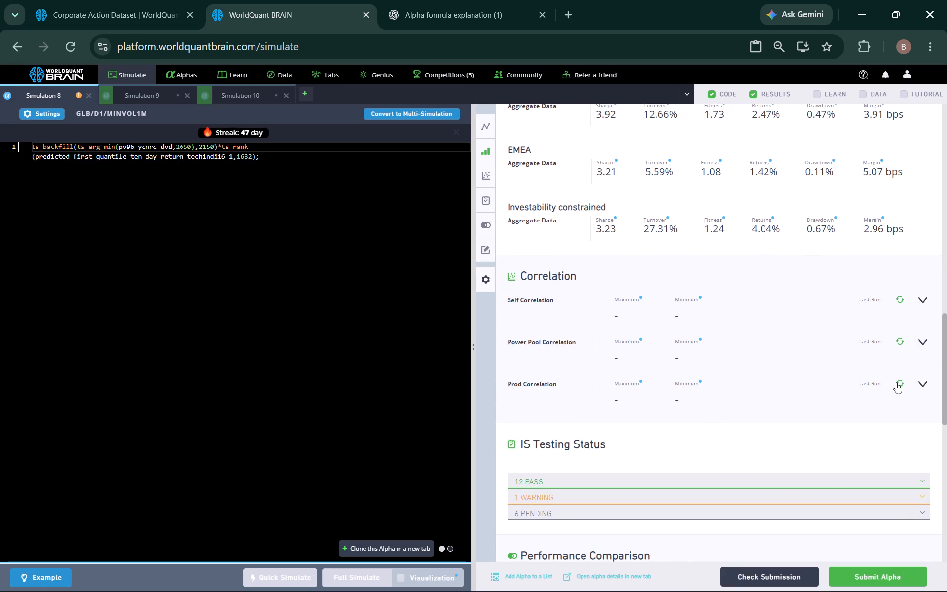
{"action": "left_click", "coordinate": [897, 380]}
{"action": "left_click", "coordinate": [897, 340]}
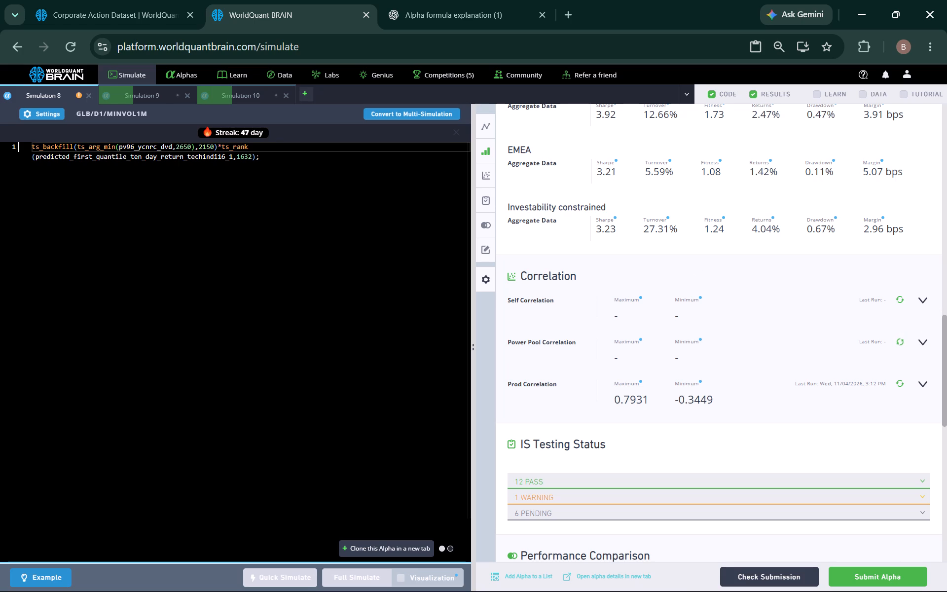
Set Simulation 8's ts_arg_min window to 650 and ts_backfill window to 50, keeping ts_rank at 1632, and run a full simulation.
{"action": "left_click", "coordinate": [179, 145]}
{"action": "key", "text": "BackSpace"}
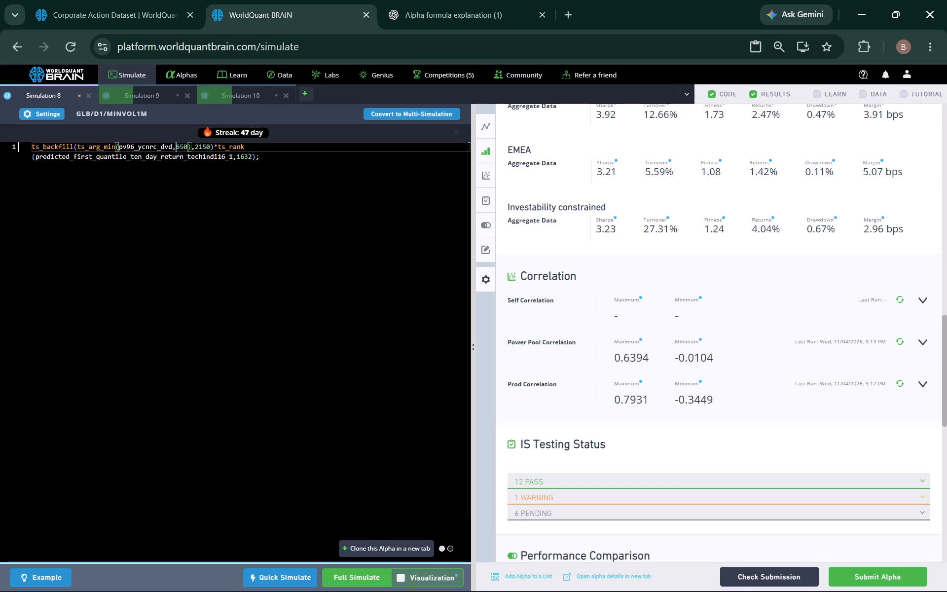
{"action": "left_click", "coordinate": [197, 148]}
{"action": "key", "text": "BackSpace"}
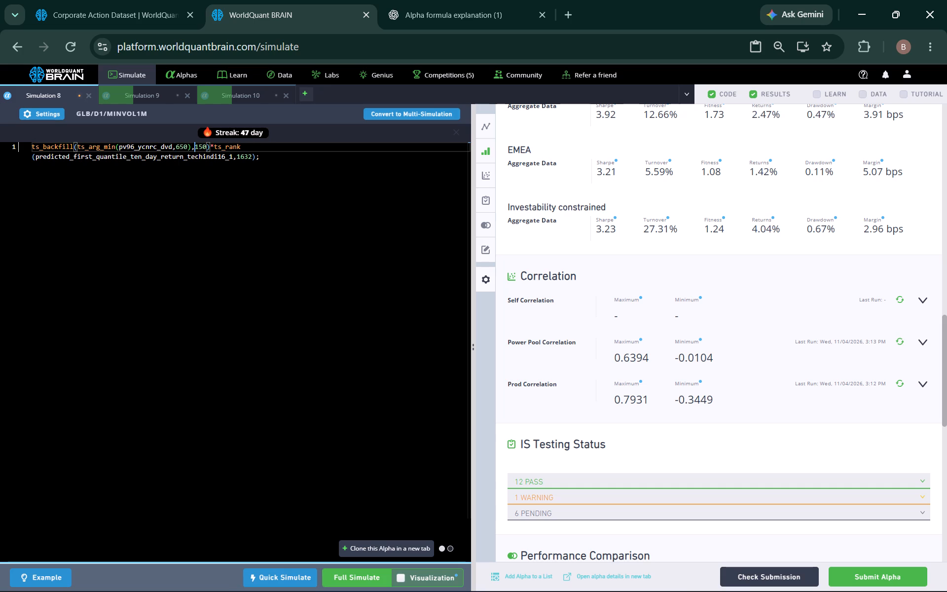
{"action": "left_click", "coordinate": [239, 155]}
{"action": "key", "text": "BackSpace"}
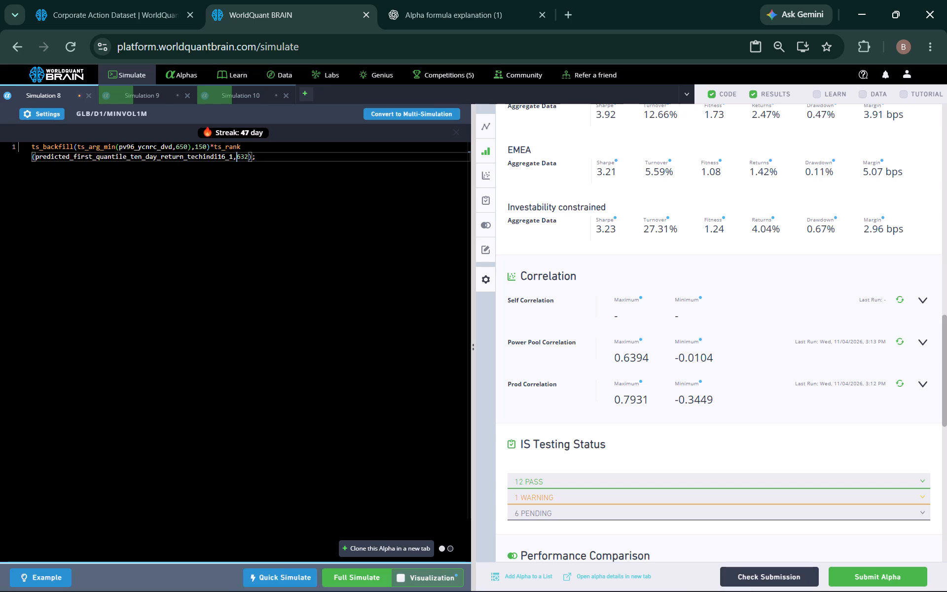
{"action": "key", "text": "BackSpace"}
{"action": "key", "text": "ctrl+z"}
{"action": "left_click", "coordinate": [200, 146]}
{"action": "key", "text": "BackSpace"}
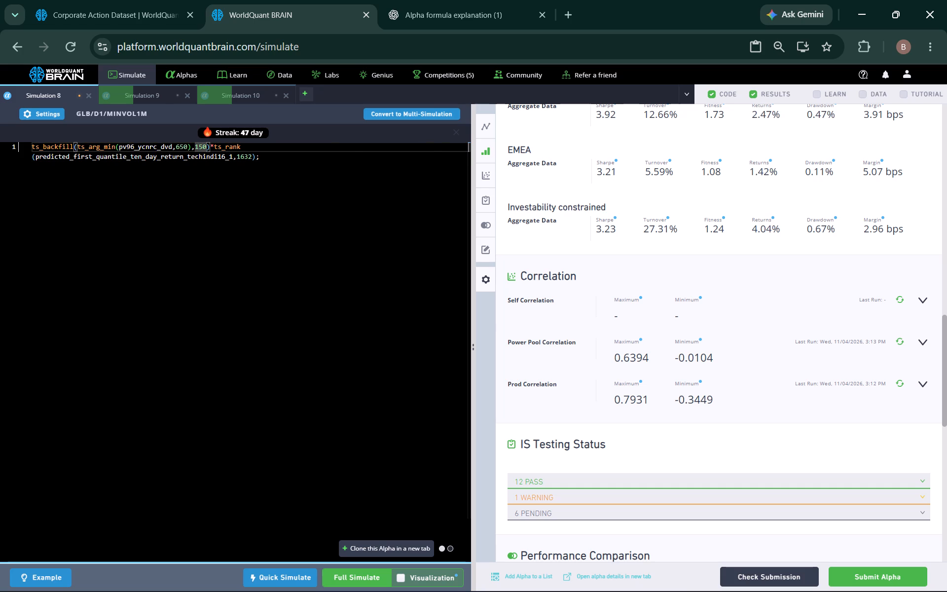
{"action": "left_click", "coordinate": [359, 574]}
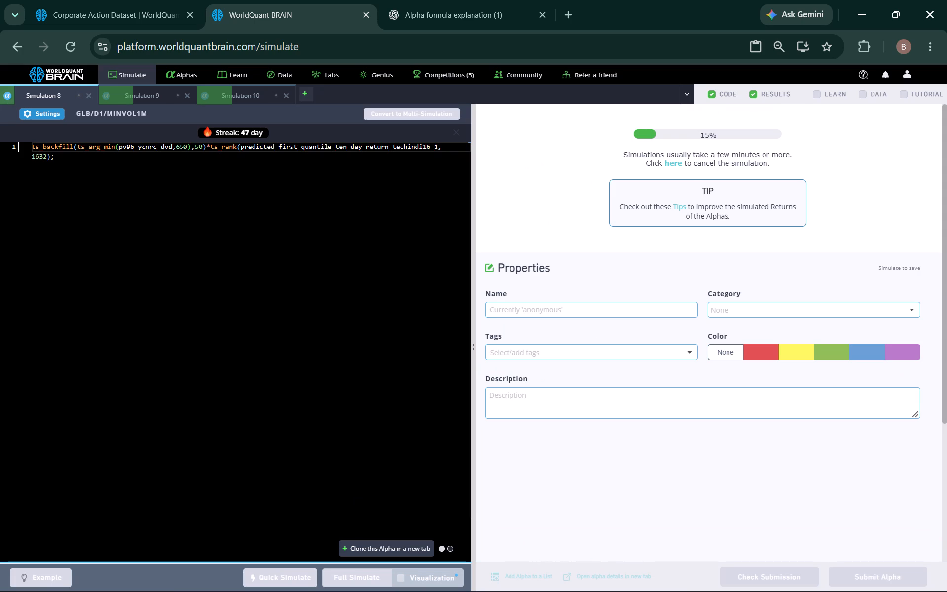
Clone Simulation 10, replace pv96_qerf_dvd_yqe with the dataset field pv96_qerf_dvd in the copy, and run it as a full simulation.
{"action": "left_click", "coordinate": [264, 94]}
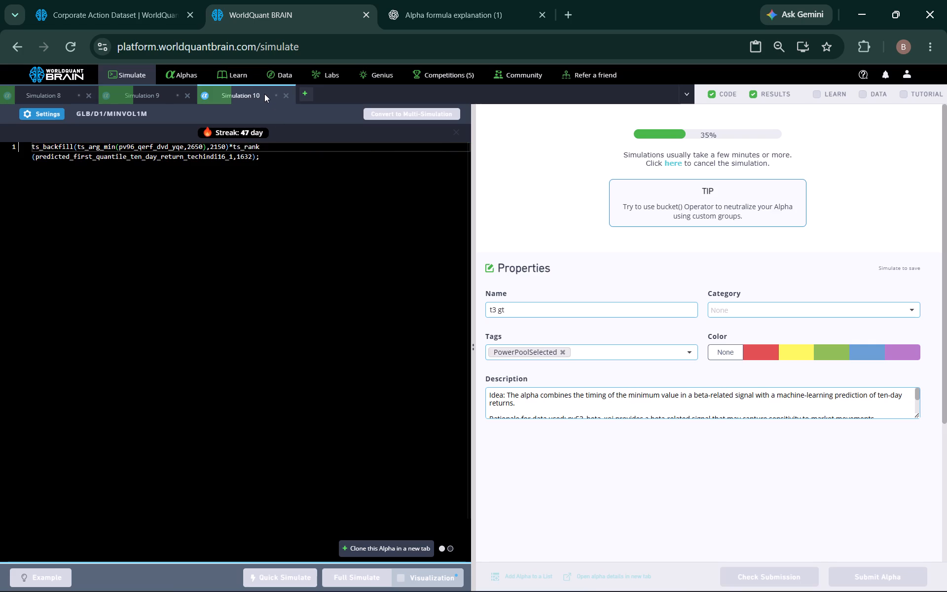
{"action": "left_click", "coordinate": [354, 548]}
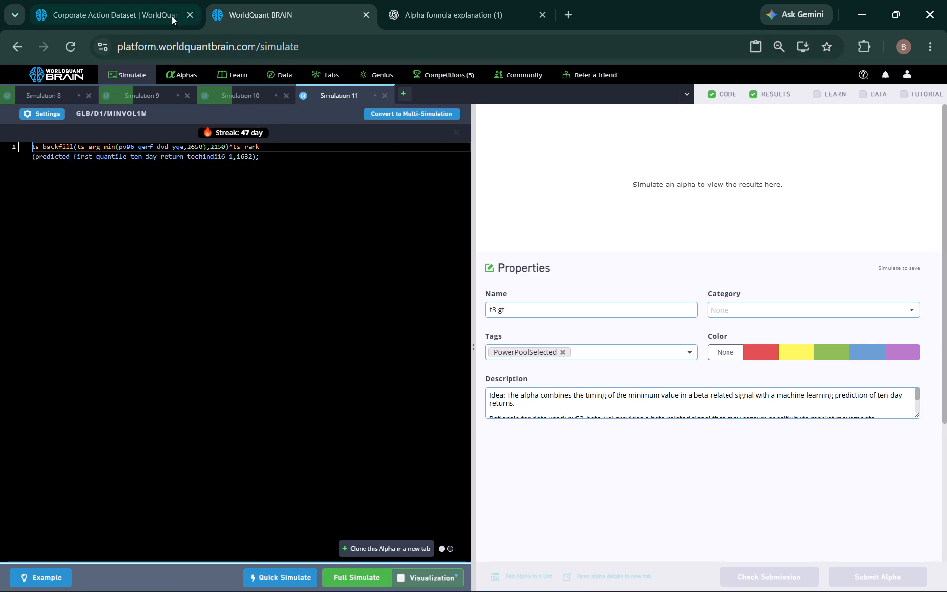
{"action": "left_click", "coordinate": [135, 8]}
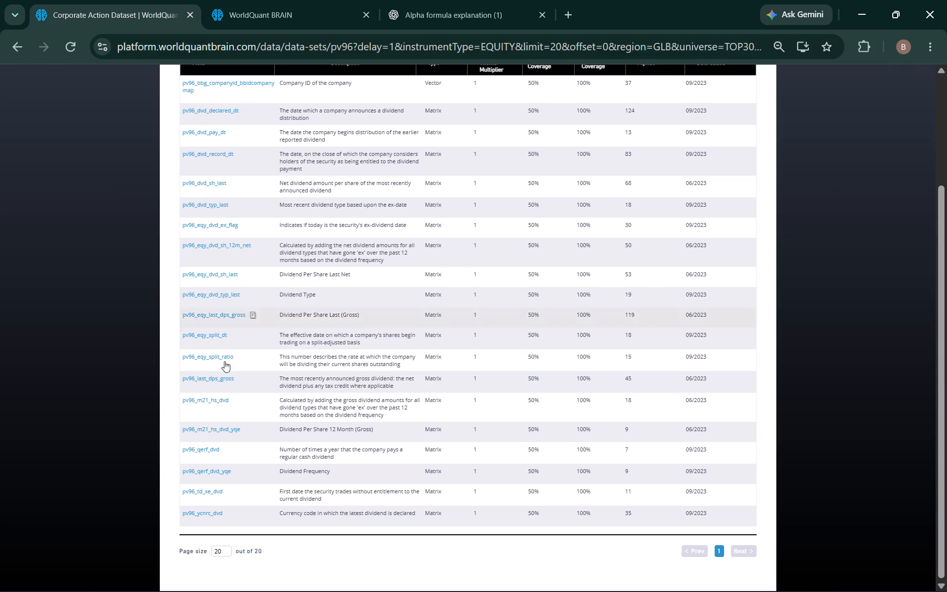
{"action": "left_click", "coordinate": [230, 450]}
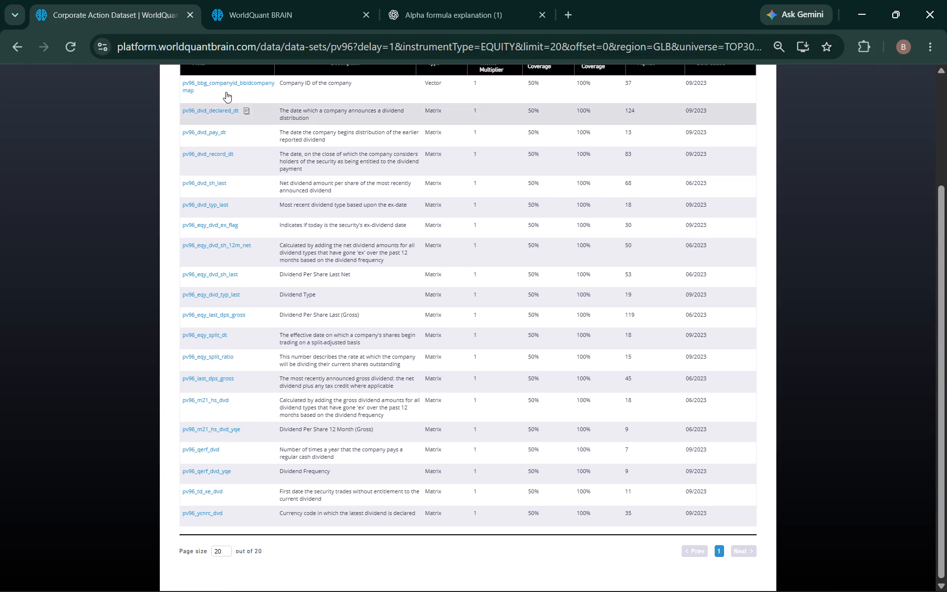
{"action": "left_click", "coordinate": [237, 19]}
{"action": "double_click", "coordinate": [154, 145]}
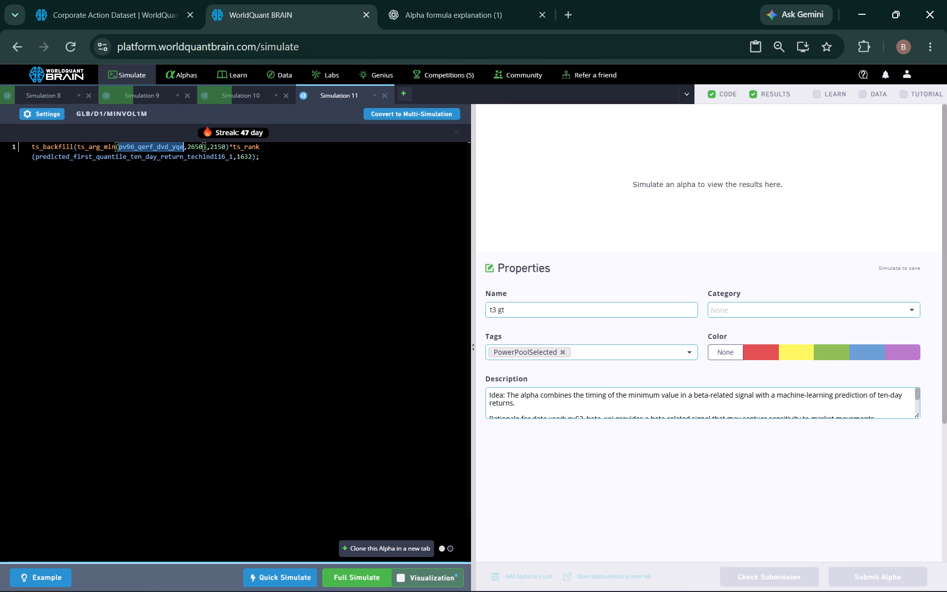
{"action": "right_click", "coordinate": [154, 145]}
{"action": "left_click", "coordinate": [186, 199]}
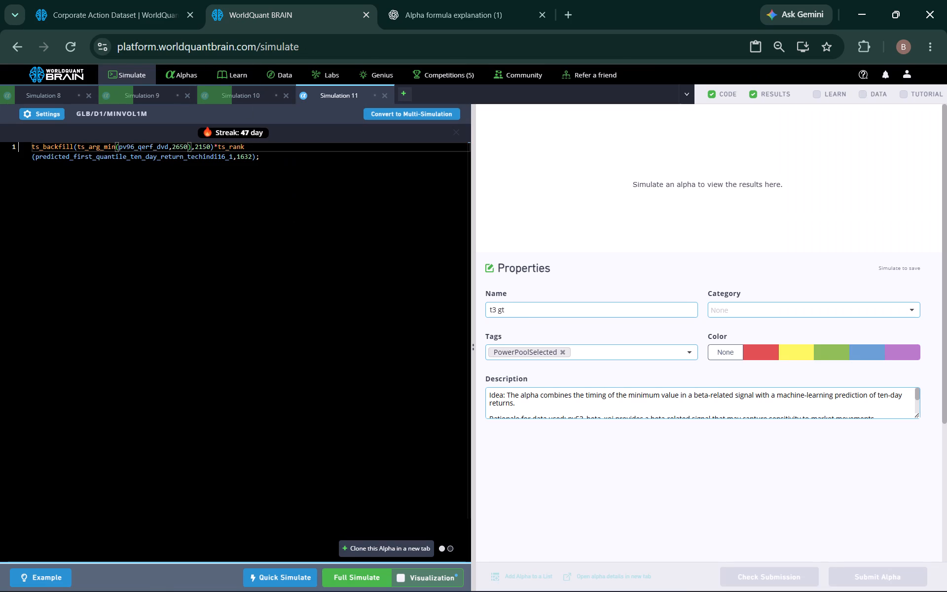
{"action": "left_click", "coordinate": [362, 573]}
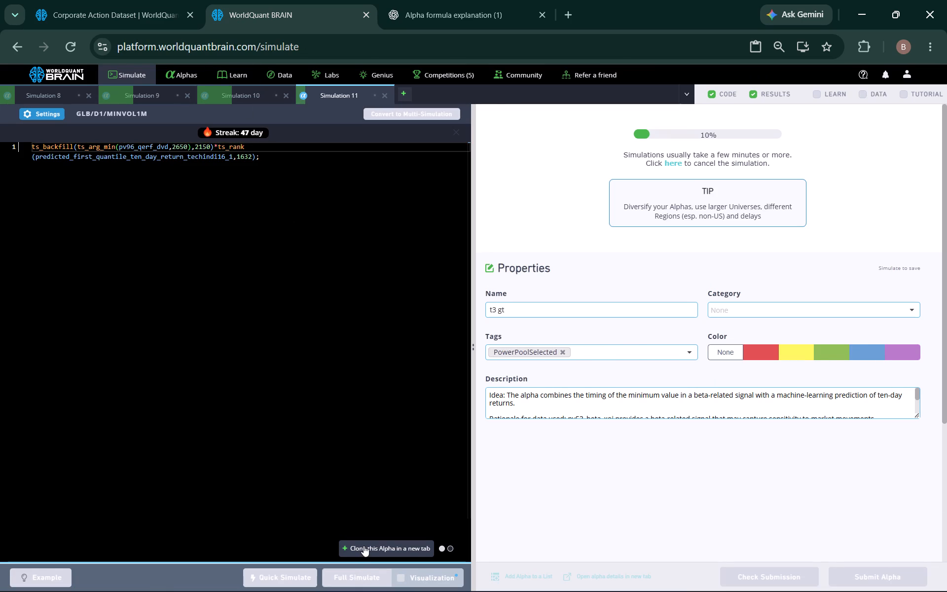
Clone Simulation 11, replace pv96_qerf_dvd with the dataset field pv96_m21_hs_dvd_yqe in the copy, and run it as a full simulation.
{"action": "left_click", "coordinate": [364, 546]}
{"action": "left_click", "coordinate": [123, 4]}
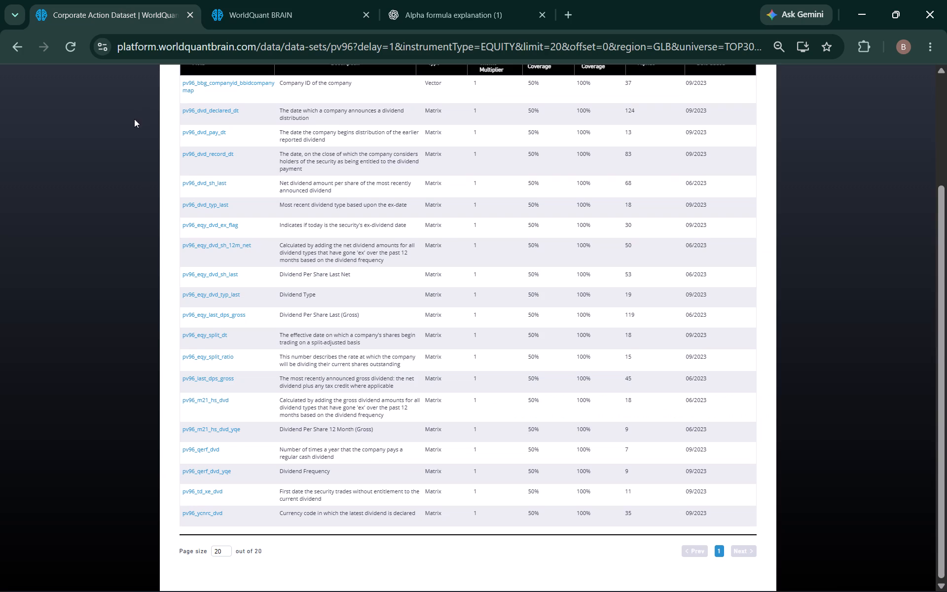
{"action": "left_click", "coordinate": [247, 426]}
{"action": "left_click", "coordinate": [240, 16]}
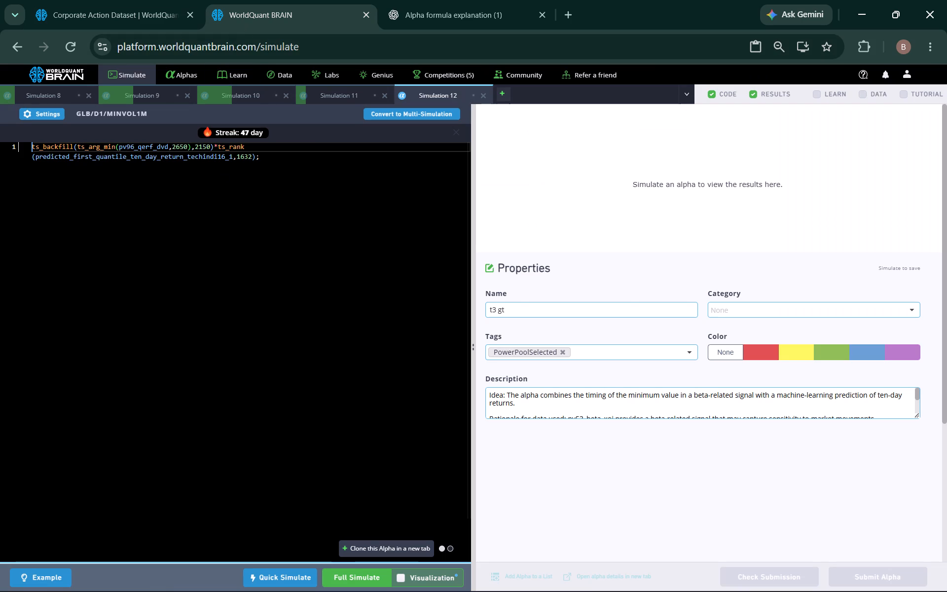
{"action": "triple_click", "coordinate": [154, 147]}
{"action": "left_click", "coordinate": [154, 147]}
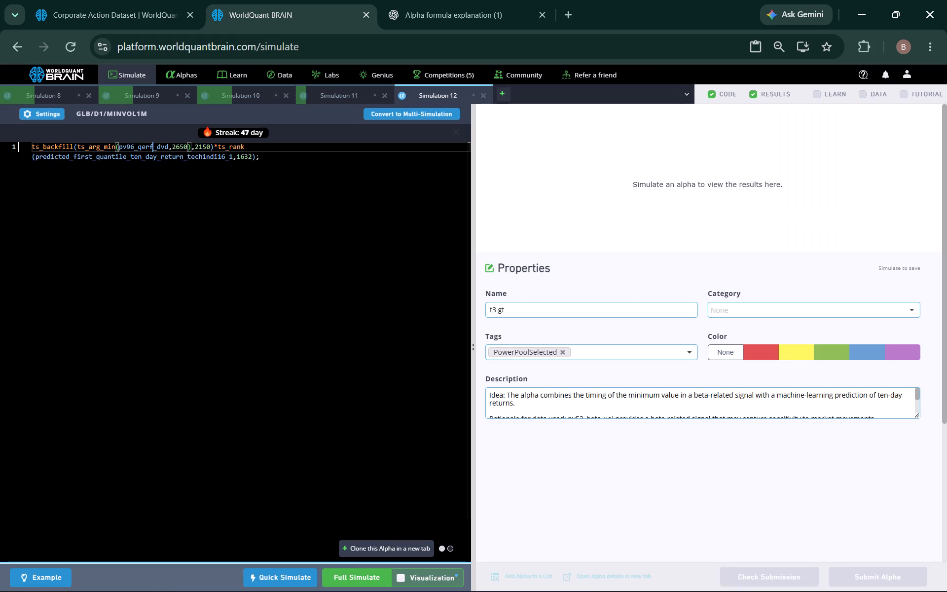
{"action": "left_click", "coordinate": [154, 147]}
{"action": "double_click", "coordinate": [154, 147]}
{"action": "right_click", "coordinate": [154, 147]}
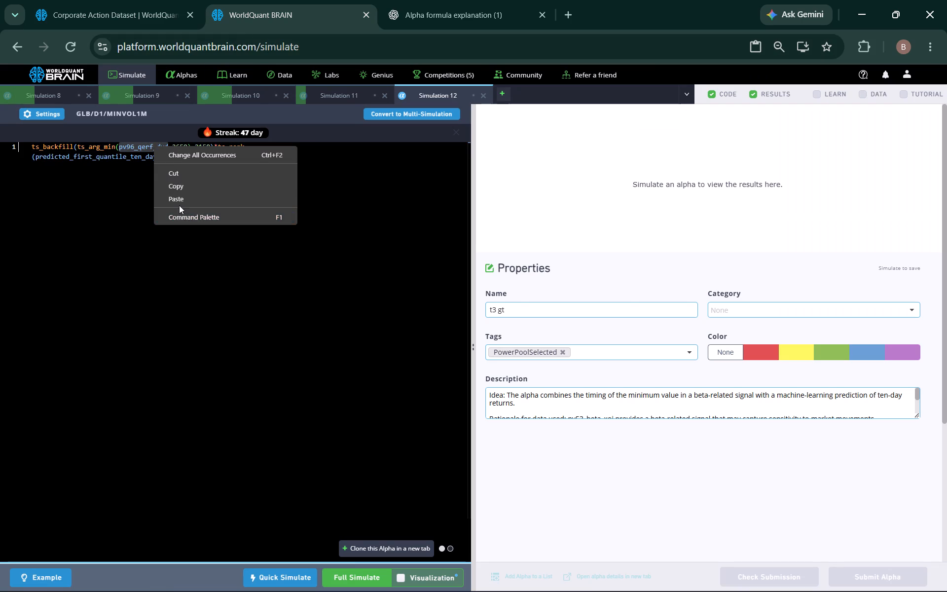
{"action": "left_click", "coordinate": [178, 201]}
{"action": "left_click", "coordinate": [366, 572]}
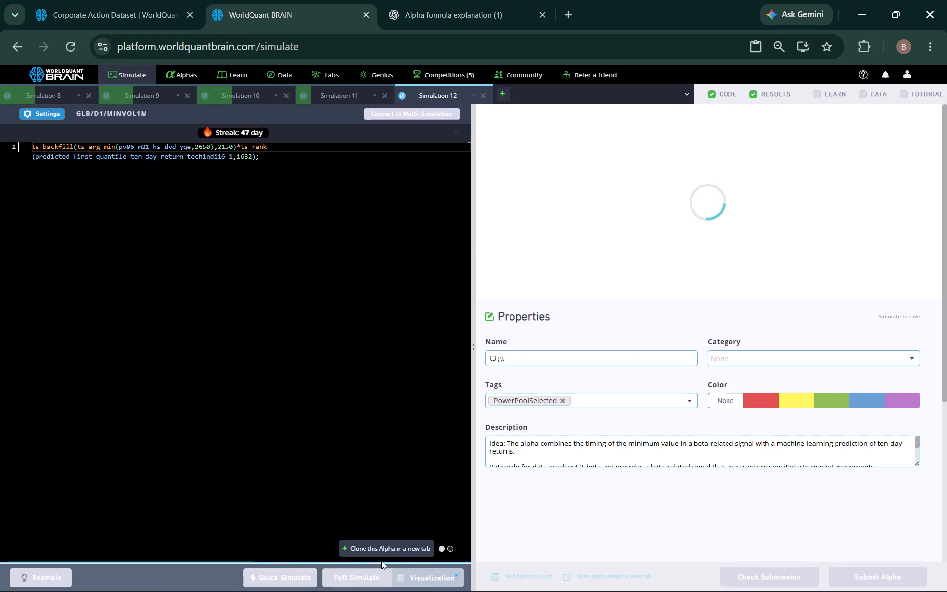
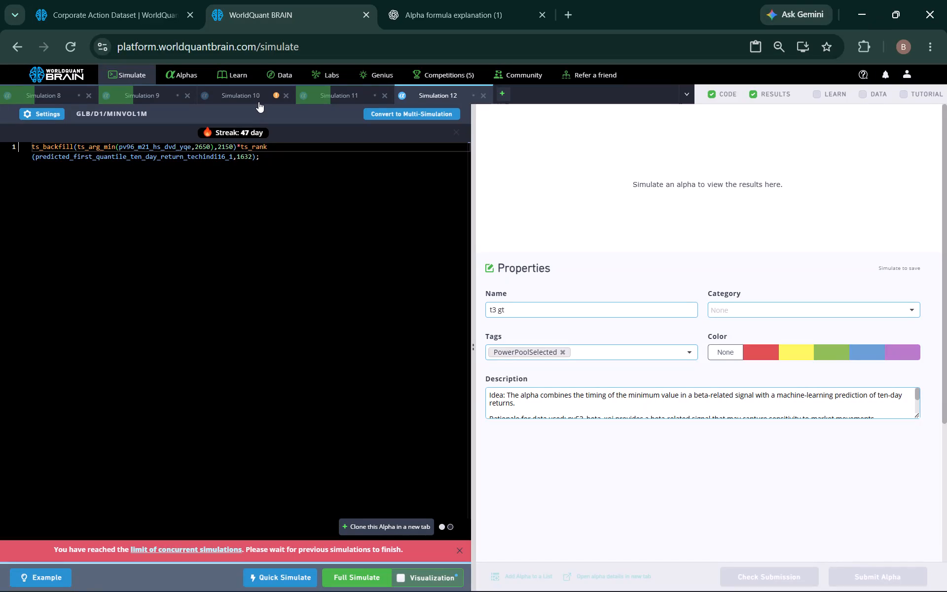
Show Simulation 10's test period and run its Prod Correlation check.
{"action": "left_click", "coordinate": [267, 95]}
{"action": "scroll", "coordinate": [694, 366], "scroll_direction": "down", "scroll_amount": 3}
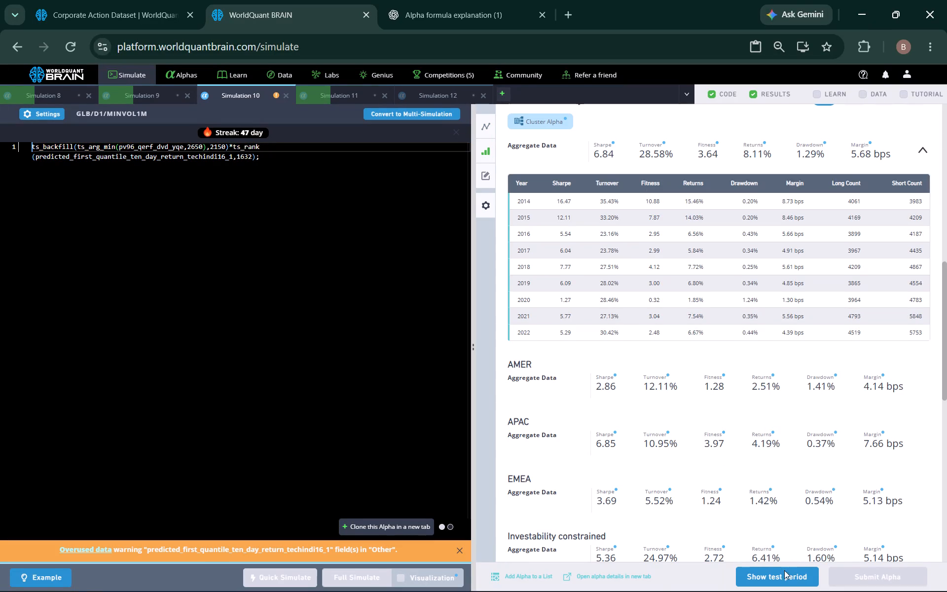
{"action": "left_click", "coordinate": [782, 575]}
{"action": "scroll", "coordinate": [729, 430], "scroll_direction": "down", "scroll_amount": 3}
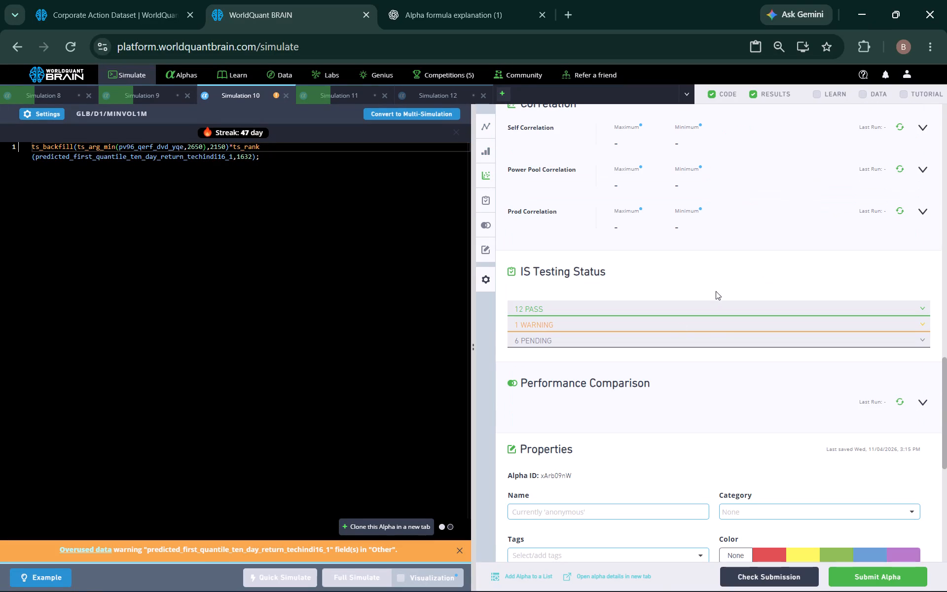
{"action": "left_click", "coordinate": [895, 210]}
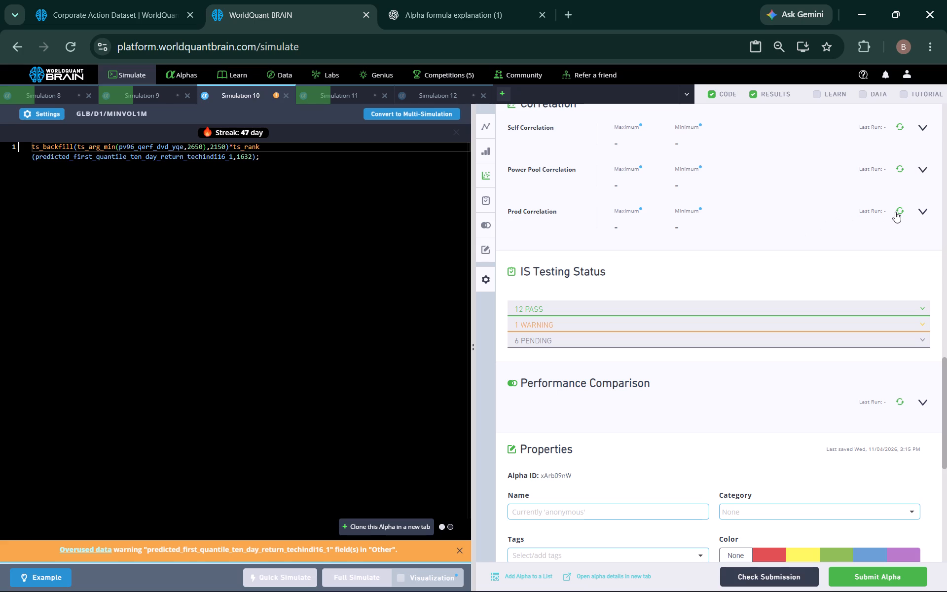
{"action": "left_click", "coordinate": [895, 212]}
{"action": "left_click", "coordinate": [898, 210]}
Set Simulation 10's ts_arg_min window to 4650 and ts_backfill window to 4150, and run a full simulation.
{"action": "left_click", "coordinate": [189, 146]}
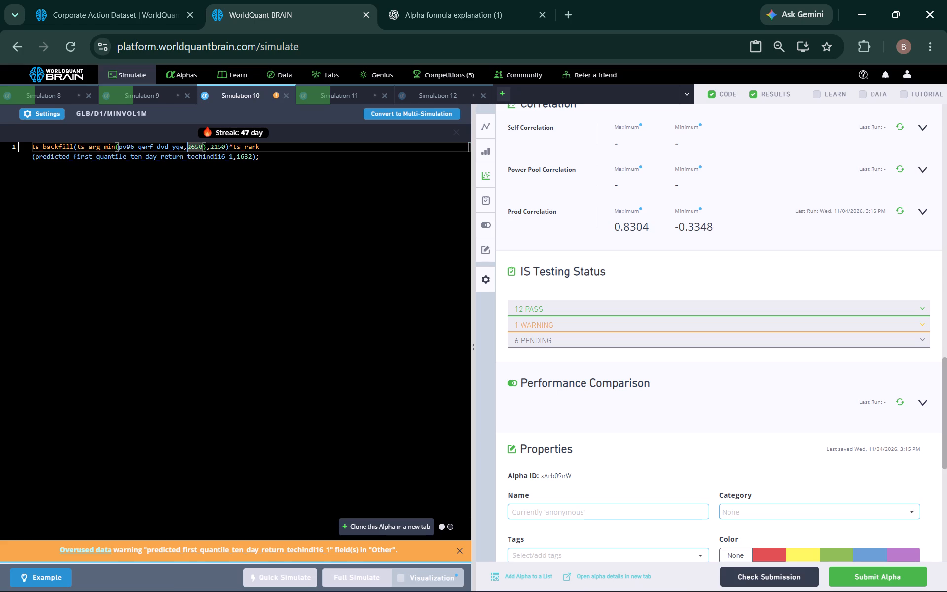
{"action": "left_click", "coordinate": [193, 149]}
{"action": "left_click", "coordinate": [192, 146]}
{"action": "key", "text": "BackSpace"}
{"action": "key", "text": "4"}
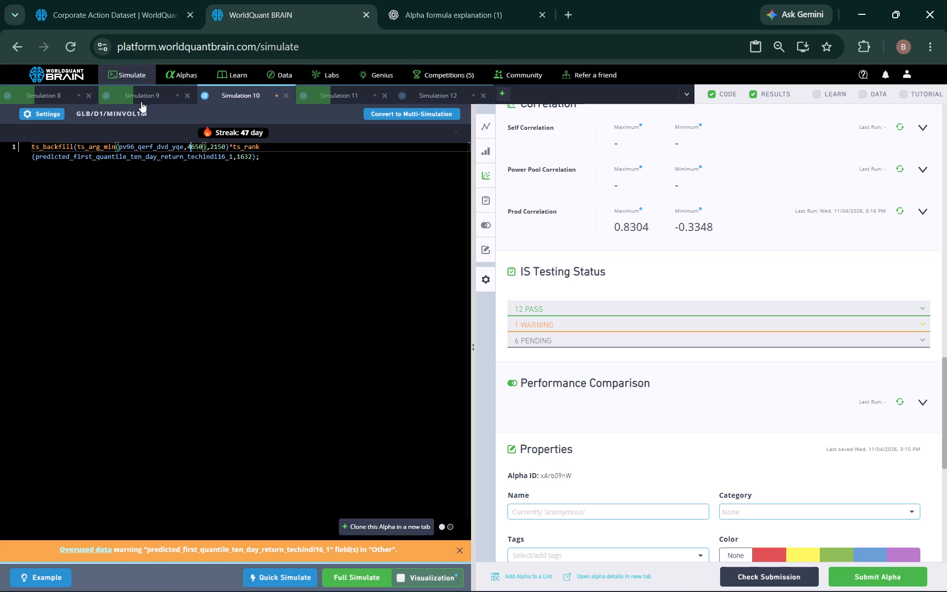
{"action": "left_click", "coordinate": [213, 143]}
{"action": "key", "text": "BackSpace"}
{"action": "key", "text": "4"}
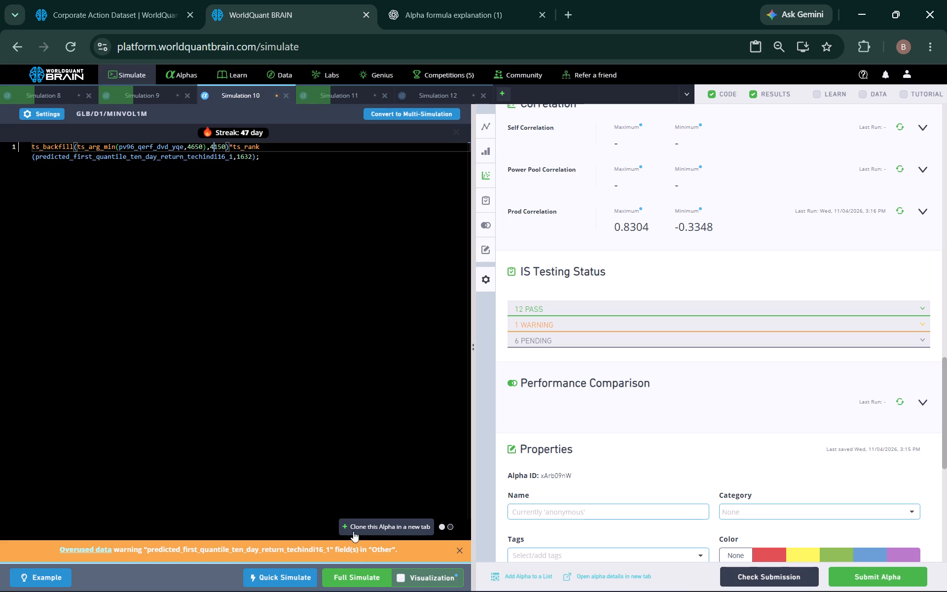
{"action": "left_click", "coordinate": [362, 575]}
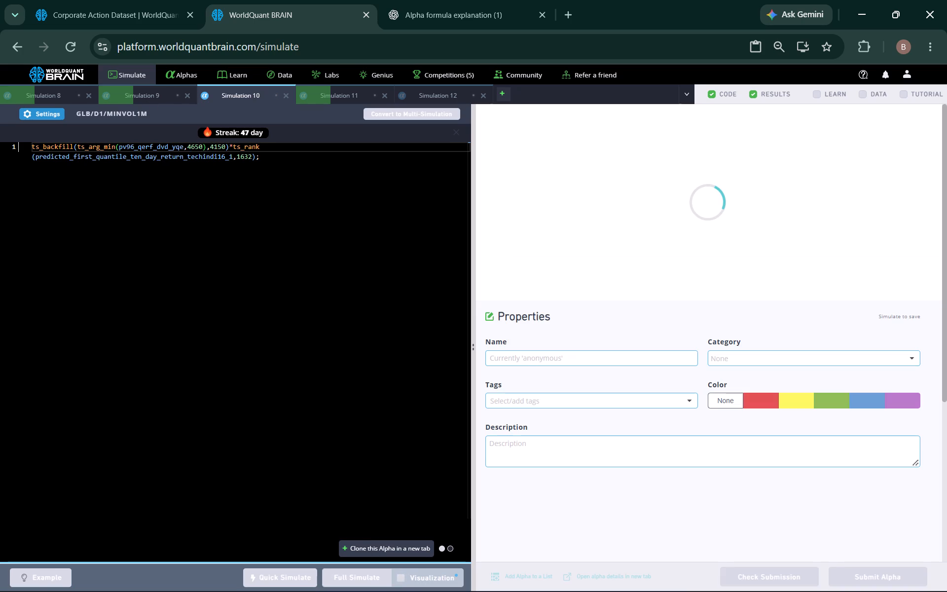
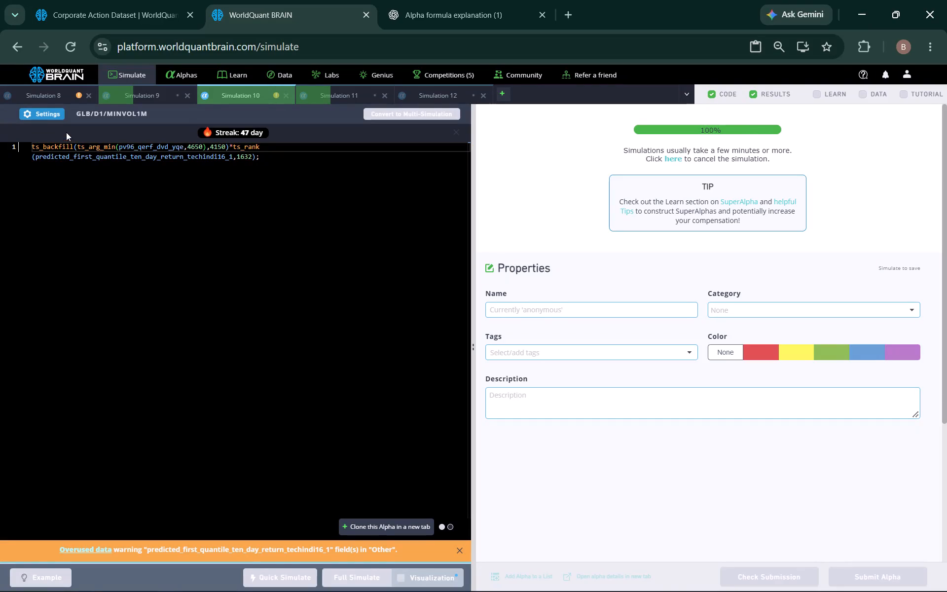
Show Simulation 8's test period and run its Prod Correlation check.
{"action": "left_click", "coordinate": [64, 97]}
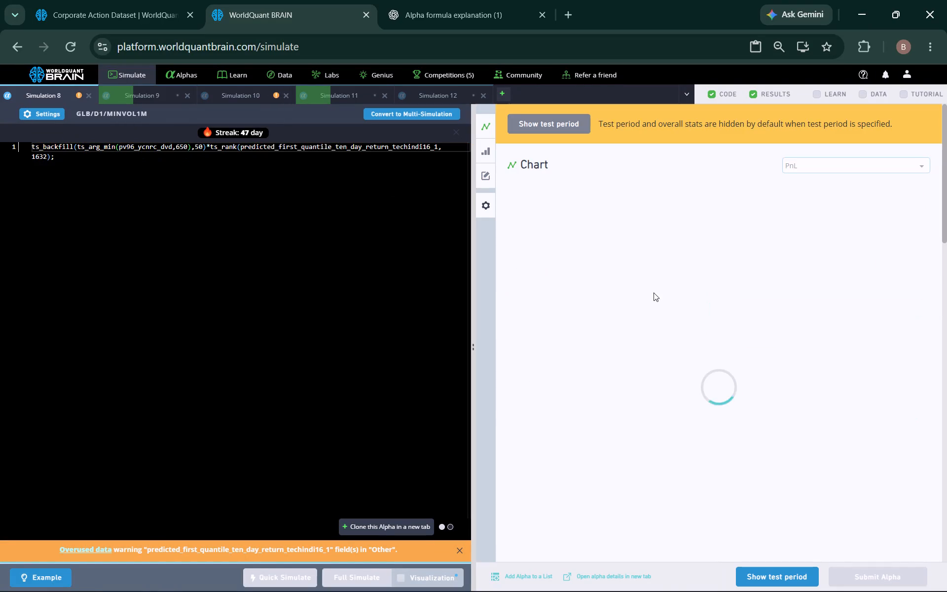
{"action": "scroll", "coordinate": [711, 383], "scroll_direction": "down", "scroll_amount": 2}
{"action": "left_click", "coordinate": [781, 577]}
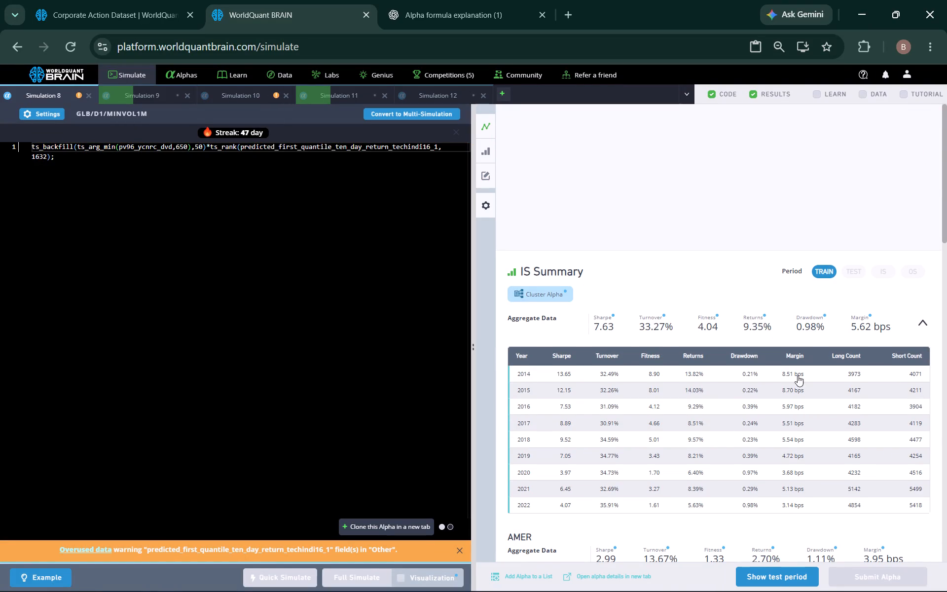
{"action": "scroll", "coordinate": [777, 272], "scroll_direction": "down", "scroll_amount": 2}
{"action": "scroll", "coordinate": [763, 337], "scroll_direction": "down", "scroll_amount": 2}
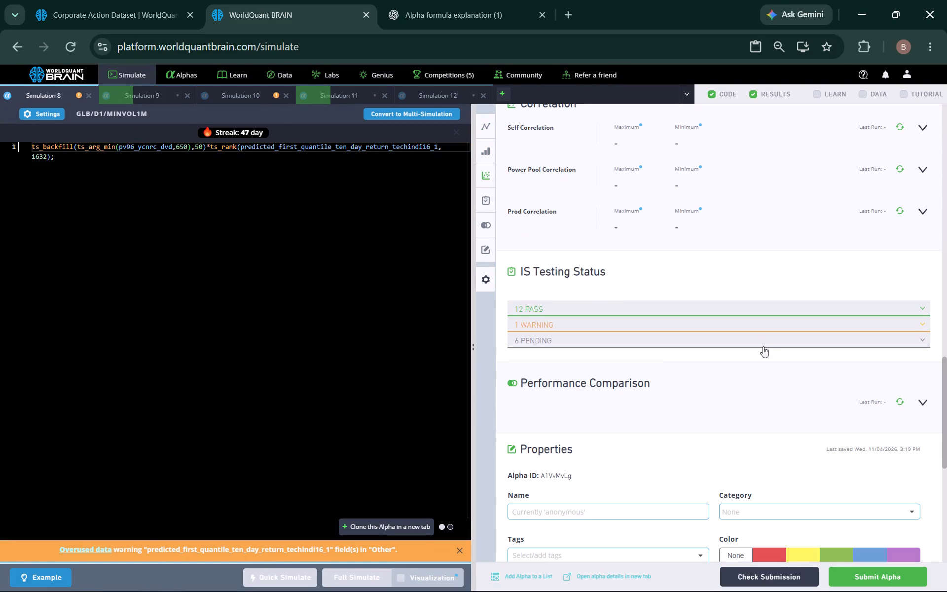
{"action": "left_click", "coordinate": [899, 210]}
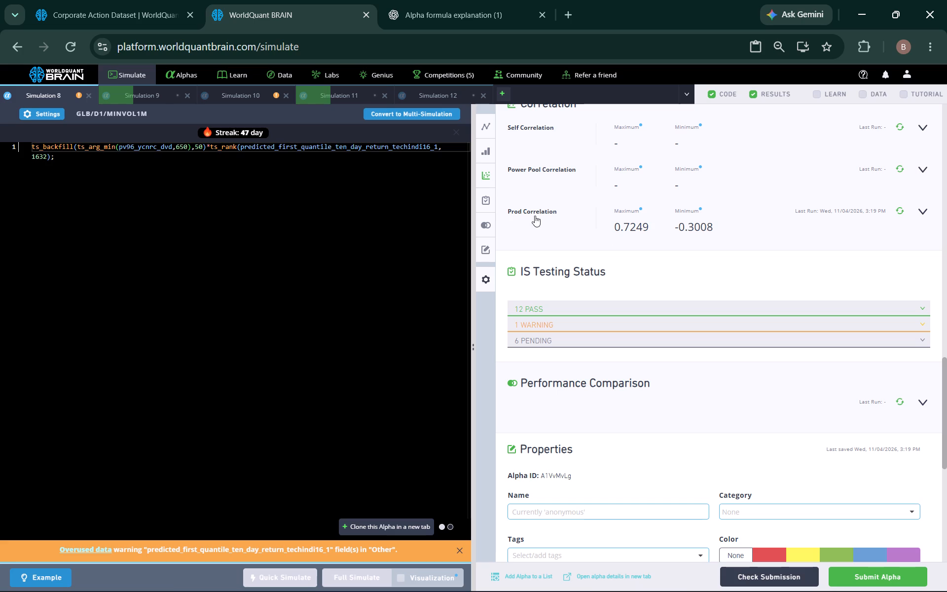
Examine Simulation 8's yearly and regional statistics in the IS Summary, including those for the IS period.
{"action": "scroll", "coordinate": [672, 281], "scroll_direction": "down", "scroll_amount": 3}
{"action": "scroll", "coordinate": [672, 281], "scroll_direction": "up", "scroll_amount": 5}
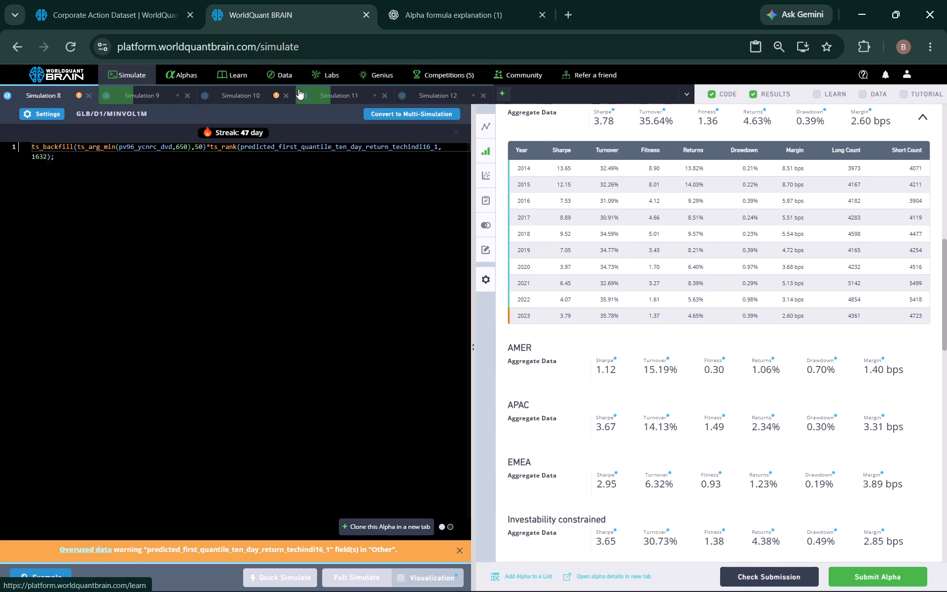
{"action": "scroll", "coordinate": [659, 190], "scroll_direction": "down", "scroll_amount": 3}
{"action": "scroll", "coordinate": [673, 230], "scroll_direction": "up", "scroll_amount": 1}
{"action": "scroll", "coordinate": [841, 187], "scroll_direction": "up", "scroll_amount": 1}
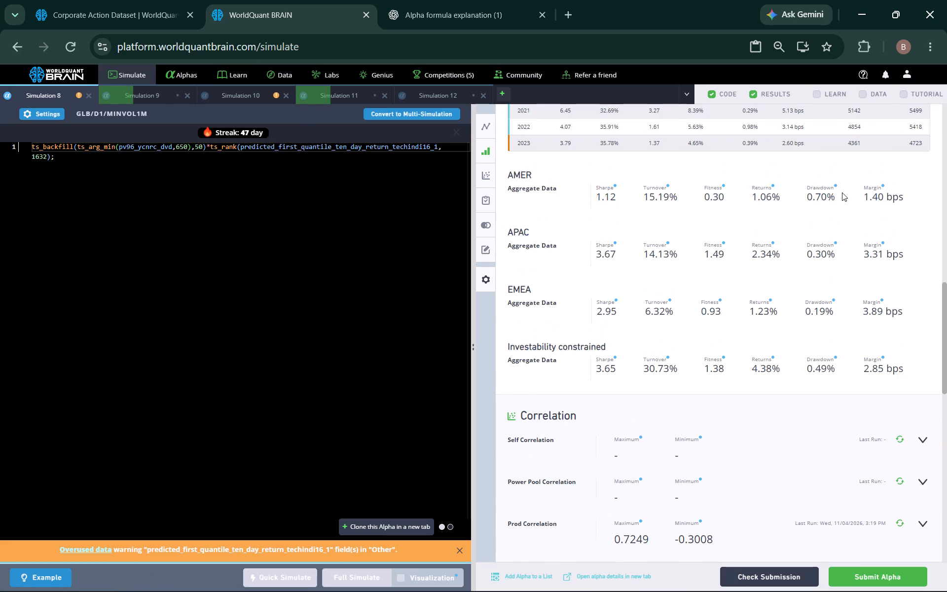
{"action": "scroll", "coordinate": [889, 185], "scroll_direction": "up", "scroll_amount": 2}
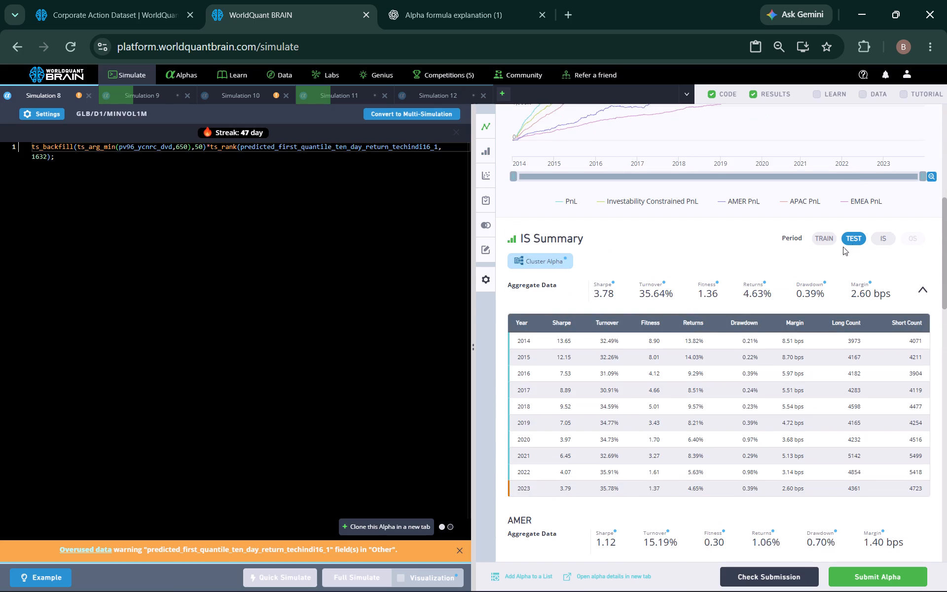
{"action": "left_click", "coordinate": [879, 236]}
{"action": "scroll", "coordinate": [616, 257], "scroll_direction": "down", "scroll_amount": 1}
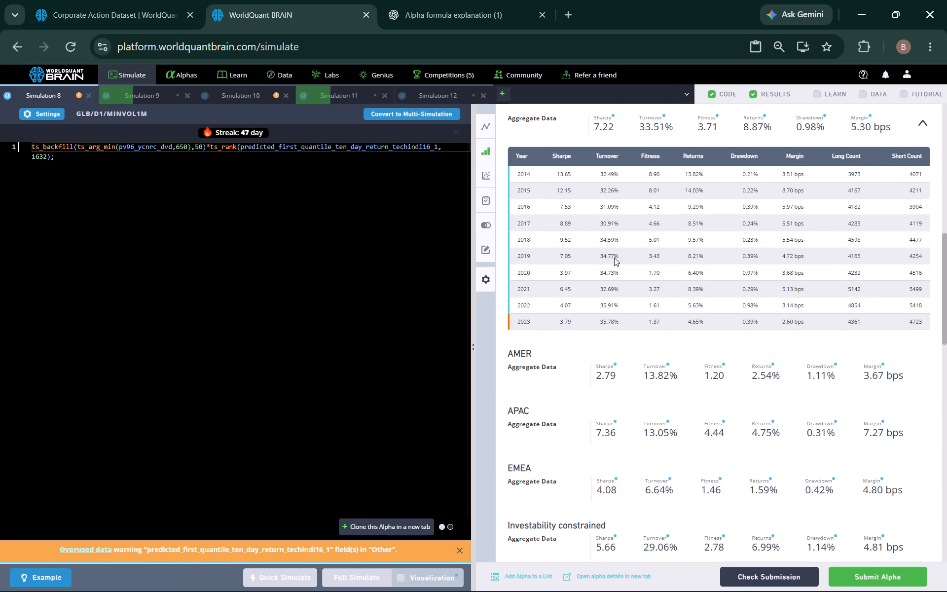
{"action": "scroll", "coordinate": [614, 258], "scroll_direction": "down", "scroll_amount": 1}
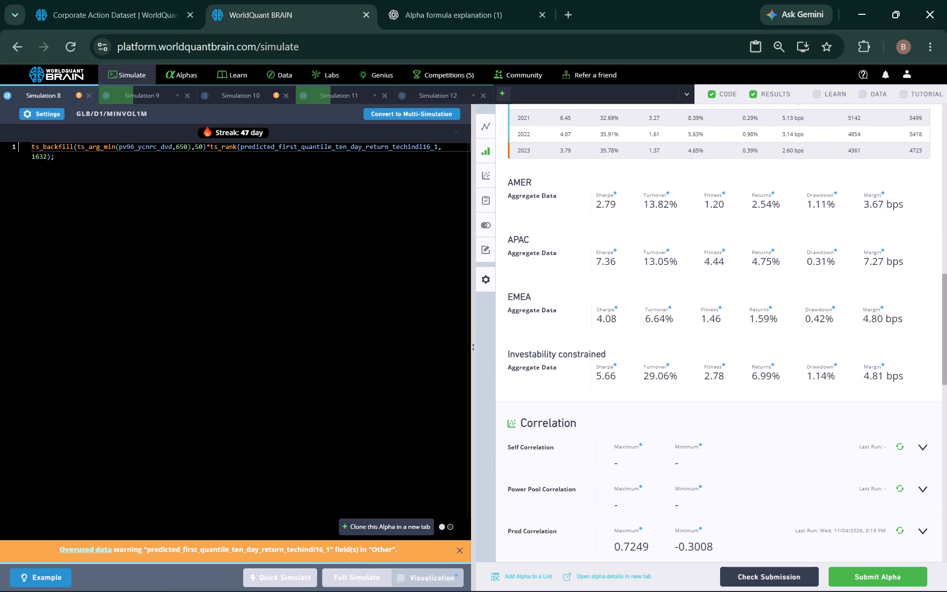
Show the test period of the re-simulated Simulation 10 and run its Prod Correlation check.
{"action": "left_click", "coordinate": [237, 103]}
{"action": "left_click", "coordinate": [240, 97]}
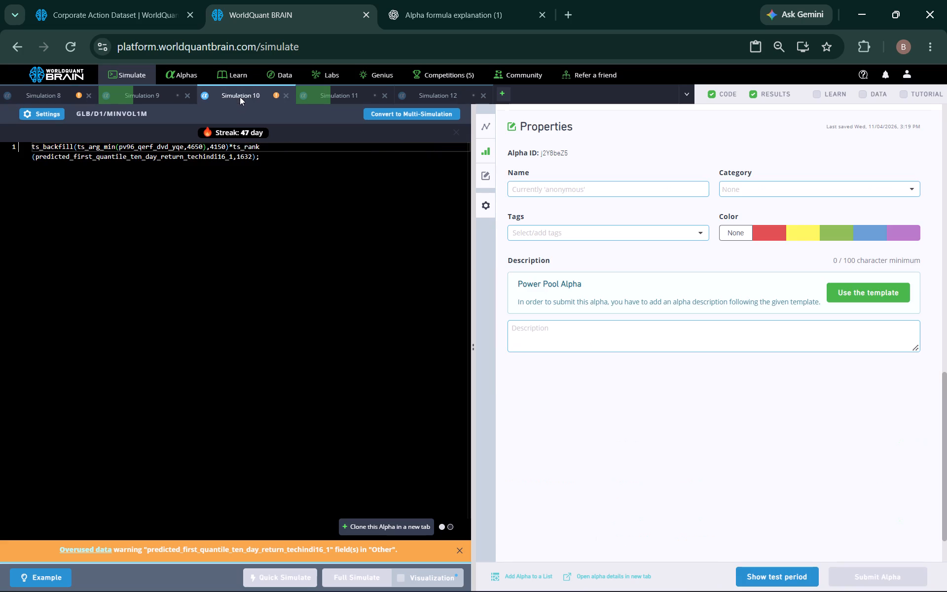
{"action": "left_click", "coordinate": [767, 567]}
{"action": "scroll", "coordinate": [703, 333], "scroll_direction": "up", "scroll_amount": 3}
{"action": "scroll", "coordinate": [703, 333], "scroll_direction": "down", "scroll_amount": 7}
{"action": "scroll", "coordinate": [704, 333], "scroll_direction": "up", "scroll_amount": 2}
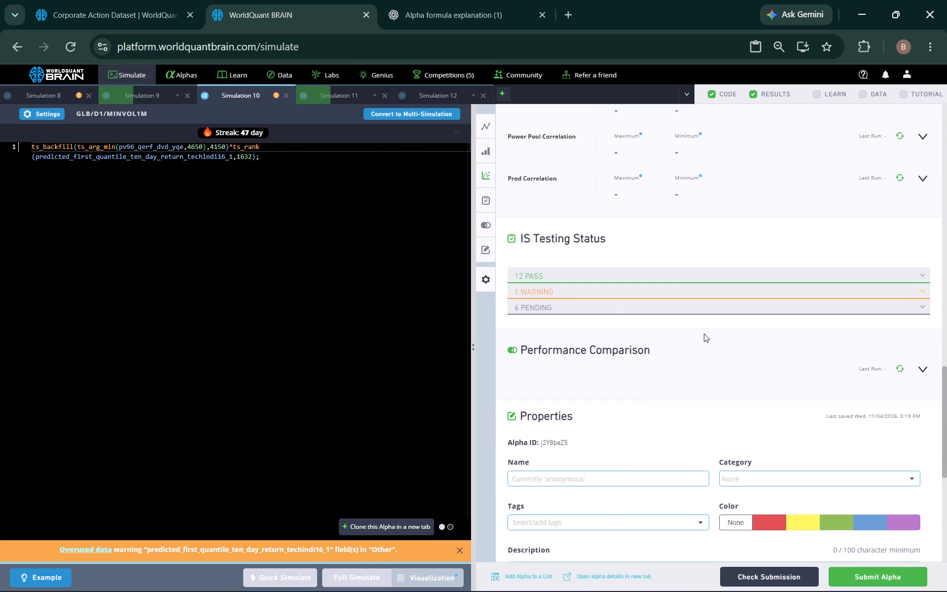
{"action": "left_click", "coordinate": [898, 178]}
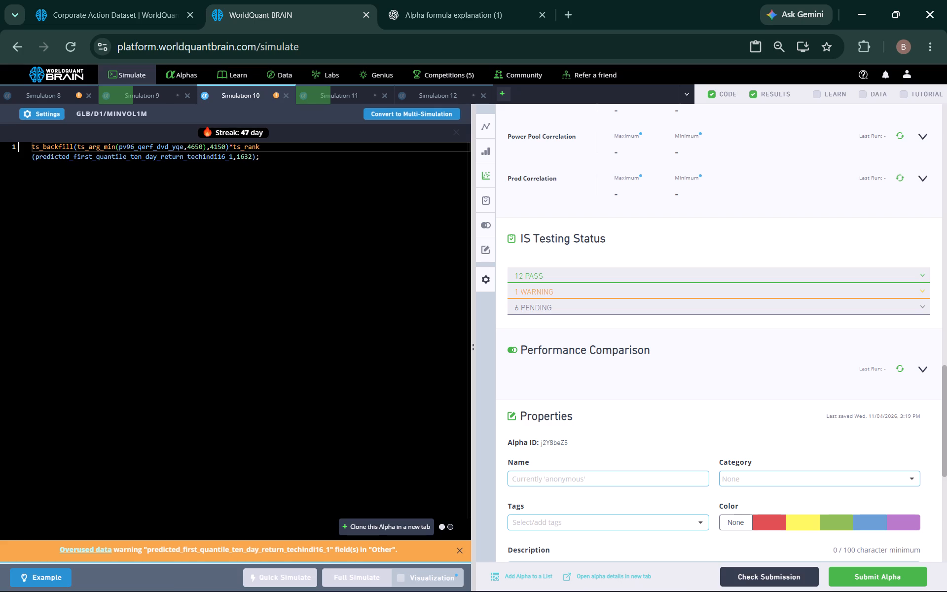
Discard Simulations 10, 8 and 12 by closing them, including the unsimulated code in Simulation 12.
{"action": "left_click", "coordinate": [286, 93]}
{"action": "left_click", "coordinate": [92, 95]}
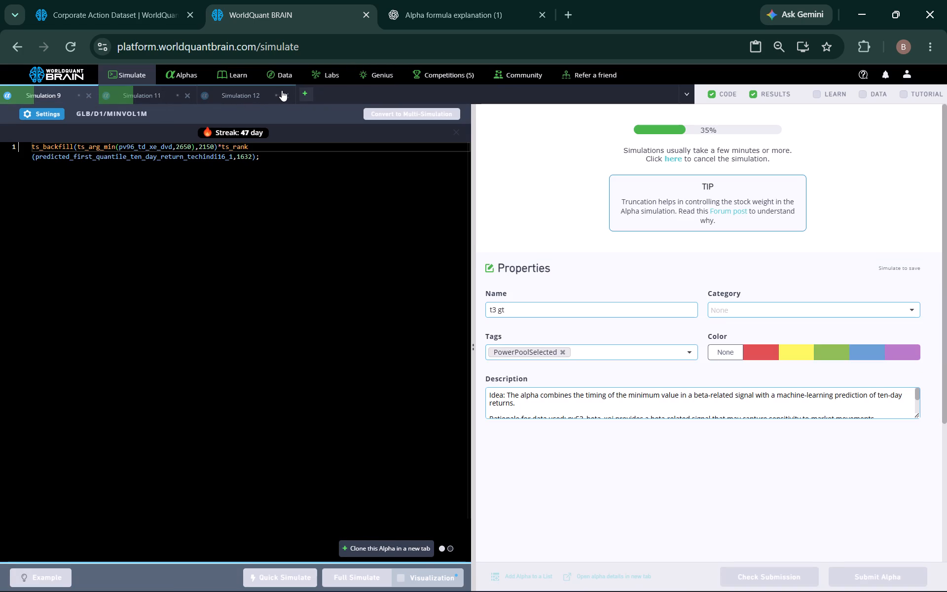
{"action": "left_click", "coordinate": [282, 90]}
{"action": "left_click", "coordinate": [284, 94]}
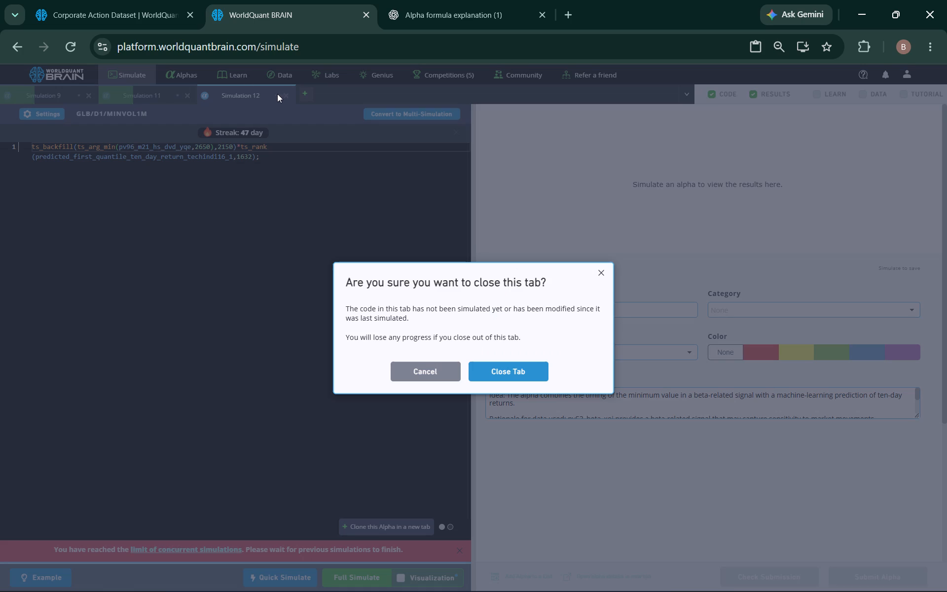
{"action": "left_click", "coordinate": [489, 365]}
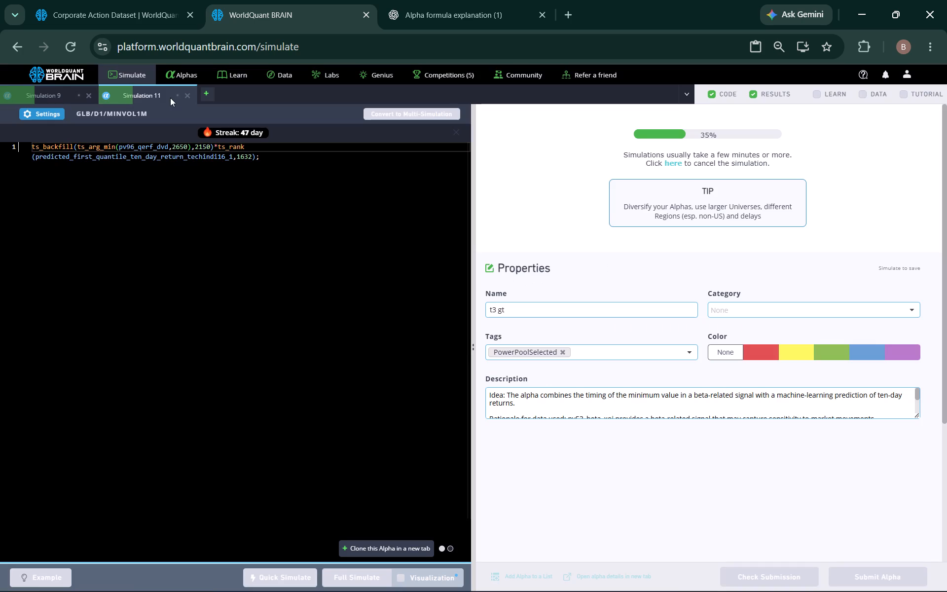
Clone the submitted alpha WjObvPno, which uses the mdl264_1l_1dls field, into a new simulation.
{"action": "left_click", "coordinate": [142, 17]}
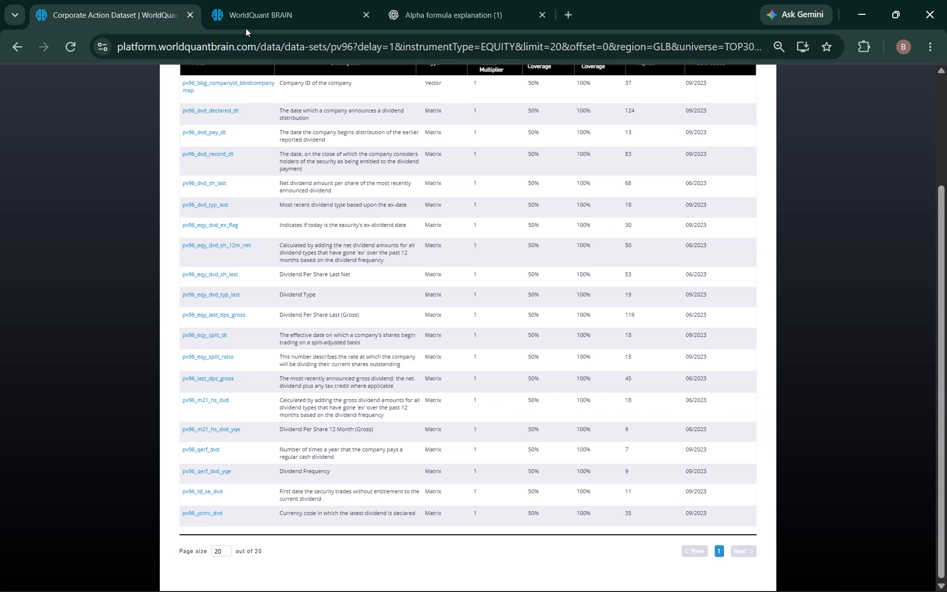
{"action": "left_click", "coordinate": [270, 24]}
{"action": "left_click", "coordinate": [185, 73]}
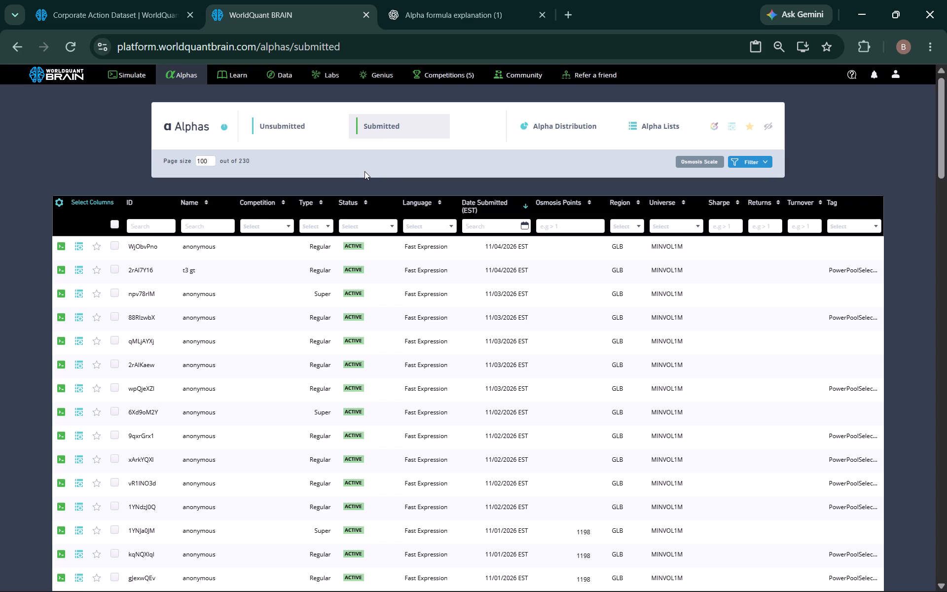
{"action": "left_click", "coordinate": [352, 277]}
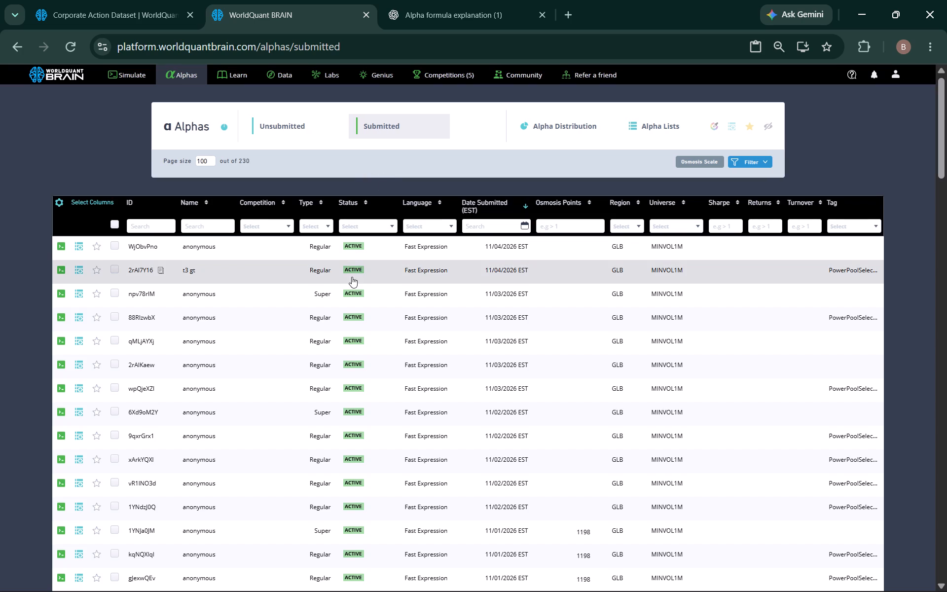
{"action": "left_click", "coordinate": [390, 250]}
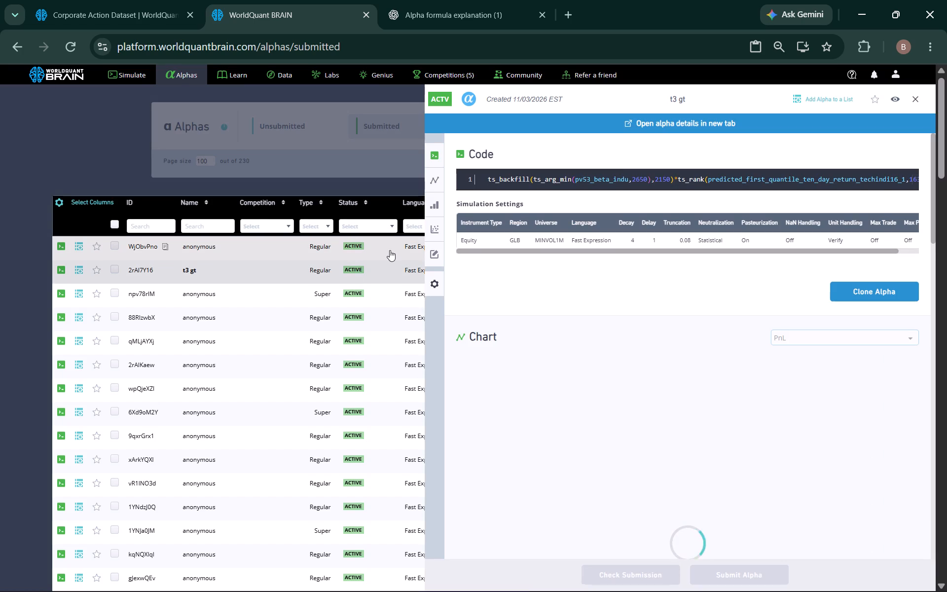
{"action": "left_click", "coordinate": [876, 292]}
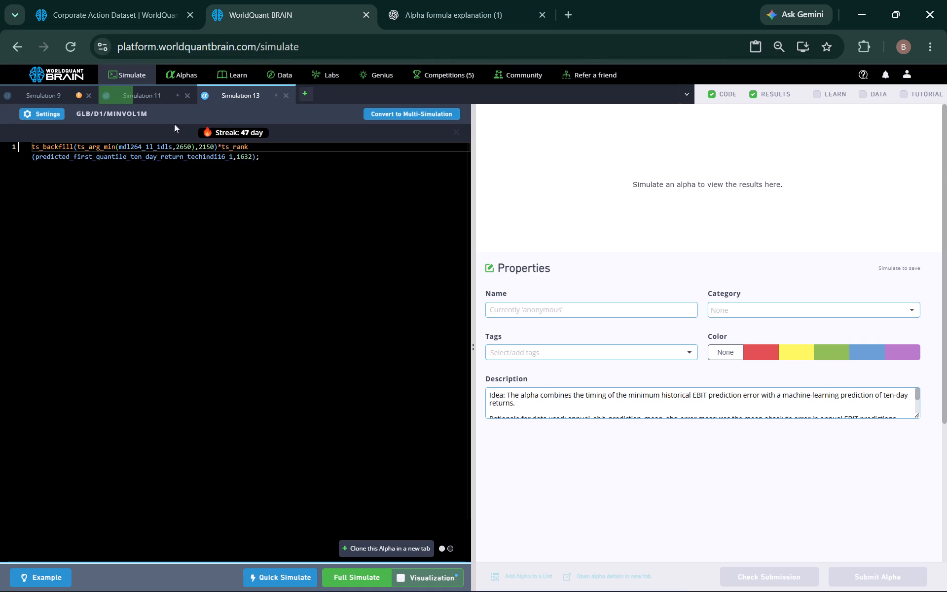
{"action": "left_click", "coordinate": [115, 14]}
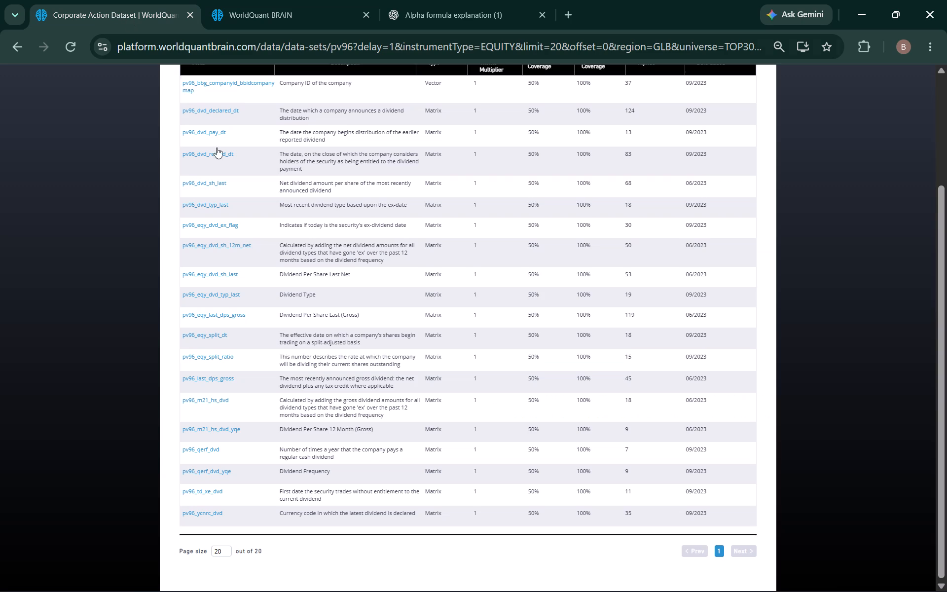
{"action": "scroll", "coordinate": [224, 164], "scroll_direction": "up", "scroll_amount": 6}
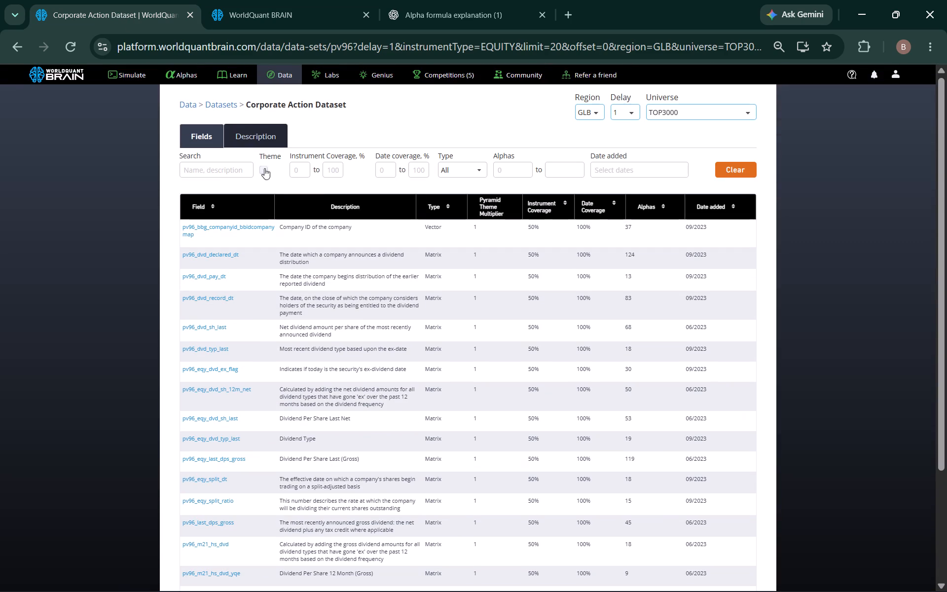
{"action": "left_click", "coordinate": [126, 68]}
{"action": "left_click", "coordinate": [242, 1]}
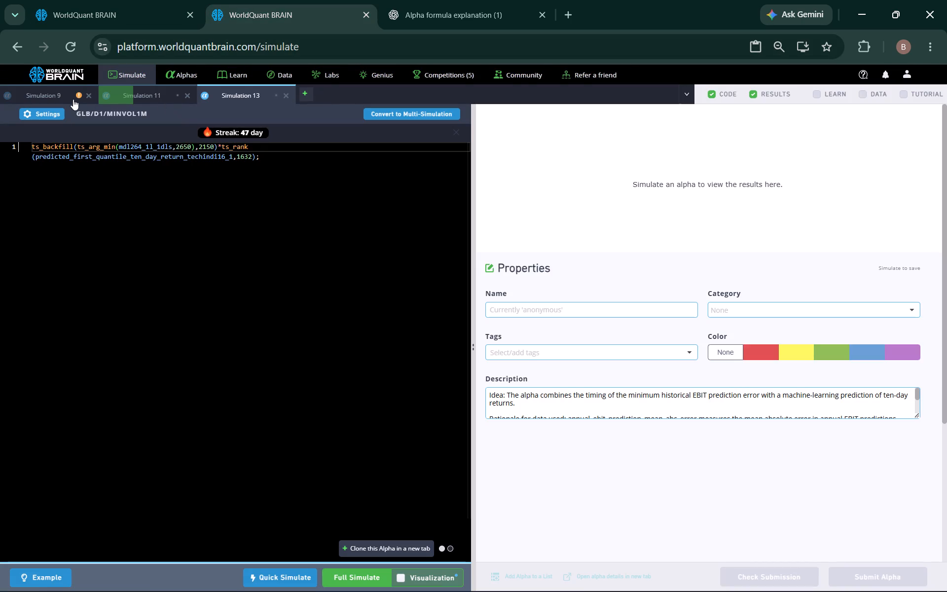
Show Simulation 9's test period and run its Prod Correlation and Power Pool Correlation checks.
{"action": "left_click", "coordinate": [73, 99]}
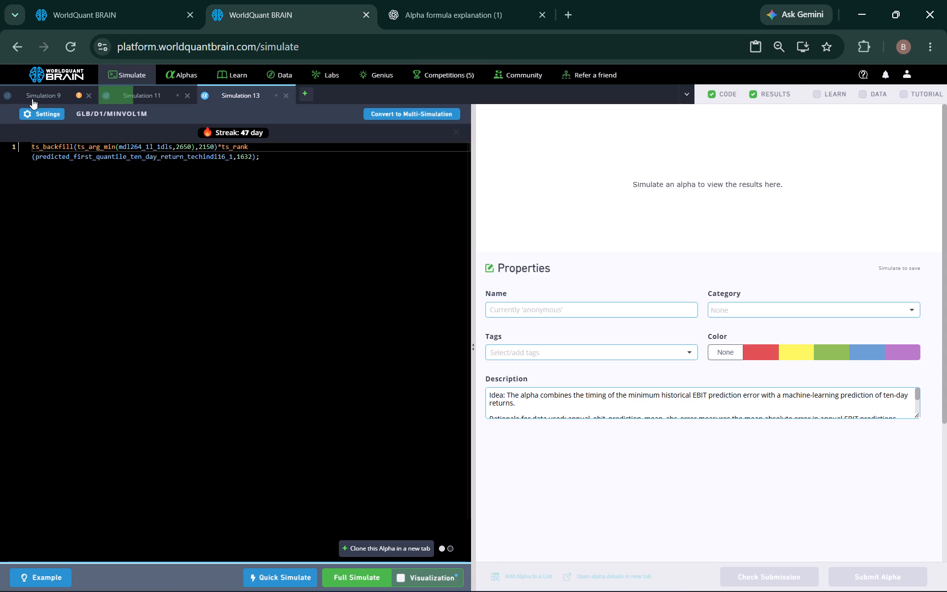
{"action": "left_click", "coordinate": [35, 97]}
{"action": "scroll", "coordinate": [624, 269], "scroll_direction": "down", "scroll_amount": 1}
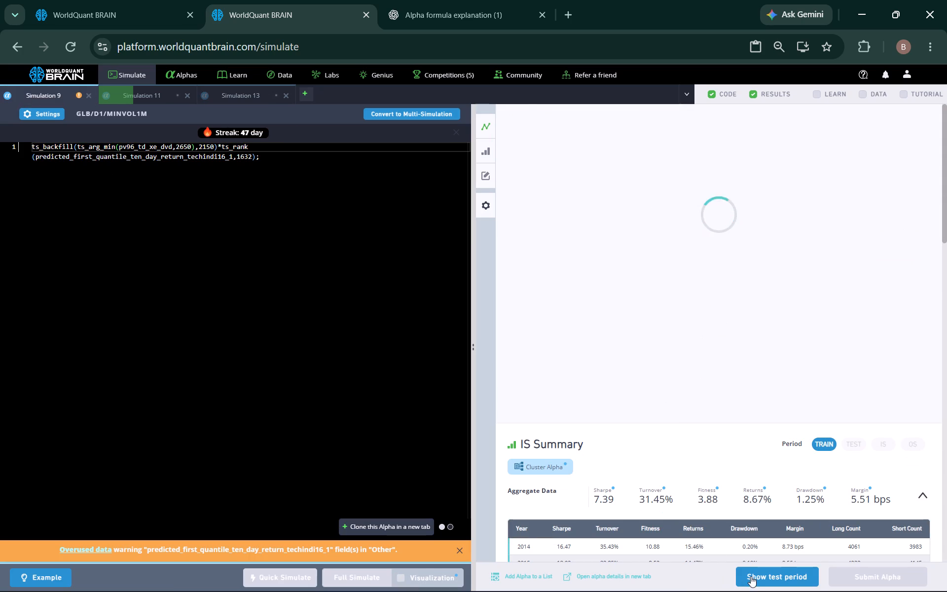
{"action": "left_click", "coordinate": [753, 575]}
{"action": "scroll", "coordinate": [740, 336], "scroll_direction": "down", "scroll_amount": 5}
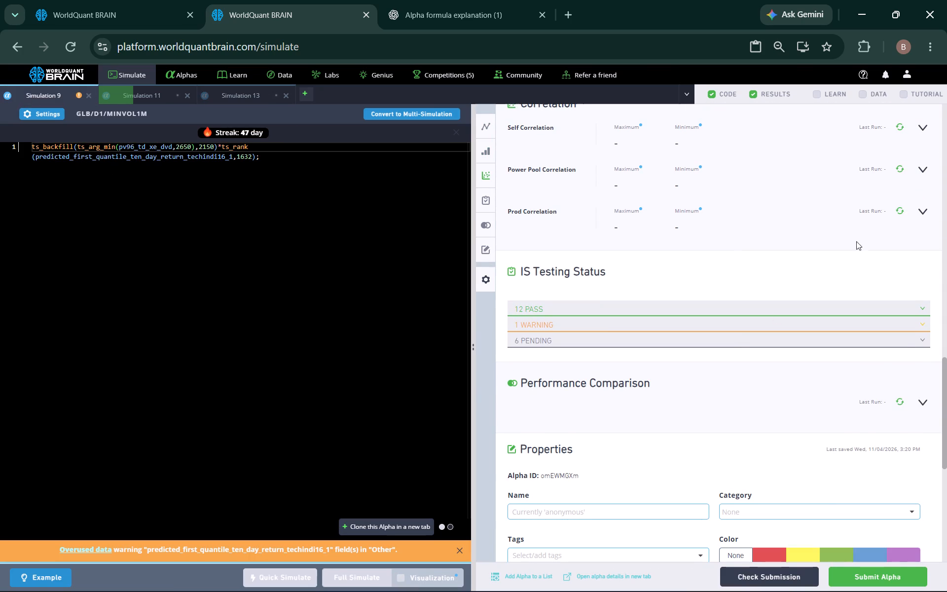
{"action": "left_click", "coordinate": [904, 210]}
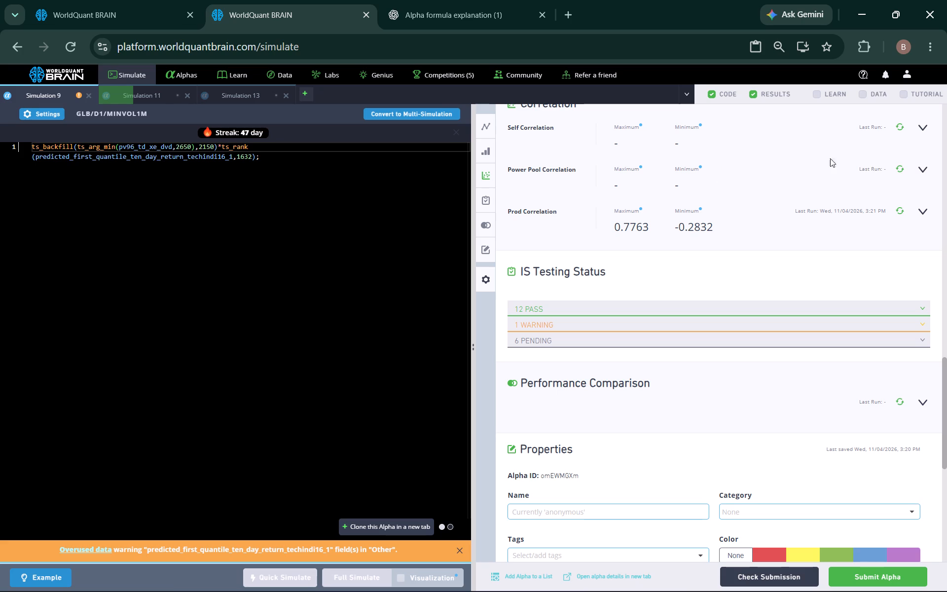
{"action": "left_click", "coordinate": [899, 171]}
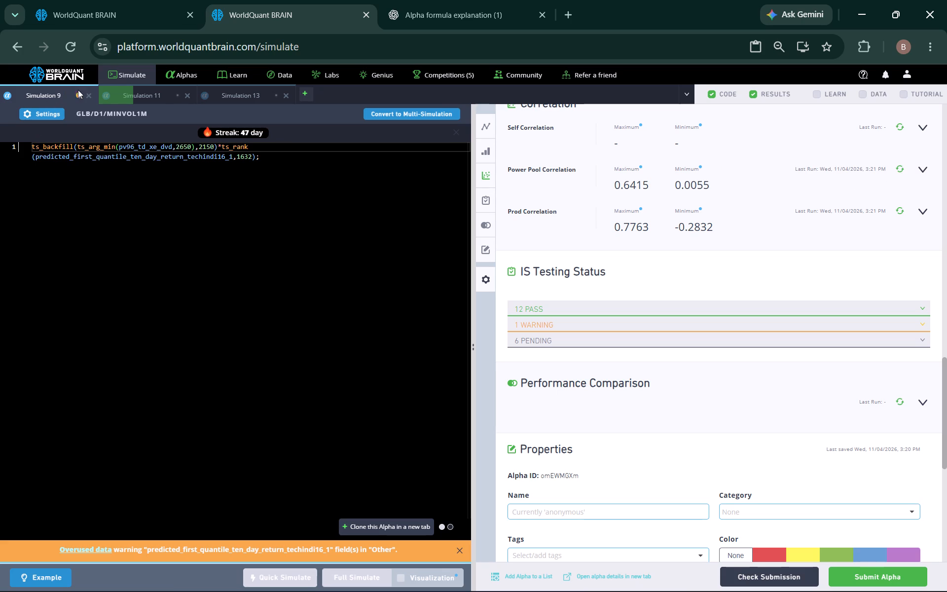
Discard Simulation 9 by closing it, and select Simulation 13.
{"action": "left_click", "coordinate": [90, 93]}
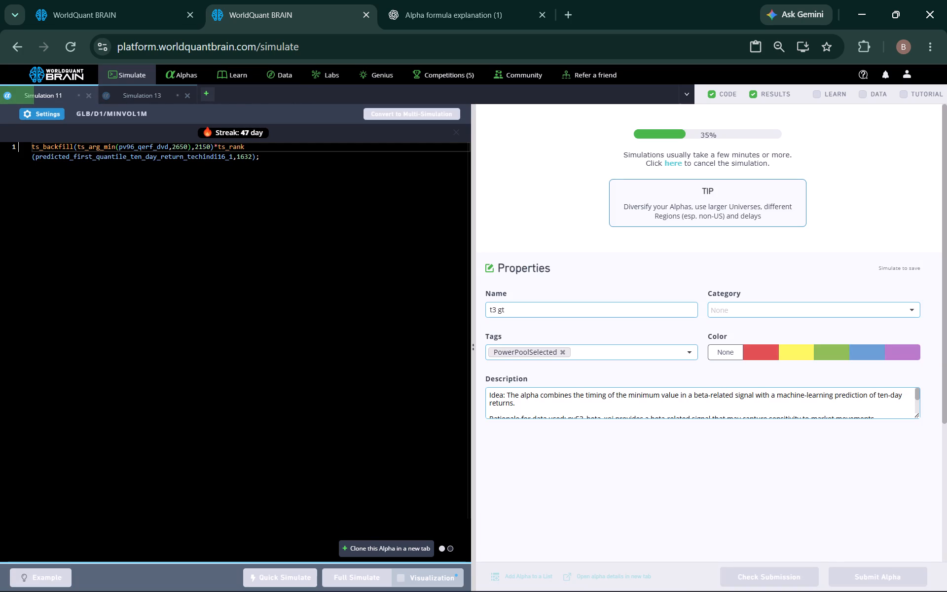
{"action": "left_click", "coordinate": [141, 97]}
Return to the pv96 Corporate Action Dataset page and examine its list of fields.
{"action": "left_click", "coordinate": [122, 7]}
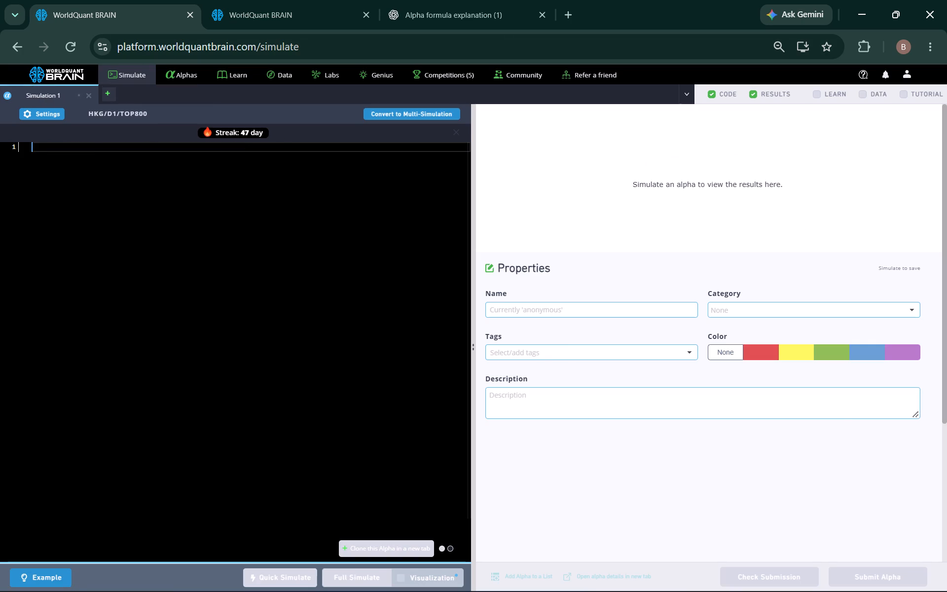
{"action": "left_click", "coordinate": [14, 47]}
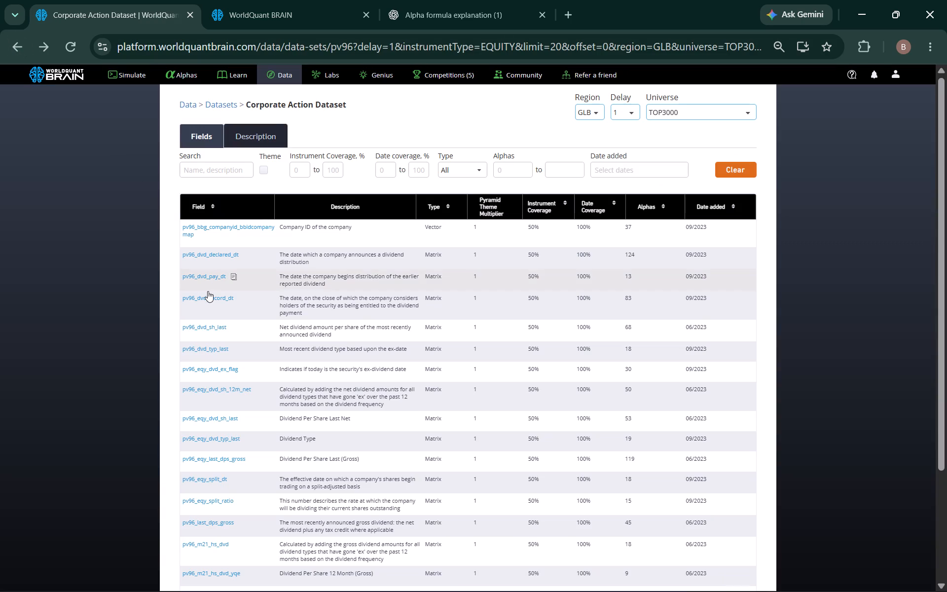
{"action": "scroll", "coordinate": [240, 296], "scroll_direction": "down", "scroll_amount": 2}
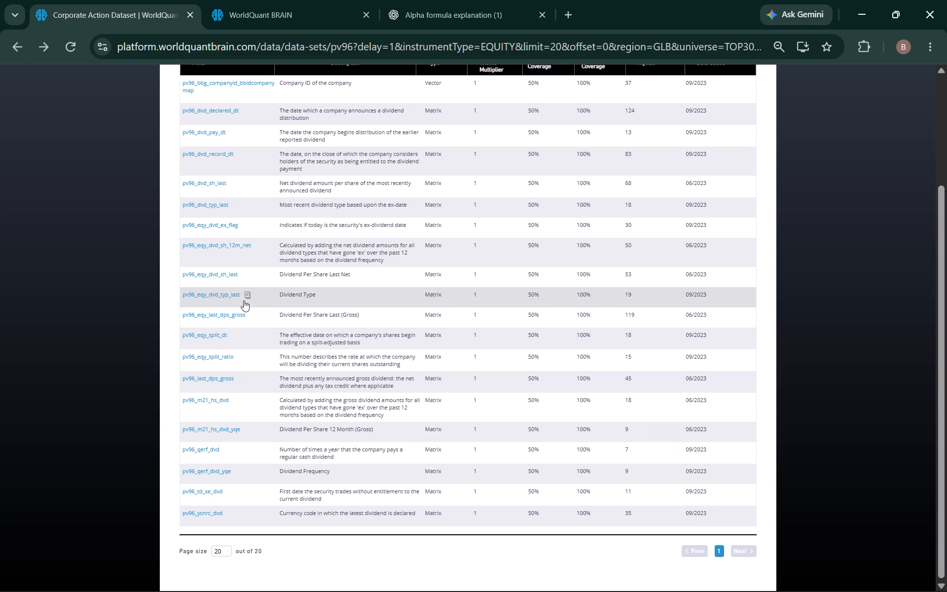
{"action": "scroll", "coordinate": [240, 403], "scroll_direction": "up", "scroll_amount": 1}
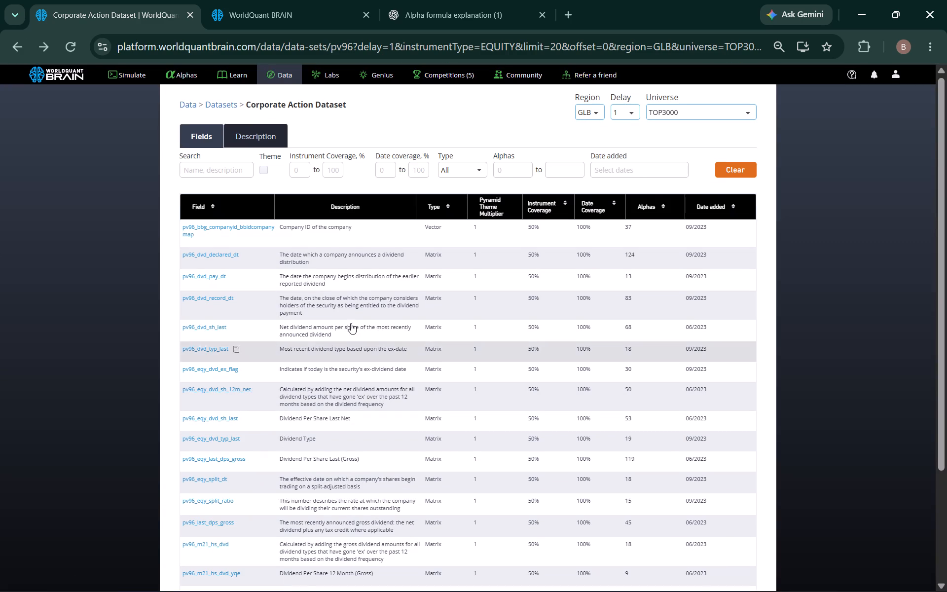
{"action": "scroll", "coordinate": [428, 296], "scroll_direction": "down", "scroll_amount": 3}
{"action": "scroll", "coordinate": [425, 297], "scroll_direction": "up", "scroll_amount": 6}
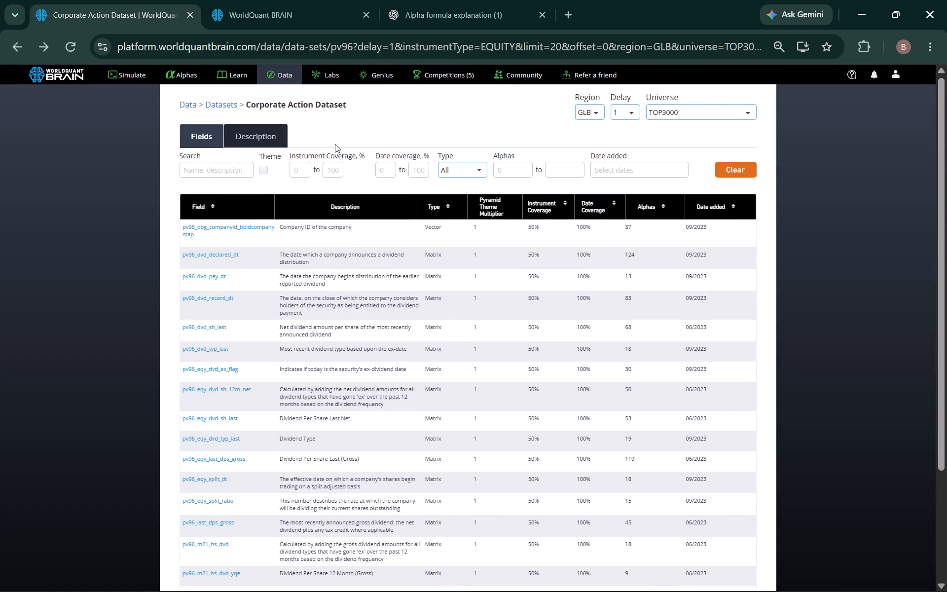
Copy mdl264_1l_1dls from Simulation 13's code, search the data for it, and list all matching fields in its dataset.
{"action": "left_click", "coordinate": [244, 5]}
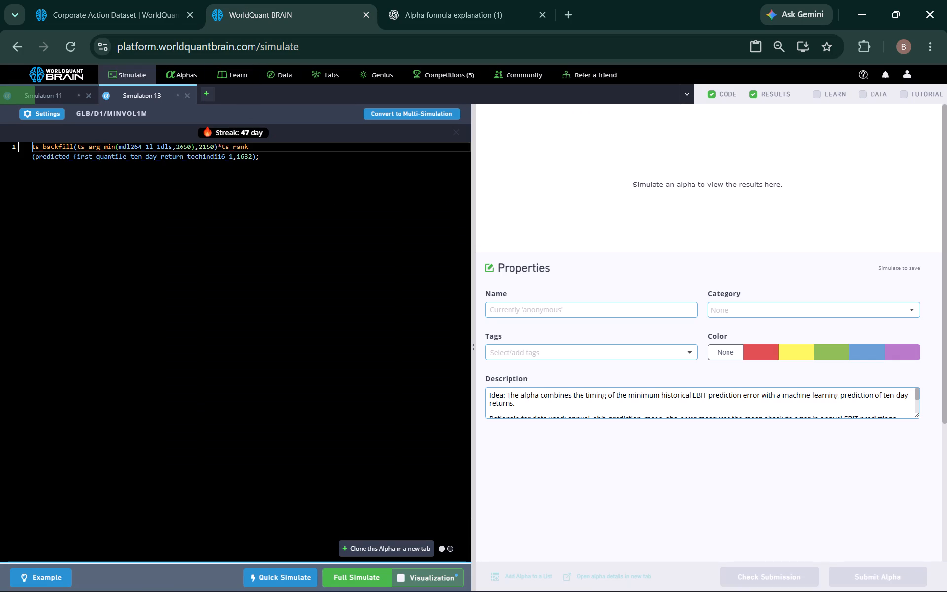
{"action": "left_click", "coordinate": [74, 145]}
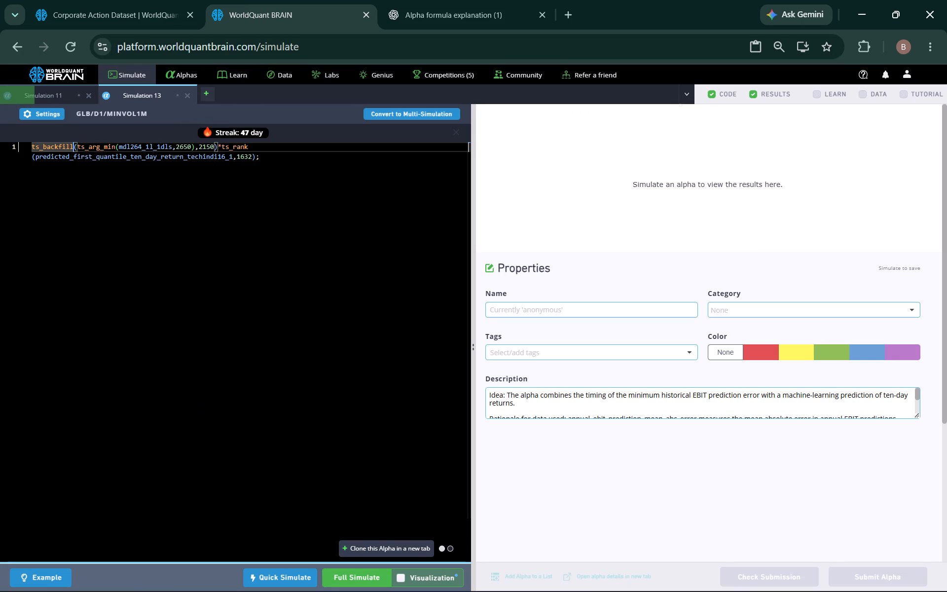
{"action": "double_click", "coordinate": [143, 147]}
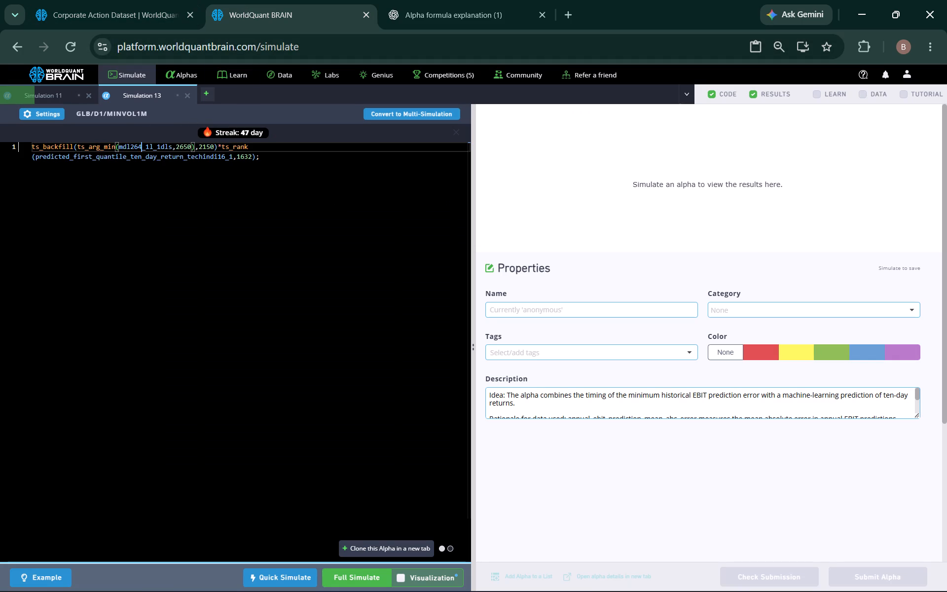
{"action": "right_click", "coordinate": [143, 147]}
{"action": "left_click", "coordinate": [169, 187]}
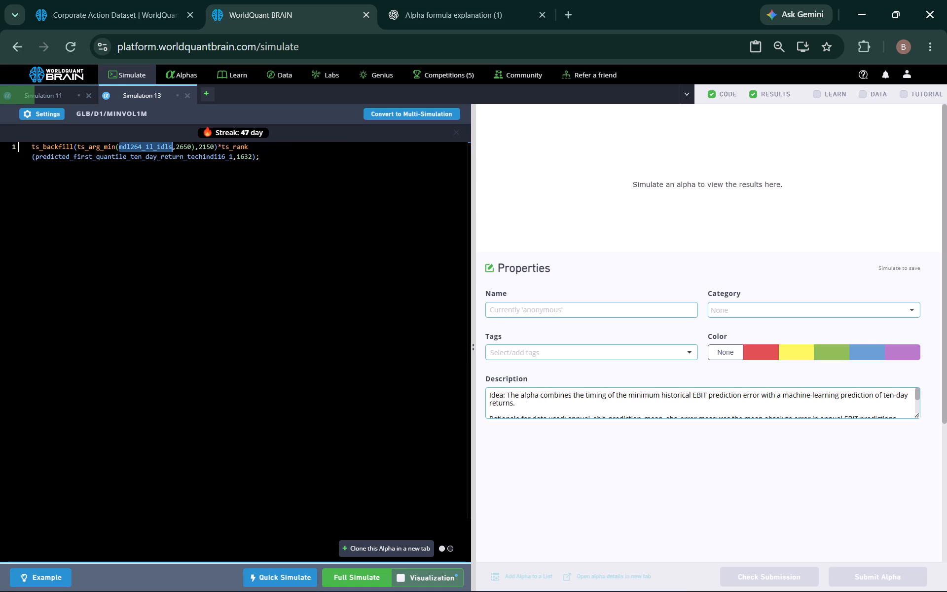
{"action": "left_click", "coordinate": [153, 6]}
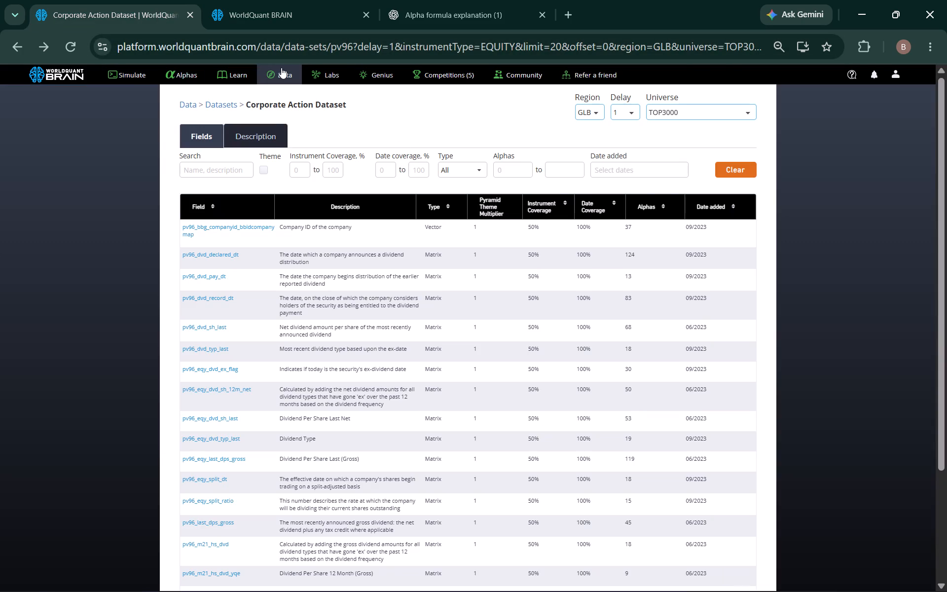
{"action": "left_click", "coordinate": [281, 68]}
{"action": "left_click", "coordinate": [305, 219]}
{"action": "right_click", "coordinate": [304, 219]}
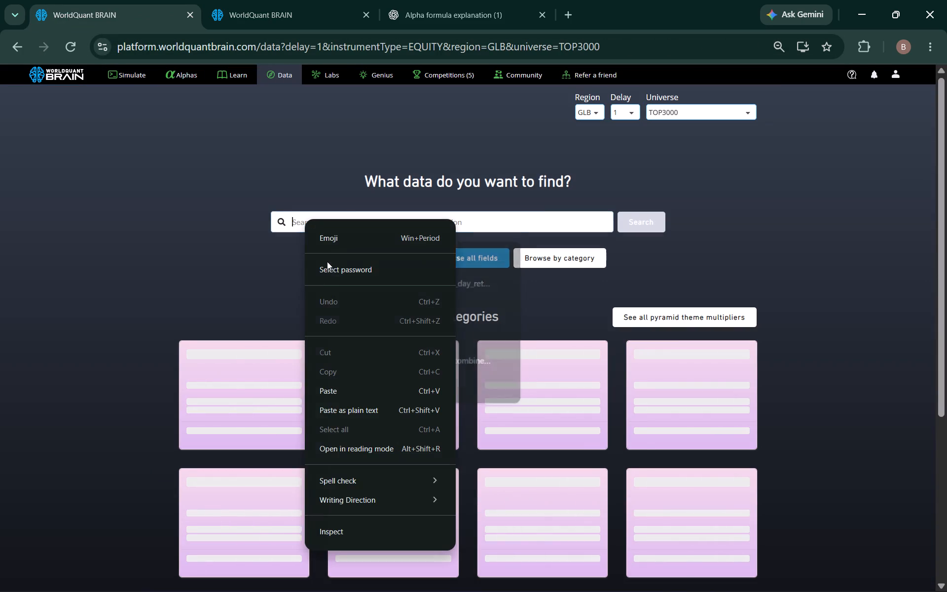
{"action": "left_click", "coordinate": [335, 387]}
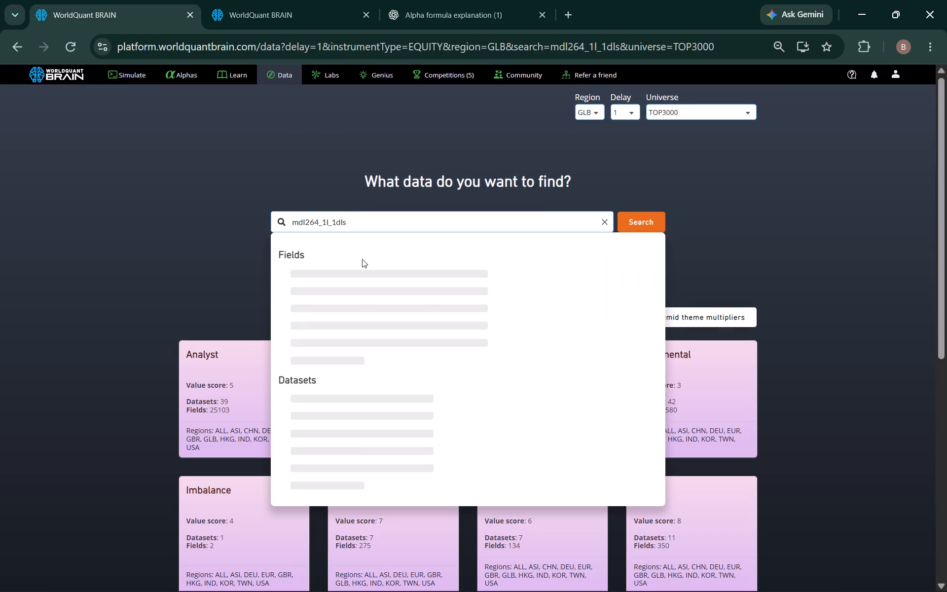
{"action": "left_click", "coordinate": [336, 407]}
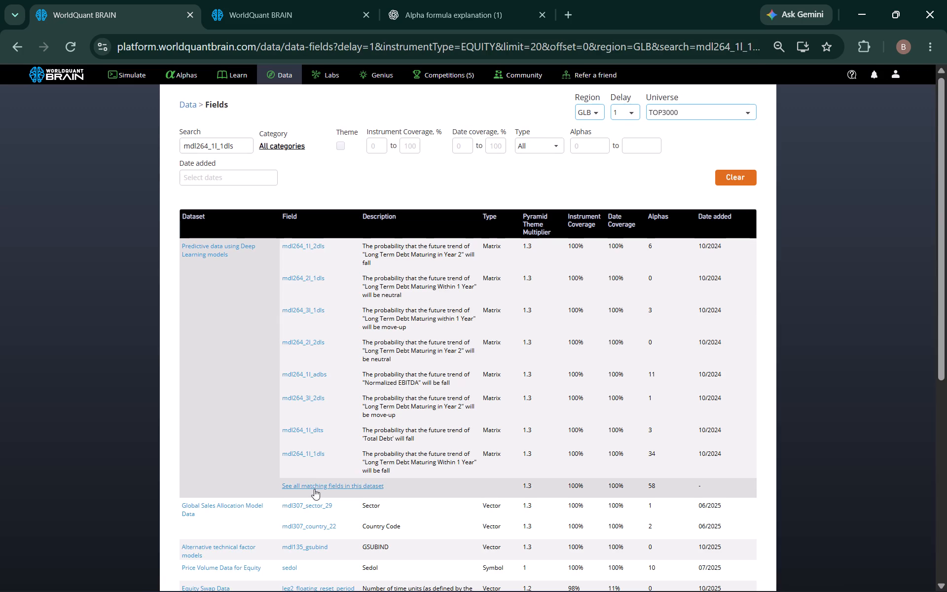
{"action": "left_click", "coordinate": [310, 488]}
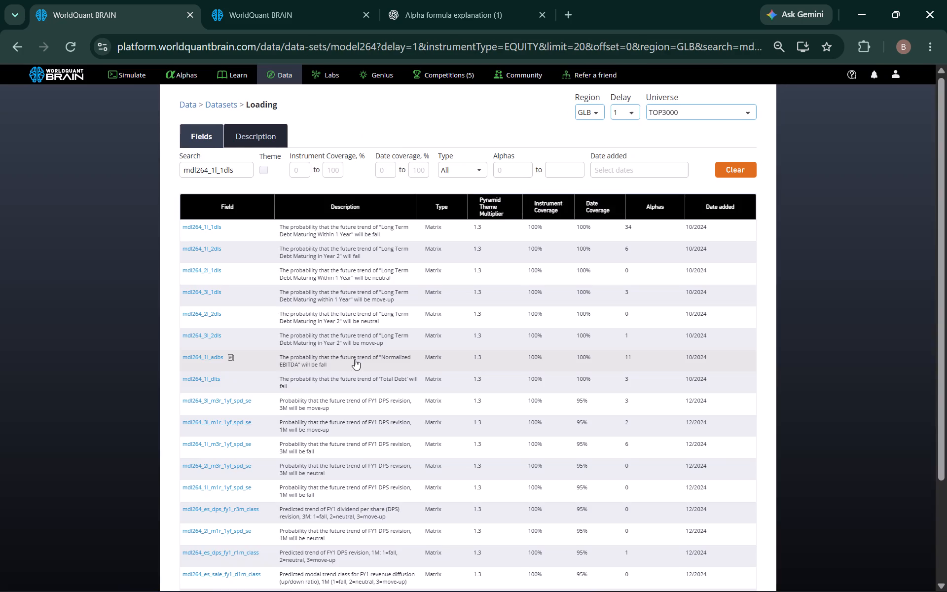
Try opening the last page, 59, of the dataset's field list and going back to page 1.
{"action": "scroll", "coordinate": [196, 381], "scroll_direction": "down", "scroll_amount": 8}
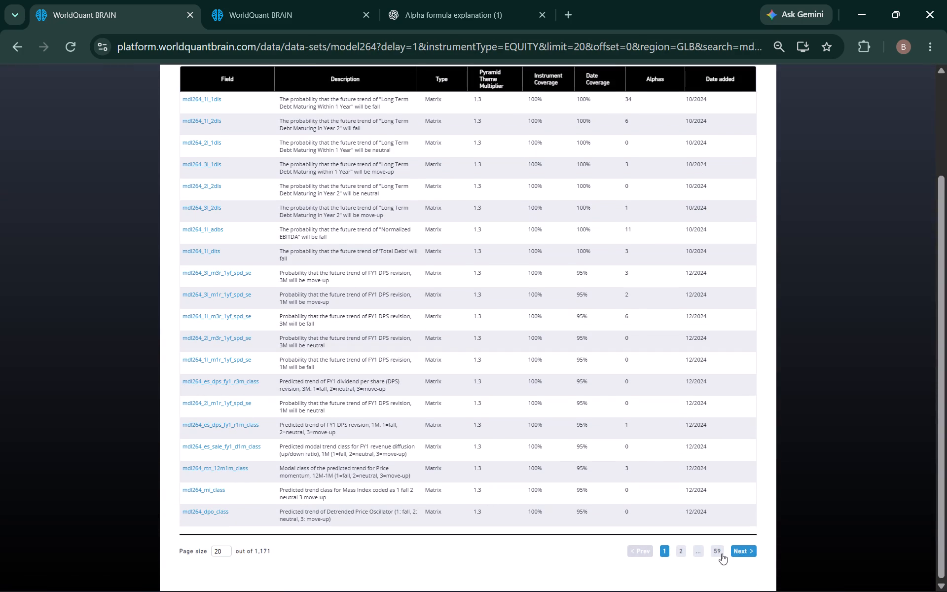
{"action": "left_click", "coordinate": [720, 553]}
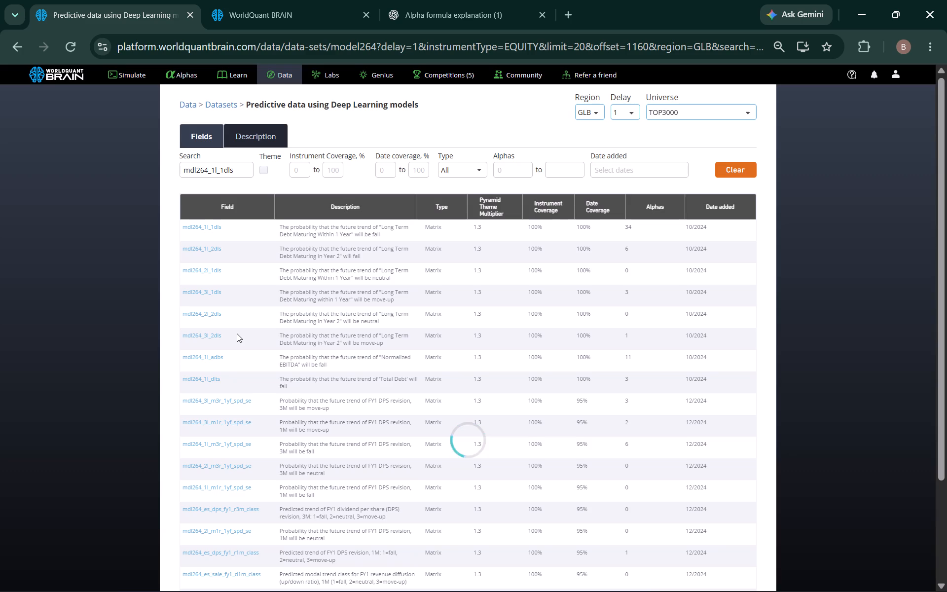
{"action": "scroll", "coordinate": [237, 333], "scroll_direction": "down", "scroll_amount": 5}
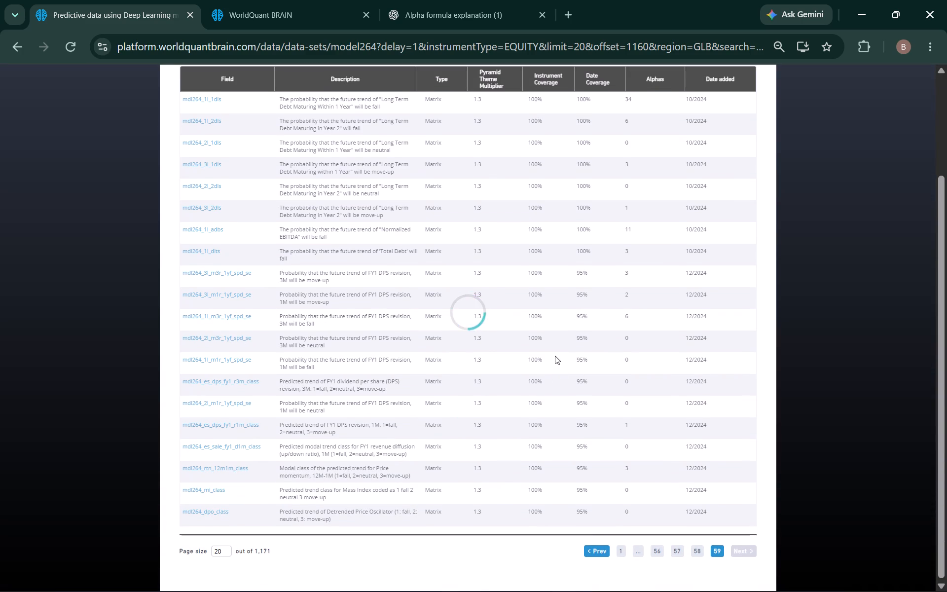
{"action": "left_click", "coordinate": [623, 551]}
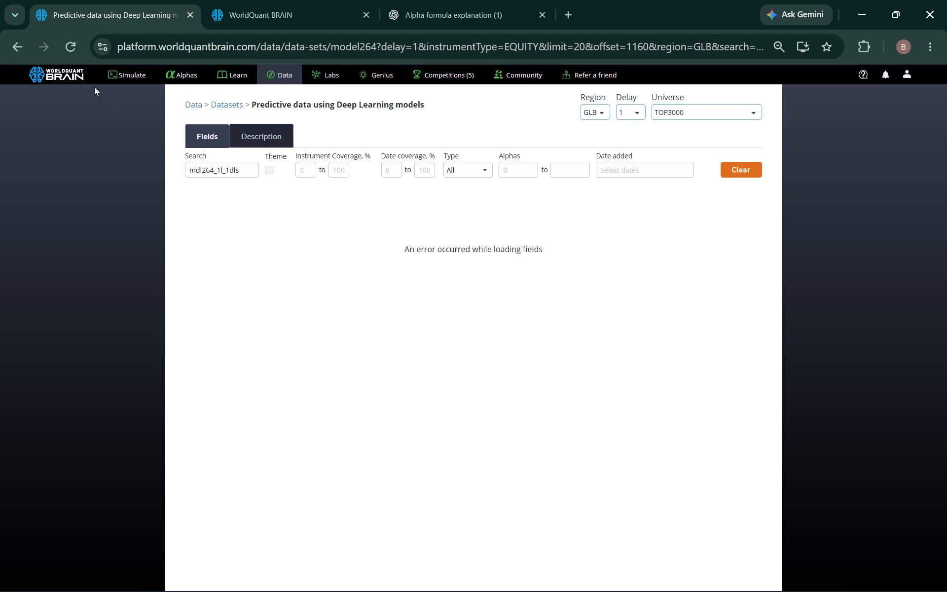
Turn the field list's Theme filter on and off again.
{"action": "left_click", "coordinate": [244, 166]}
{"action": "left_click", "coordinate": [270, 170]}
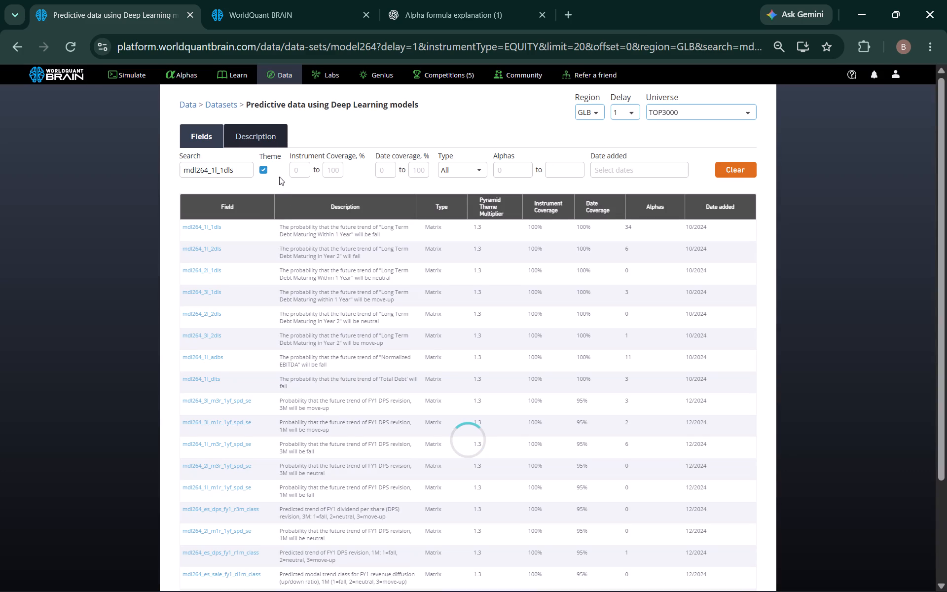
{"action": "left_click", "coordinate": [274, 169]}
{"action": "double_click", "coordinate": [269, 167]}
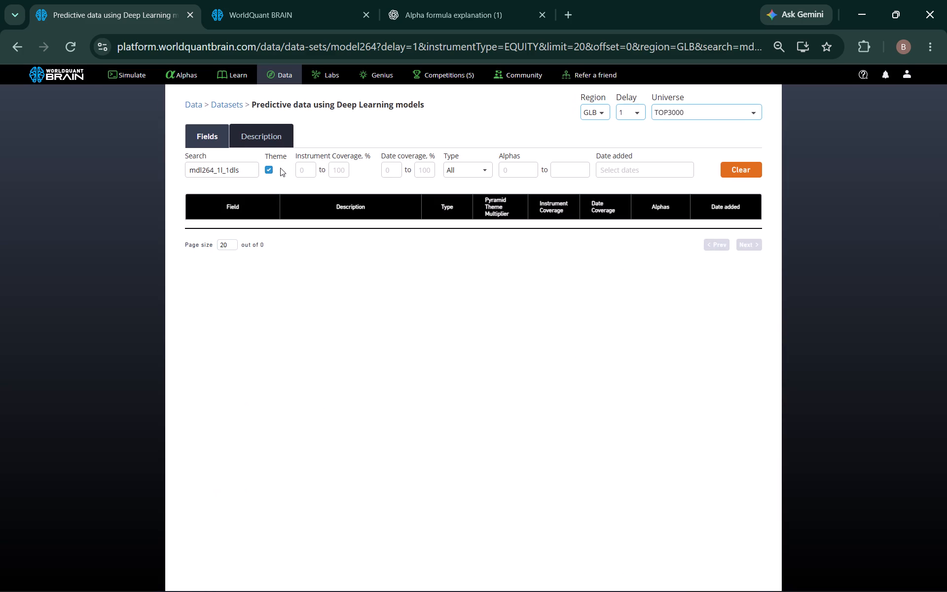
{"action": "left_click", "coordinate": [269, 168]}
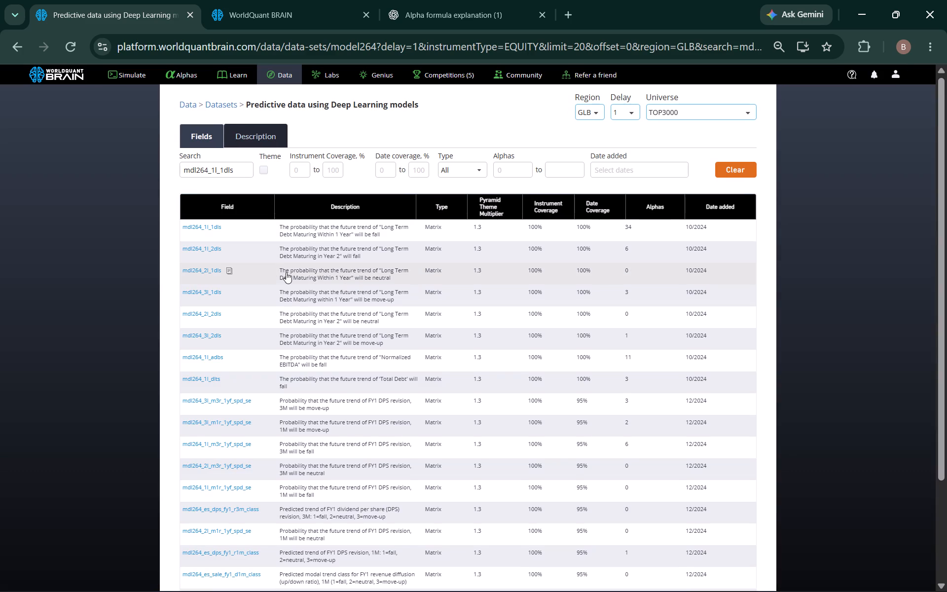
Replace mdl264_1l_1dls with mdl264_dpo_class from the field list in Simulation 13's code and run the full simulation.
{"action": "scroll", "coordinate": [247, 260], "scroll_direction": "down", "scroll_amount": 9}
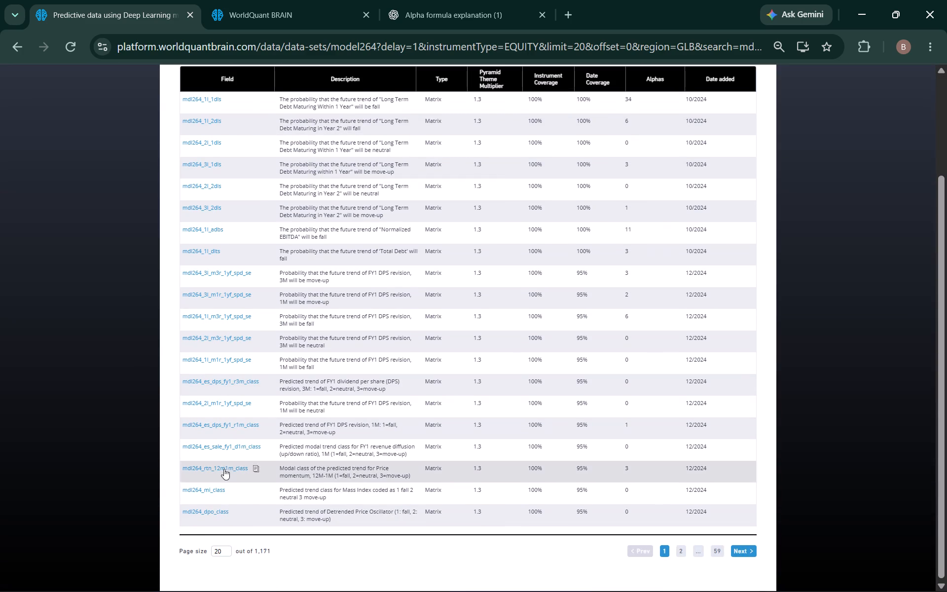
{"action": "left_click", "coordinate": [238, 510]}
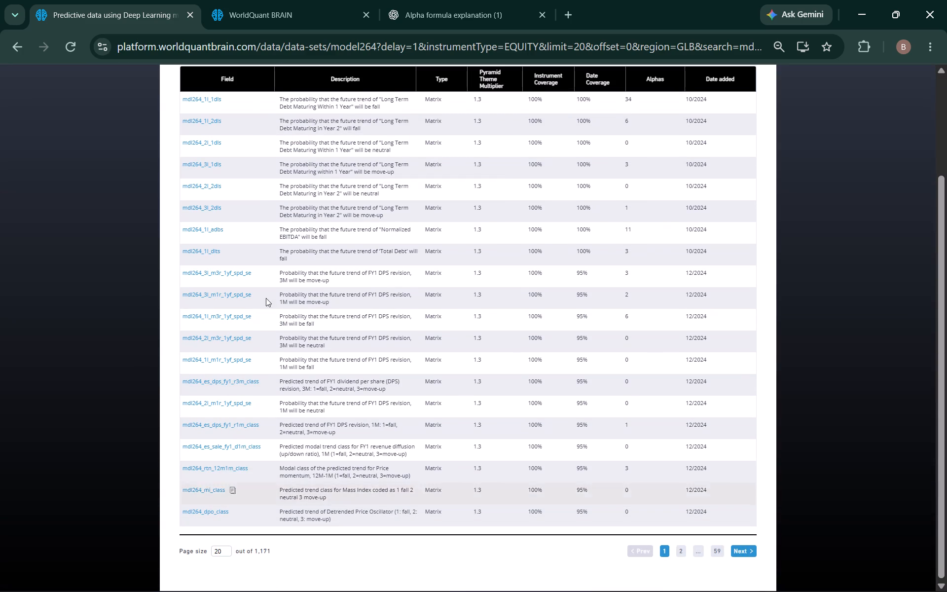
{"action": "left_click", "coordinate": [256, 2]}
{"action": "double_click", "coordinate": [153, 146]}
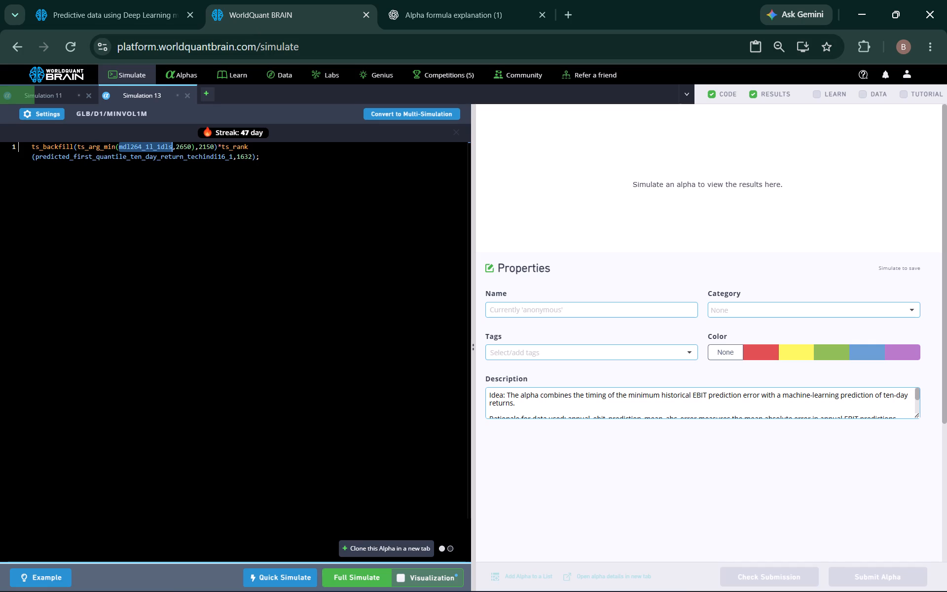
{"action": "right_click", "coordinate": [152, 145]}
{"action": "left_click", "coordinate": [182, 195]}
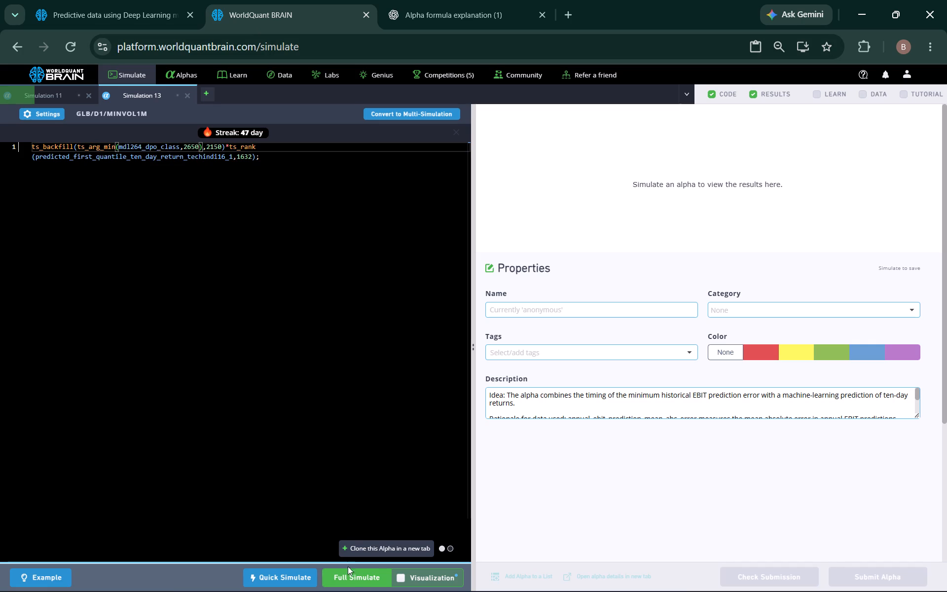
{"action": "left_click", "coordinate": [352, 577]}
Clone Simulation 13's alpha into a new simulation and copy the field name mdl264_mi_class from the dataset's field list.
{"action": "left_click", "coordinate": [366, 546]}
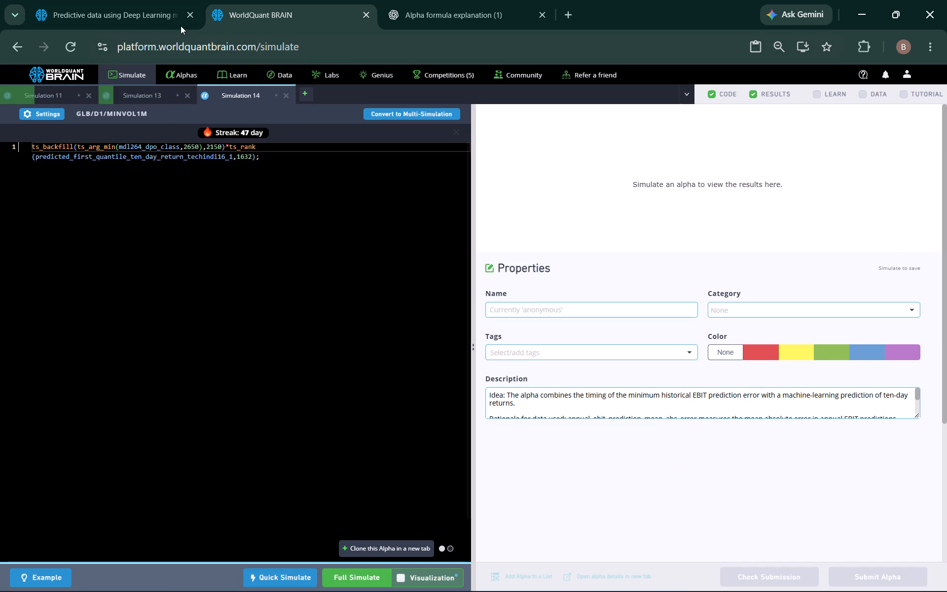
{"action": "left_click", "coordinate": [158, 18]}
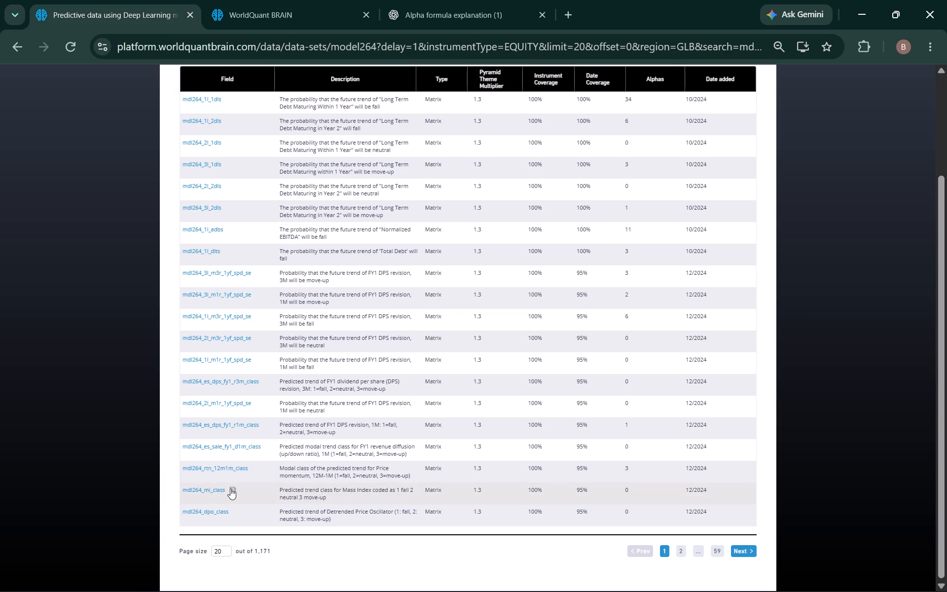
{"action": "left_click", "coordinate": [230, 488]}
{"action": "left_click", "coordinate": [273, 2]}
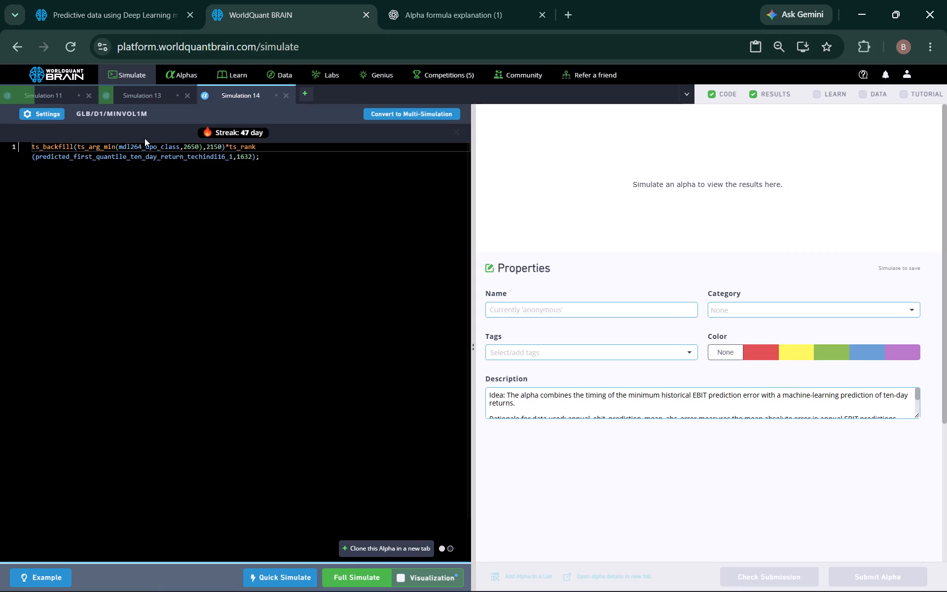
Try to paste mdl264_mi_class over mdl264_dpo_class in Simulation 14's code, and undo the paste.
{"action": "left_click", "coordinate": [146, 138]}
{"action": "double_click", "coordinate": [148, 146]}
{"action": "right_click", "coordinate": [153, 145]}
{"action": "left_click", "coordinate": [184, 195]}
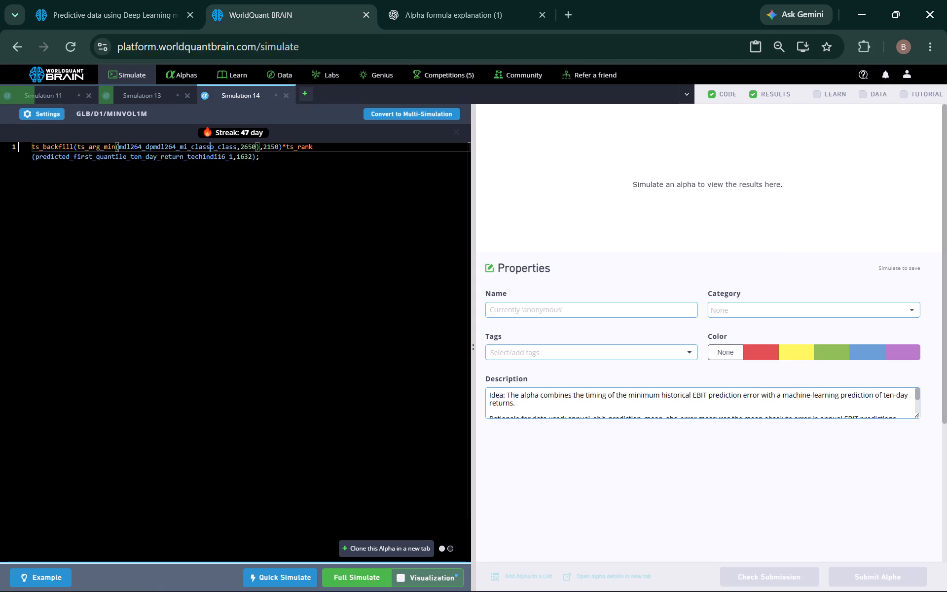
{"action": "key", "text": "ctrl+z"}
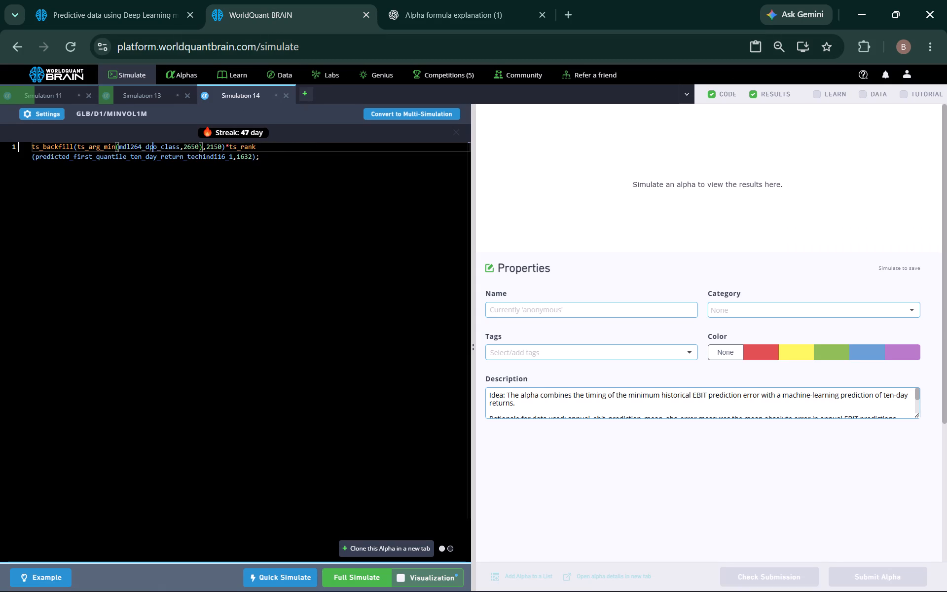
Replace mdl264_dpo_class with mdl264_mi_class in Simulation 14's code and run the full simulation.
{"action": "triple_click", "coordinate": [156, 145]}
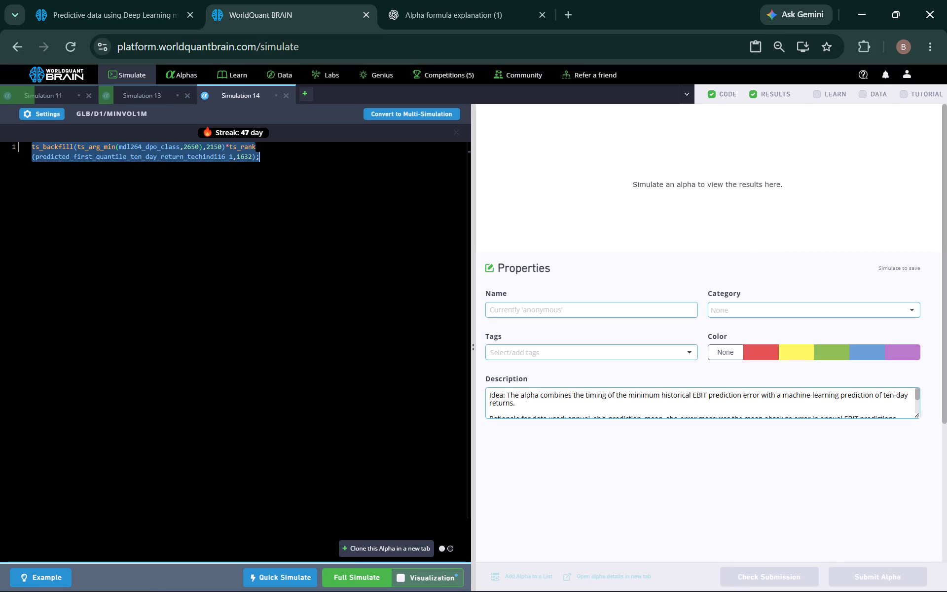
{"action": "double_click", "coordinate": [156, 145]}
{"action": "right_click", "coordinate": [156, 148]}
{"action": "left_click", "coordinate": [179, 202]}
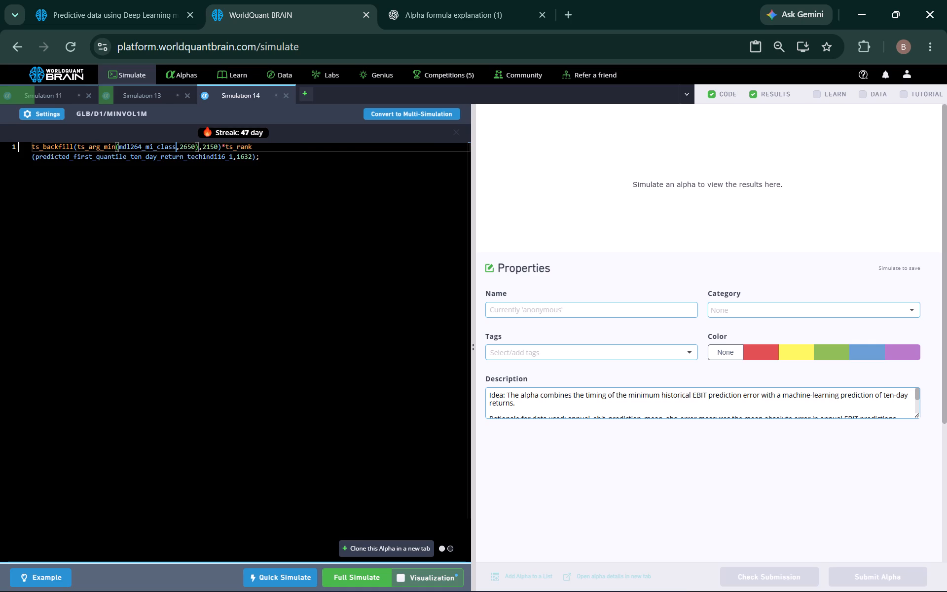
{"action": "left_click", "coordinate": [368, 574]}
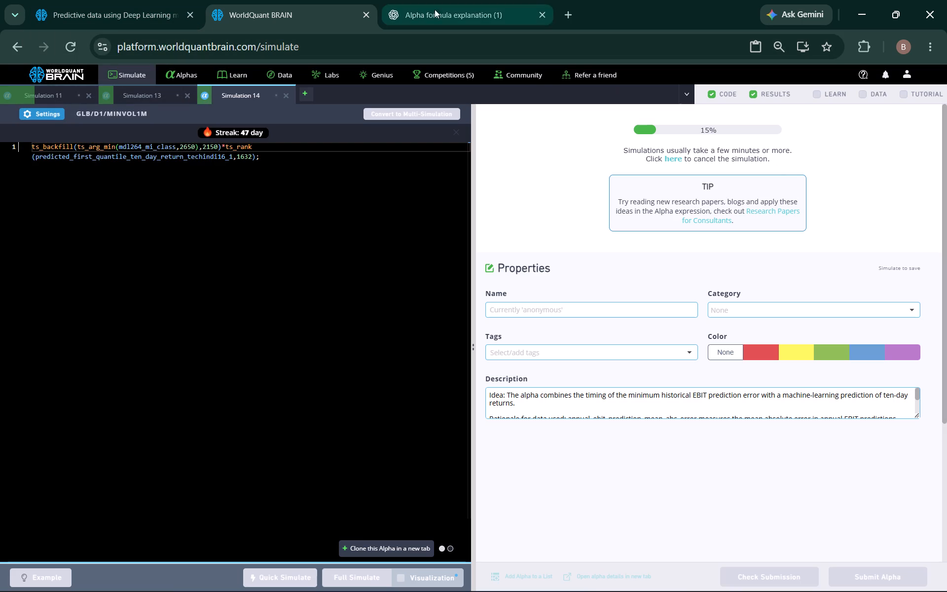
Filter the deep learning dataset's fields to those used in at most 5 alphas.
{"action": "left_click", "coordinate": [121, 22]}
{"action": "scroll", "coordinate": [498, 150], "scroll_direction": "up", "scroll_amount": 2}
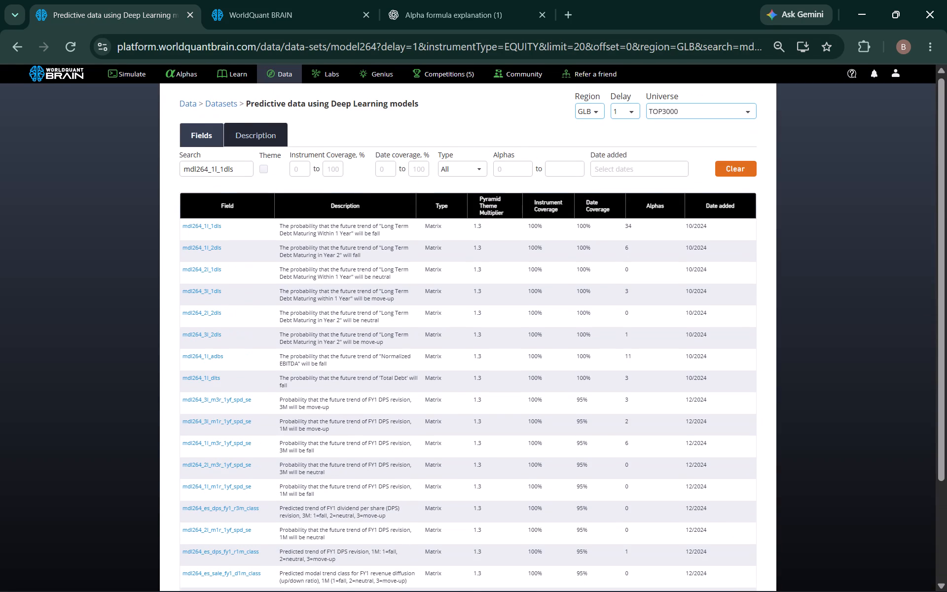
{"action": "left_click", "coordinate": [560, 170]}
{"action": "key", "text": "5"}
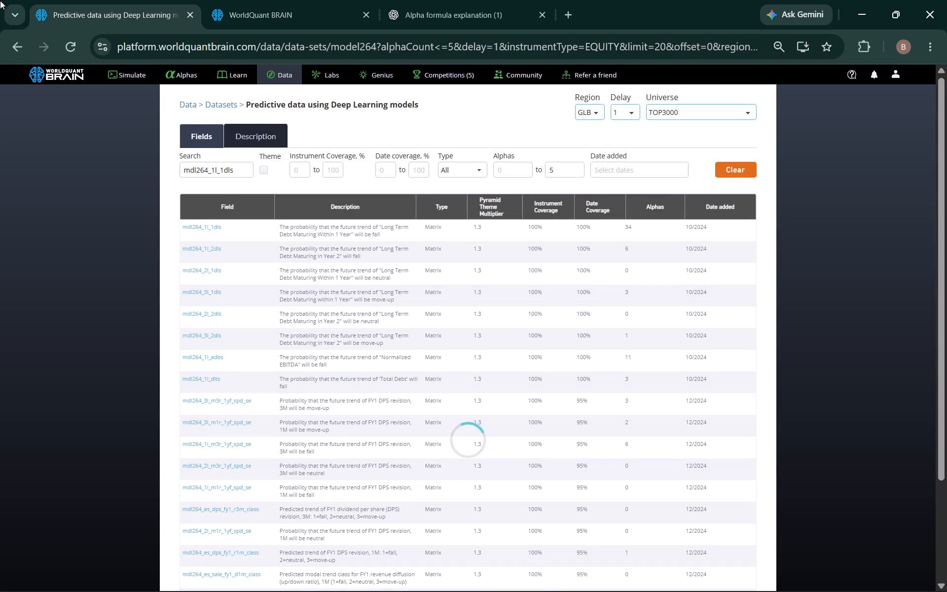
Tighten the deep learning dataset's field filter to fields used in at most 0 alphas.
{"action": "scroll", "coordinate": [462, 283], "scroll_direction": "down", "scroll_amount": 7}
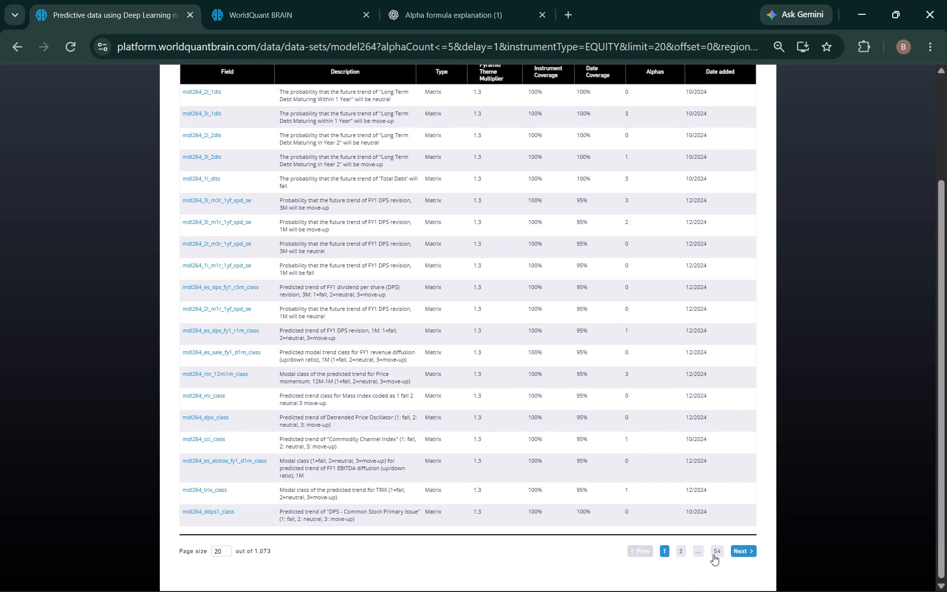
{"action": "scroll", "coordinate": [472, 422], "scroll_direction": "up", "scroll_amount": 3}
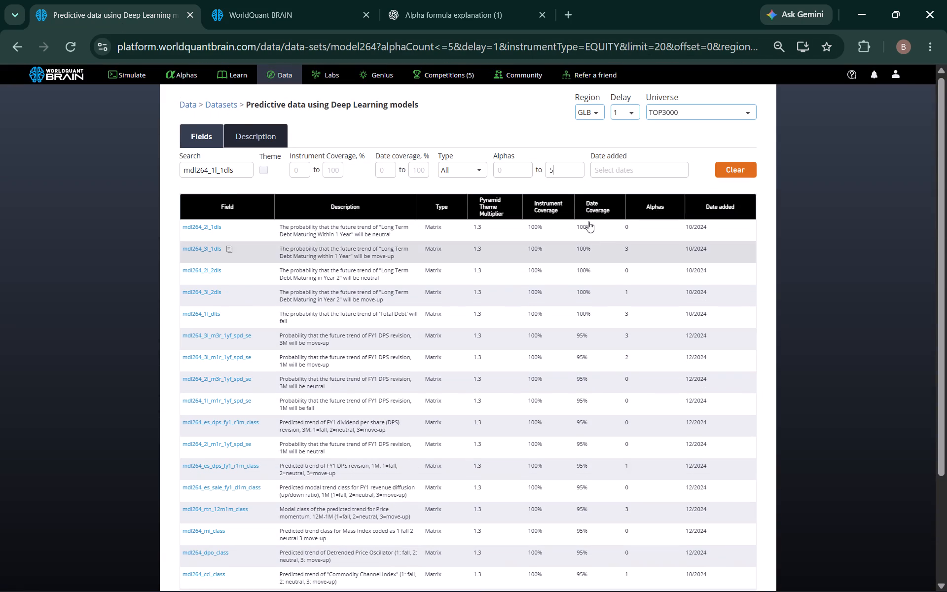
{"action": "key", "text": "BackSpace"}
{"action": "key", "text": "0"}
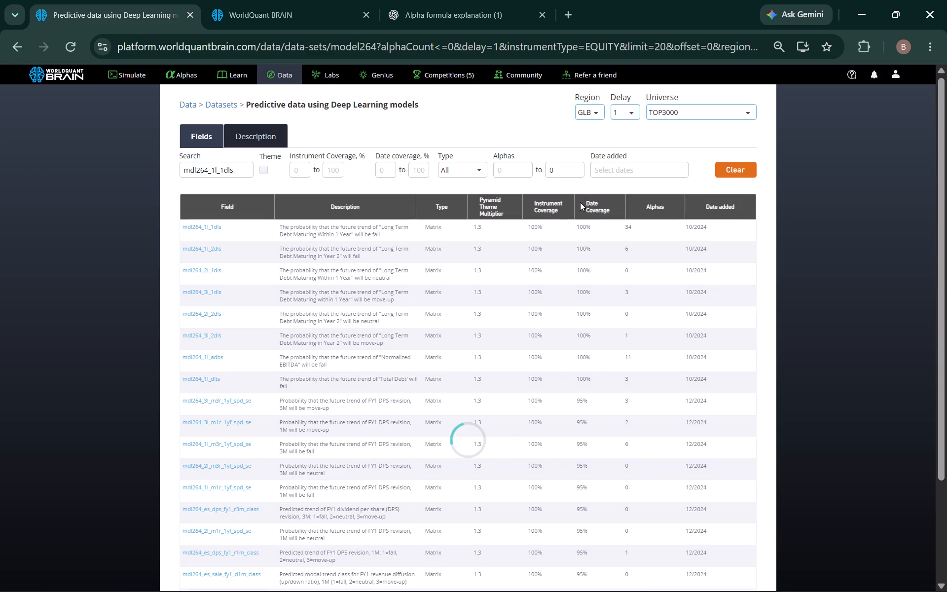
Browse the filtered field list across pages 1 to 6 and page 36, examining names and descriptions for a new candidate field.
{"action": "scroll", "coordinate": [587, 300], "scroll_direction": "up", "scroll_amount": 1}
{"action": "scroll", "coordinate": [587, 300], "scroll_direction": "down", "scroll_amount": 6}
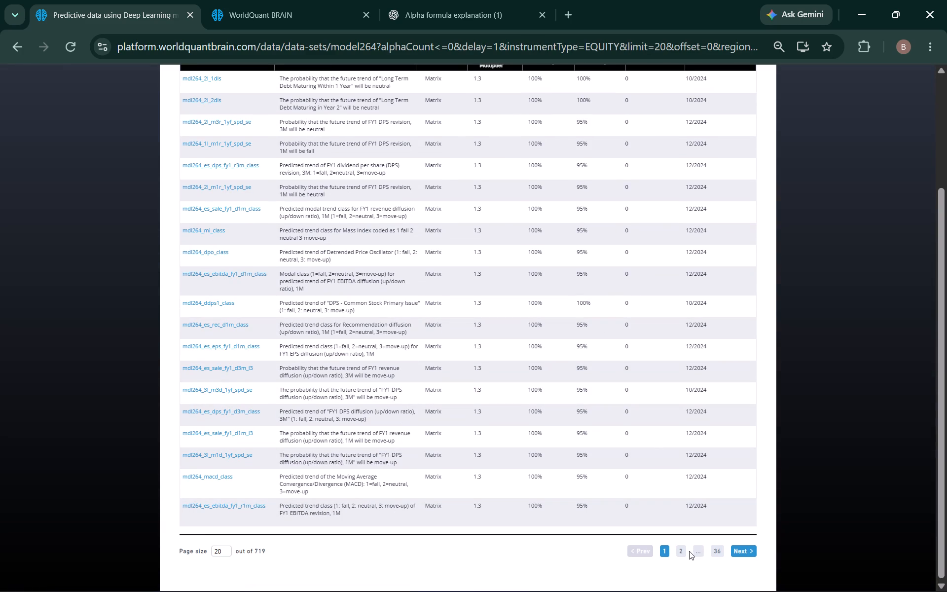
{"action": "left_click", "coordinate": [715, 547]}
{"action": "scroll", "coordinate": [618, 427], "scroll_direction": "down", "scroll_amount": 2}
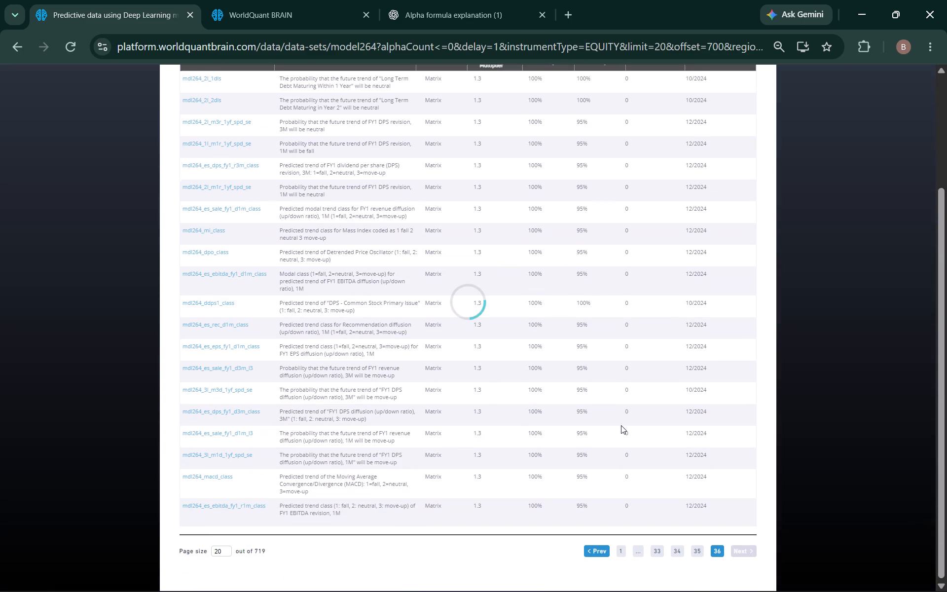
{"action": "left_click", "coordinate": [622, 548]}
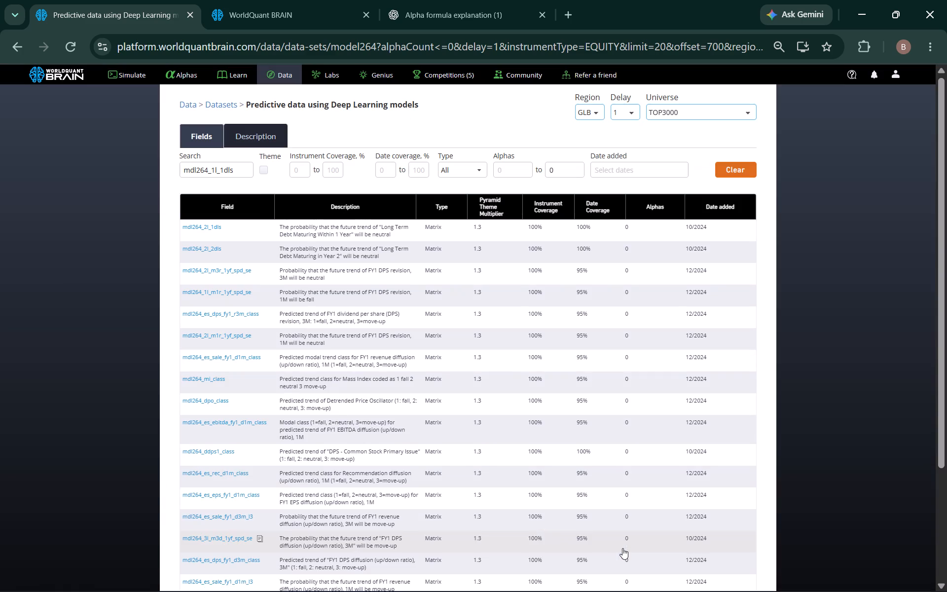
{"action": "scroll", "coordinate": [548, 512], "scroll_direction": "down", "scroll_amount": 1}
{"action": "scroll", "coordinate": [548, 511], "scroll_direction": "up", "scroll_amount": 1}
{"action": "scroll", "coordinate": [547, 510], "scroll_direction": "down", "scroll_amount": 5}
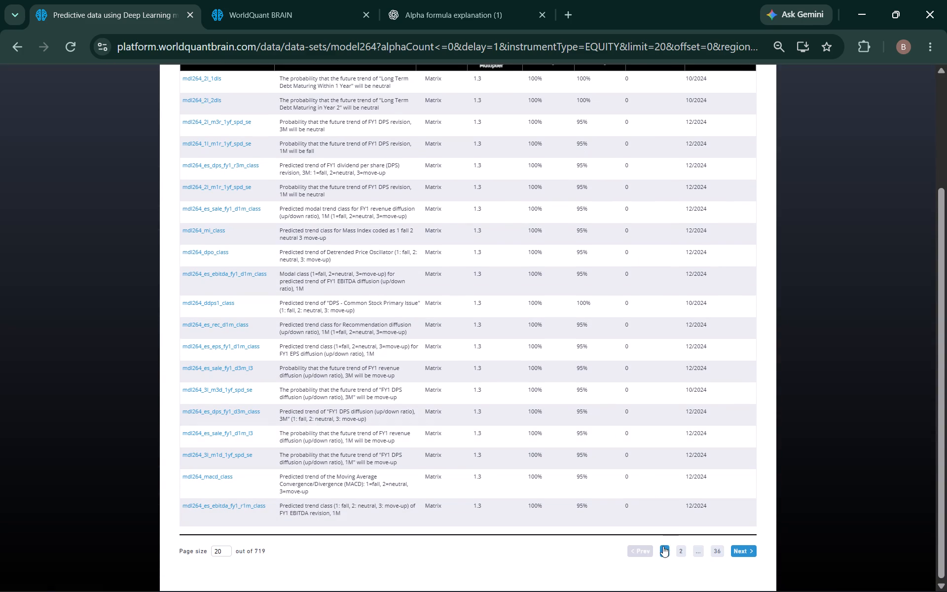
{"action": "left_click", "coordinate": [679, 550]}
{"action": "scroll", "coordinate": [635, 504], "scroll_direction": "down", "scroll_amount": 8}
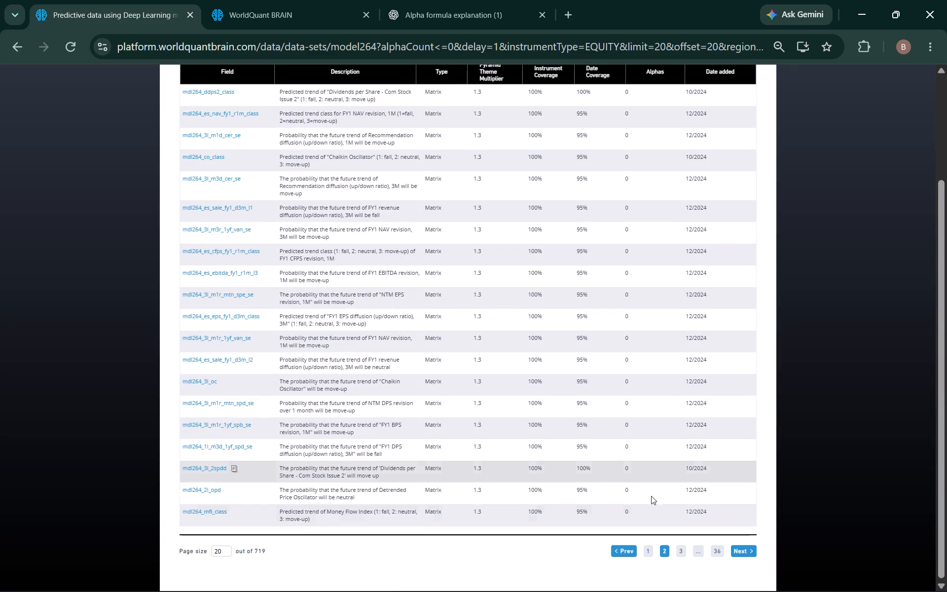
{"action": "left_click", "coordinate": [682, 550]}
{"action": "scroll", "coordinate": [562, 380], "scroll_direction": "down", "scroll_amount": 8}
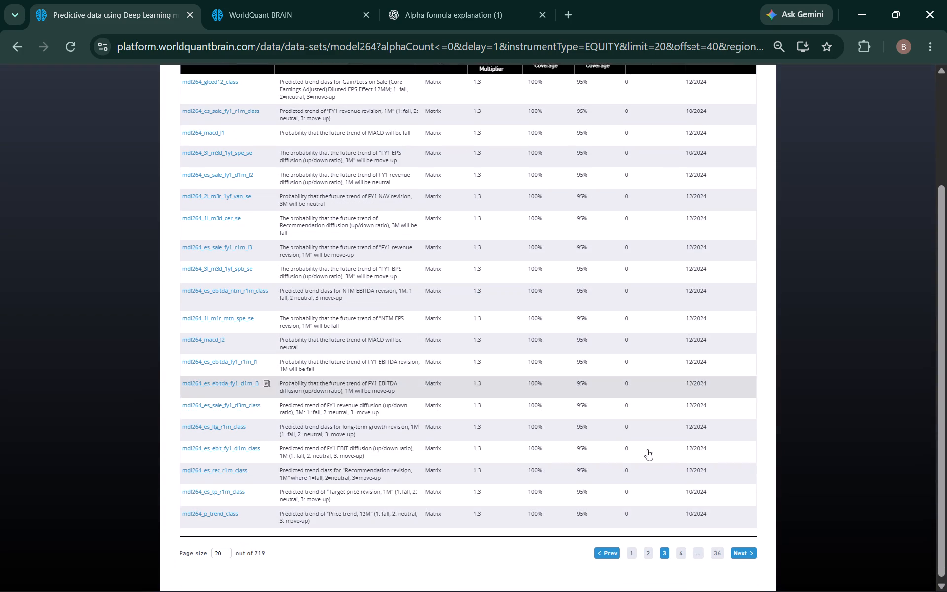
{"action": "left_click", "coordinate": [684, 546]}
{"action": "scroll", "coordinate": [577, 307], "scroll_direction": "down", "scroll_amount": 7}
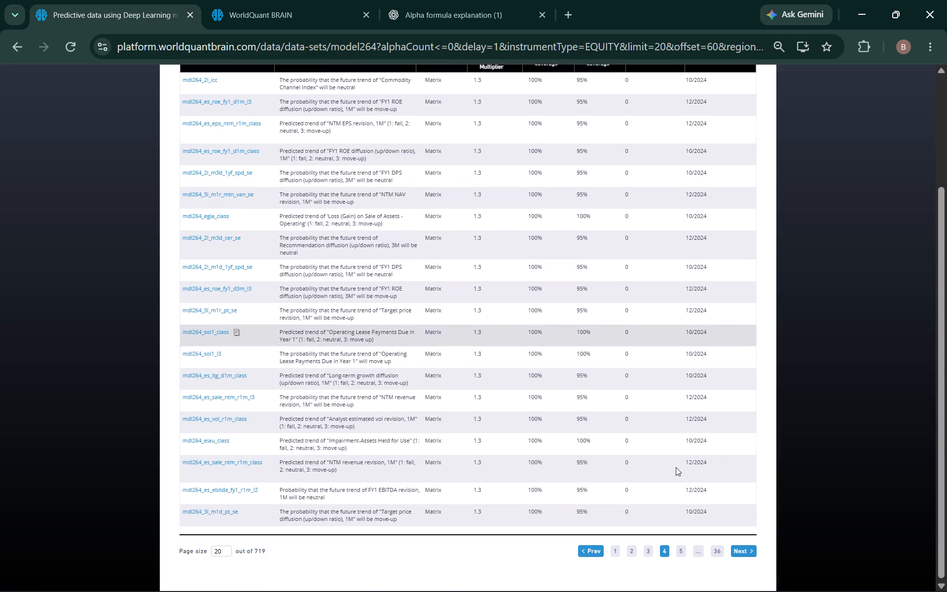
{"action": "left_click", "coordinate": [683, 550]}
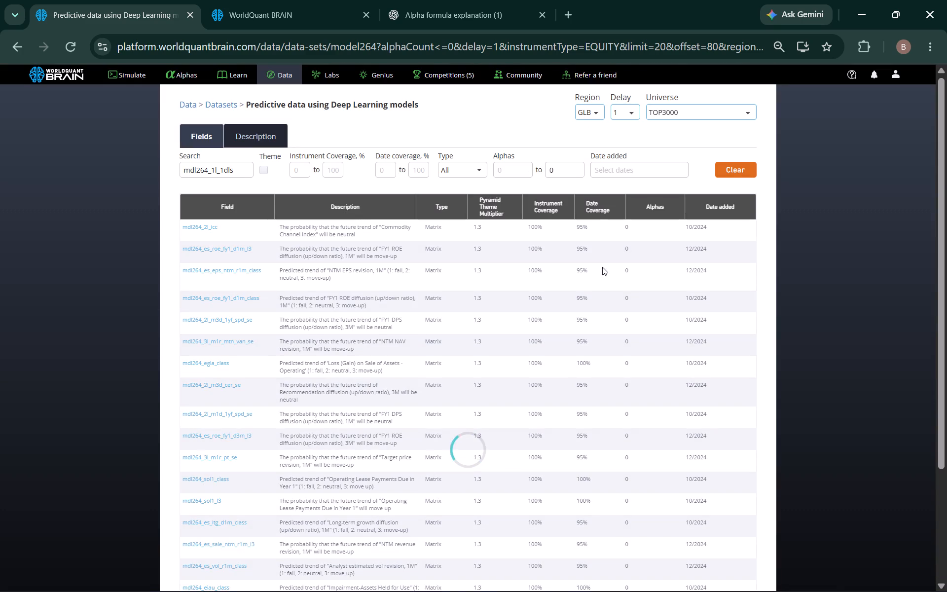
{"action": "scroll", "coordinate": [600, 263], "scroll_direction": "down", "scroll_amount": 5}
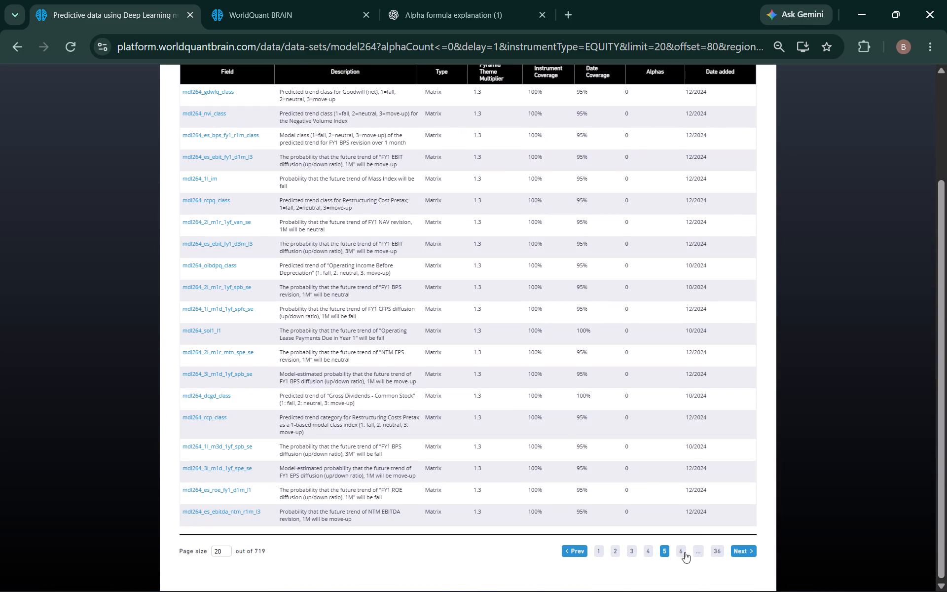
{"action": "left_click", "coordinate": [683, 551]}
{"action": "scroll", "coordinate": [530, 218], "scroll_direction": "down", "scroll_amount": 2}
{"action": "scroll", "coordinate": [616, 361], "scroll_direction": "down", "scroll_amount": 2}
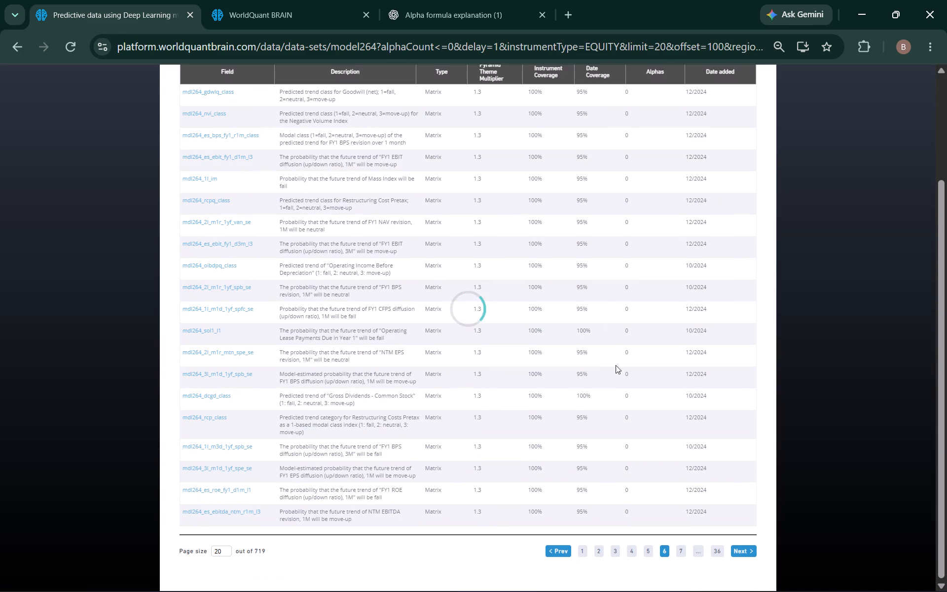
{"action": "scroll", "coordinate": [616, 365], "scroll_direction": "down", "scroll_amount": 1}
{"action": "left_click", "coordinate": [650, 550]}
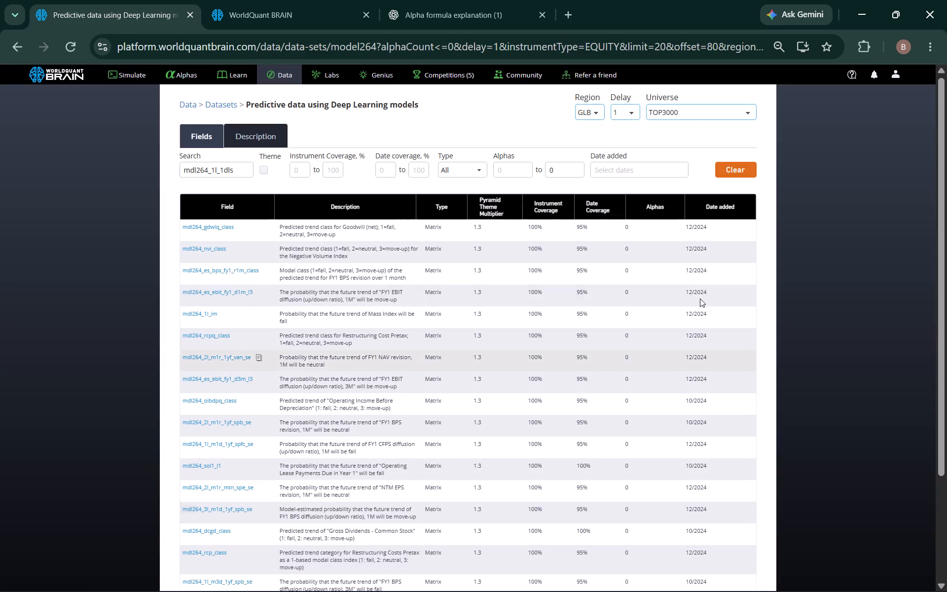
{"action": "scroll", "coordinate": [612, 315], "scroll_direction": "down", "scroll_amount": 7}
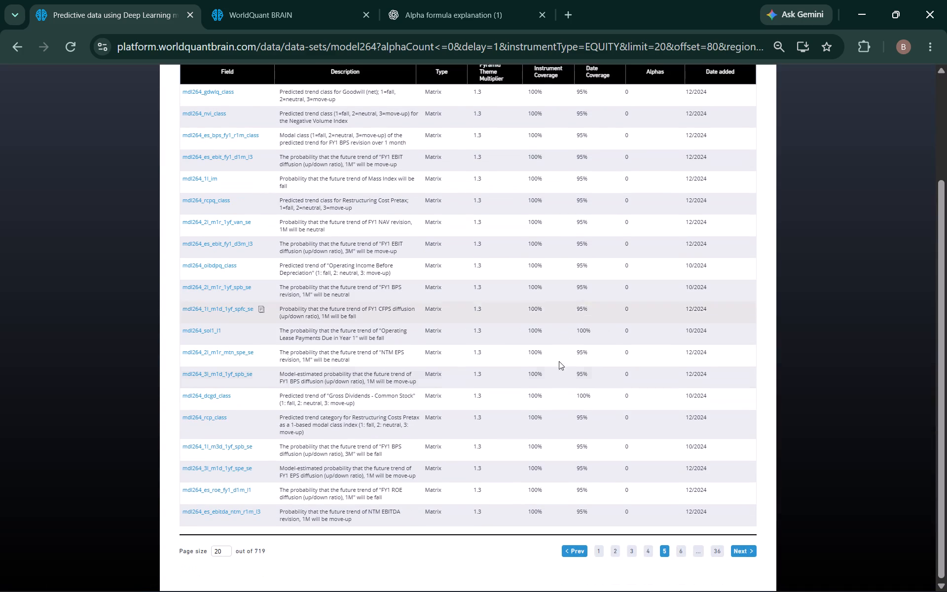
{"action": "scroll", "coordinate": [559, 361], "scroll_direction": "down", "scroll_amount": 2}
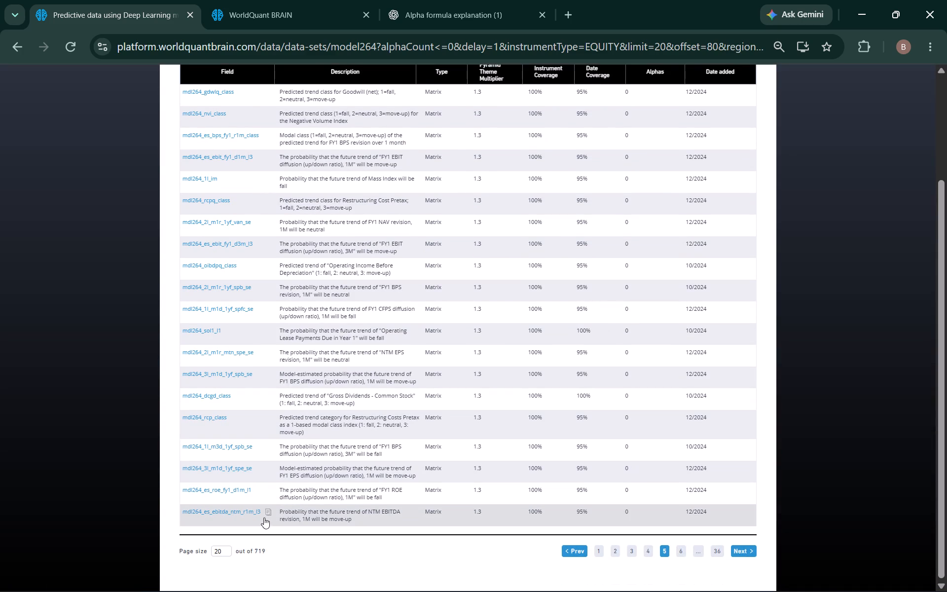
Copy the field name mdl264_es_ebitda_ntm_r1m_l3 from page 5 of the list and clone Simulation 14's alpha into a new simulation.
{"action": "left_click", "coordinate": [263, 514]}
{"action": "left_click", "coordinate": [278, 9]}
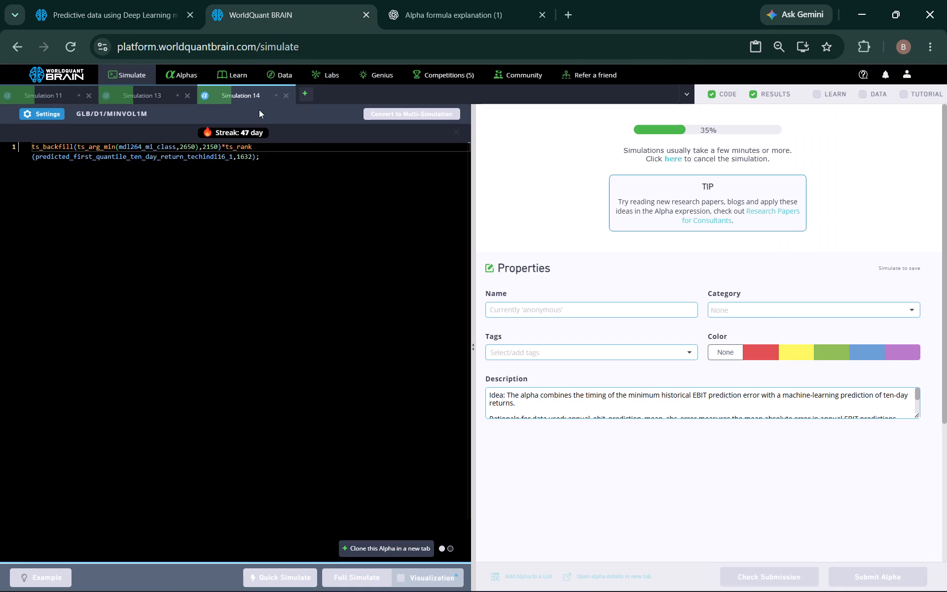
{"action": "left_click", "coordinate": [382, 552]}
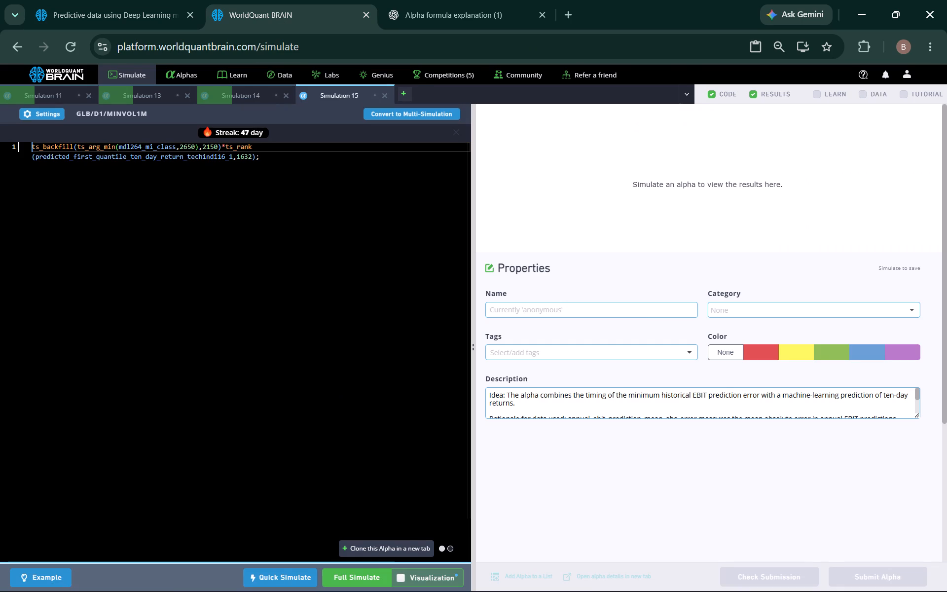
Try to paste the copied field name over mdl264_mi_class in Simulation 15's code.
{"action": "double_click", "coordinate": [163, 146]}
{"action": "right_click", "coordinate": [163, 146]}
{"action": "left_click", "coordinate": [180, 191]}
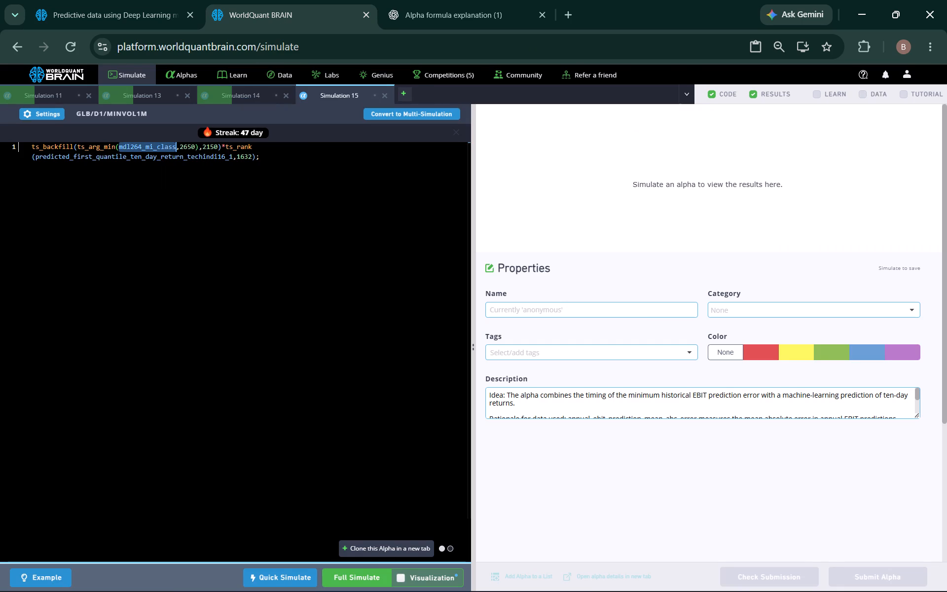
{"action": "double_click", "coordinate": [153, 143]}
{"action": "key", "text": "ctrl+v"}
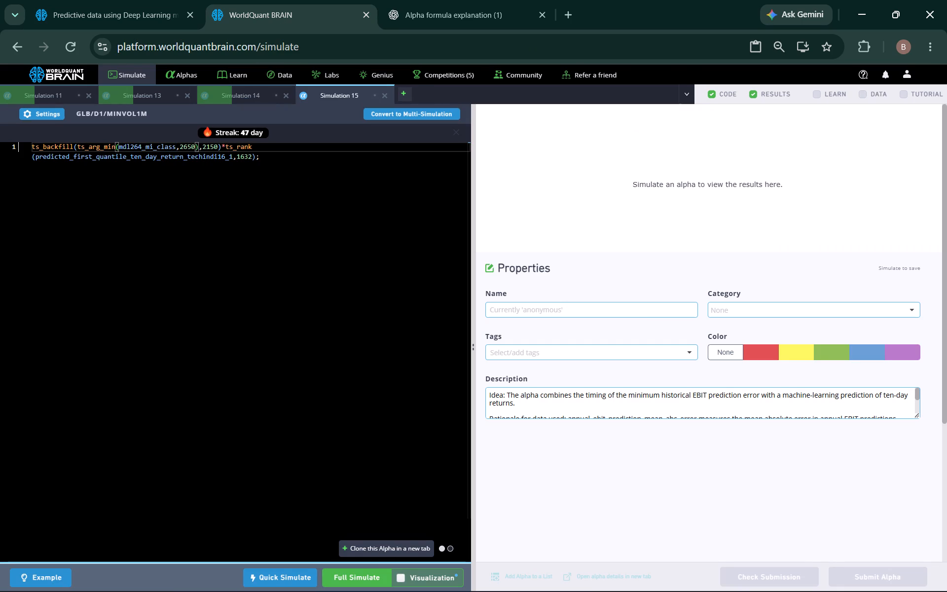
Replace mdl264_mi_class with mdl264_es_ebitda_ntm_r1m_l3 from the clipboard history in Simulation 15's code and run the full simulation.
{"action": "key", "text": "super+v"}
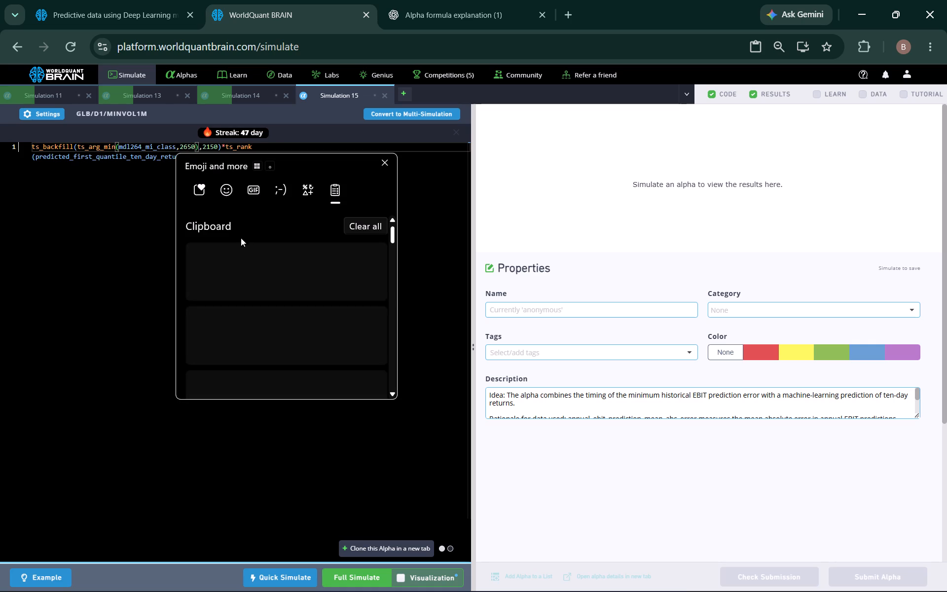
{"action": "left_click", "coordinate": [262, 337]}
{"action": "key", "text": "ctrl+v"}
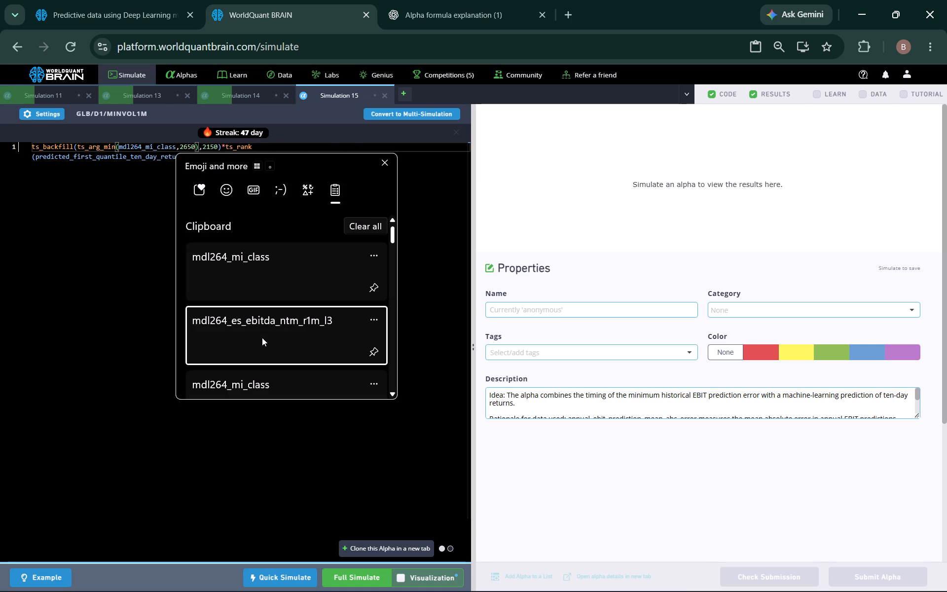
{"action": "left_click", "coordinate": [175, 145]}
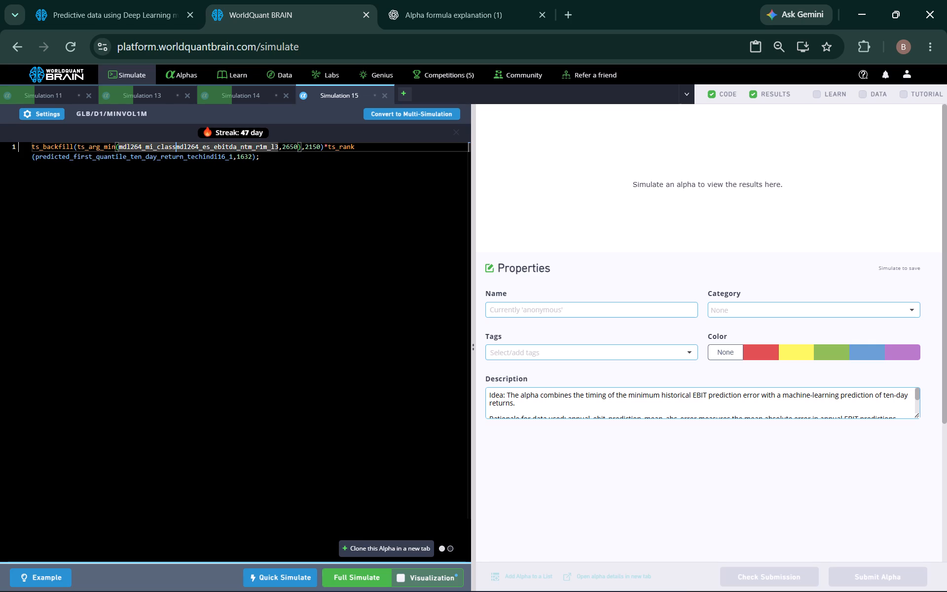
{"action": "key", "text": "BackSpace"}
{"action": "key", "text": "BackSpace"}
{"action": "key", "text": "BackSpace"}
{"action": "key", "text": "BackSpace"}
{"action": "key", "text": "BackSpace"}
{"action": "key", "text": "BackSpace"}
{"action": "key", "text": "BackSpace"}
{"action": "key", "text": "BackSpace"}
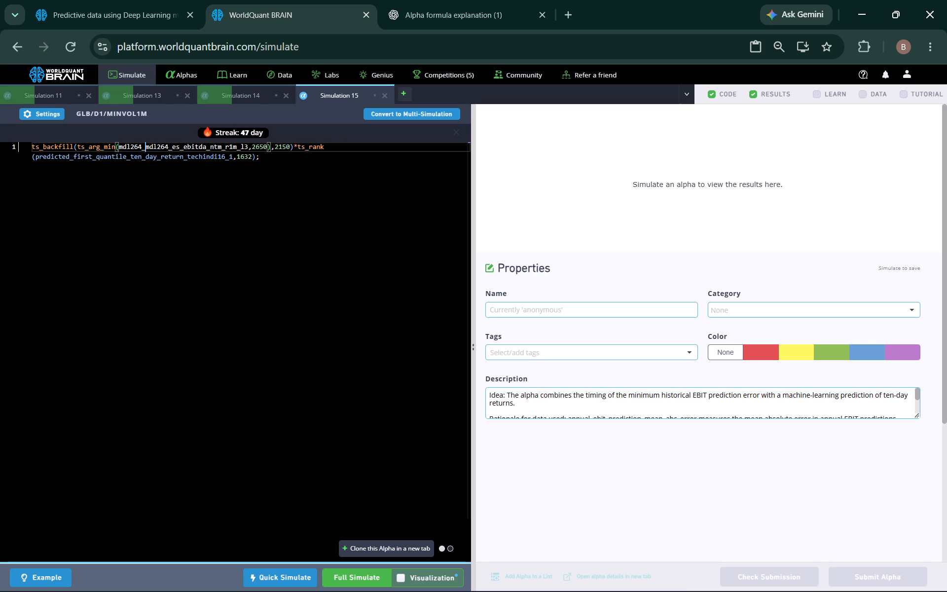
{"action": "key", "text": "BackSpace"}
{"action": "key", "text": "BackSpace"}
{"action": "key", "text": "BackSpace"}
{"action": "key", "text": "BackSpace"}
{"action": "key", "text": "BackSpace"}
{"action": "key", "text": "BackSpace"}
{"action": "key", "text": "BackSpace"}
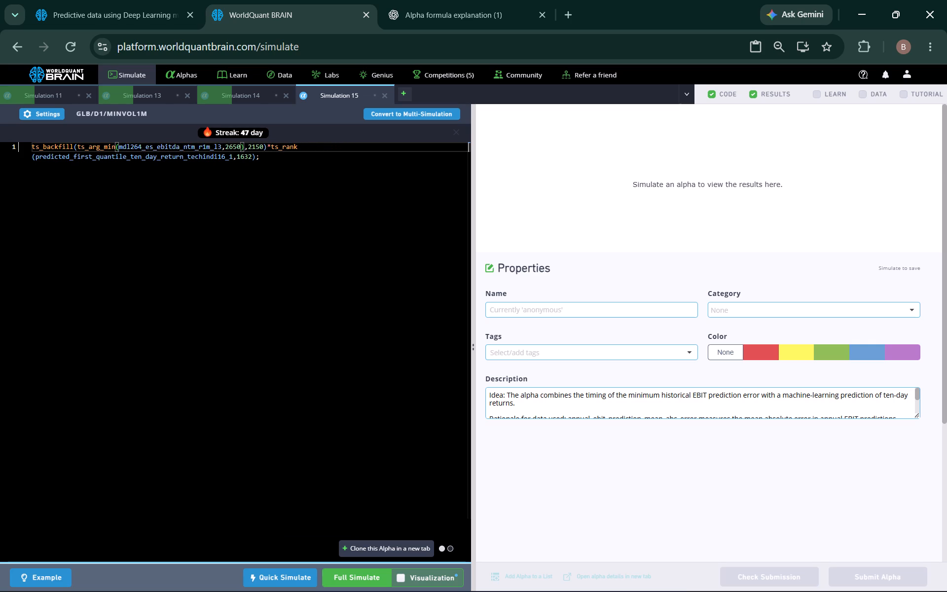
{"action": "left_click", "coordinate": [359, 577]}
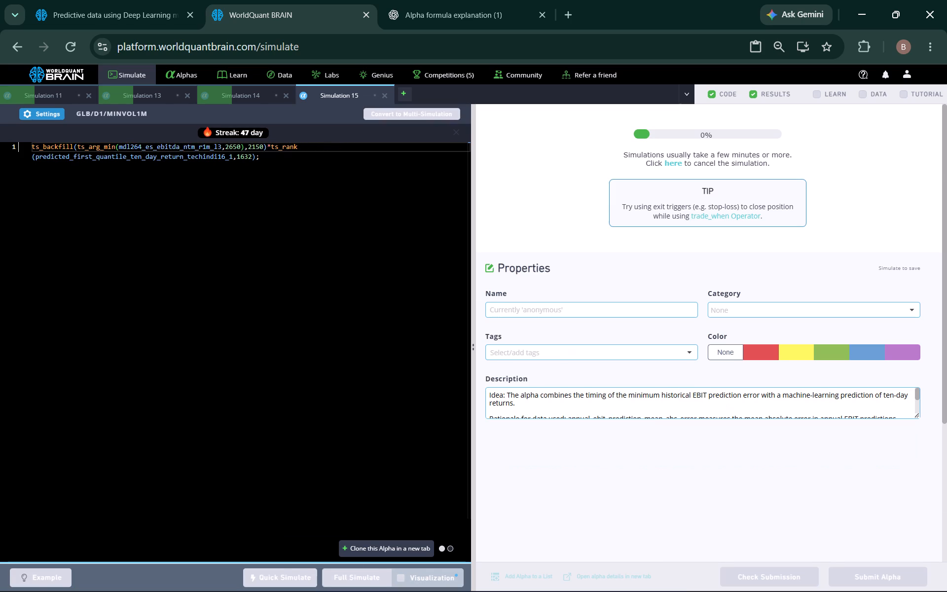